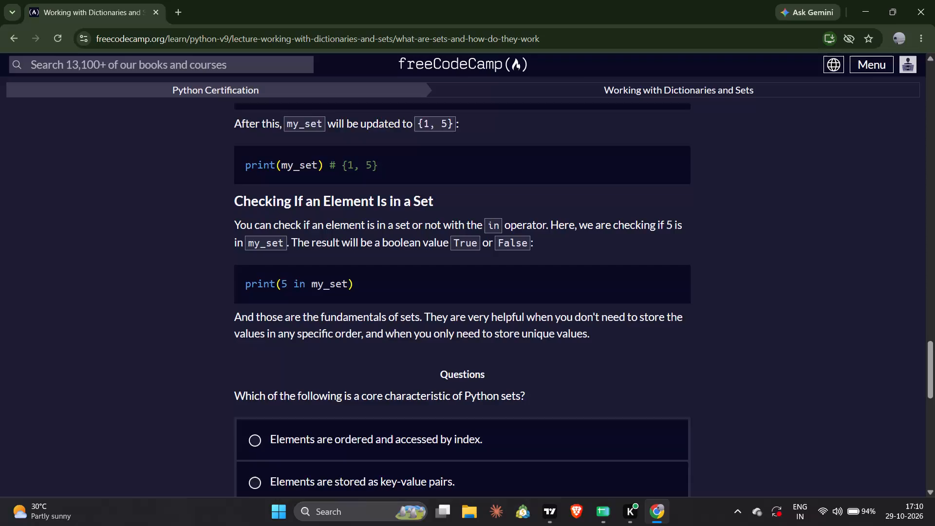
Answer the three questions on Python sets with "Elements are unique and unordered.", "in" and "Symmetric Difference".
scroll(397, 250, "down", 1)
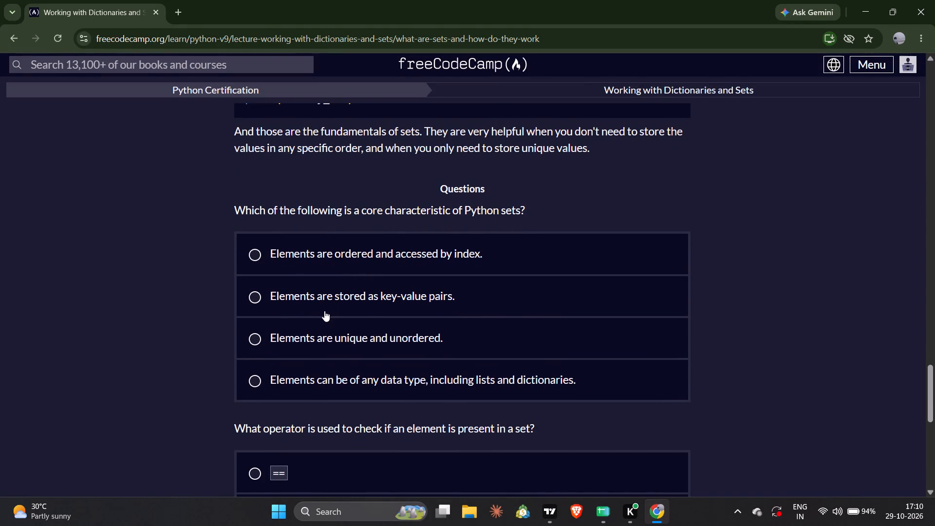
left_click(297, 361)
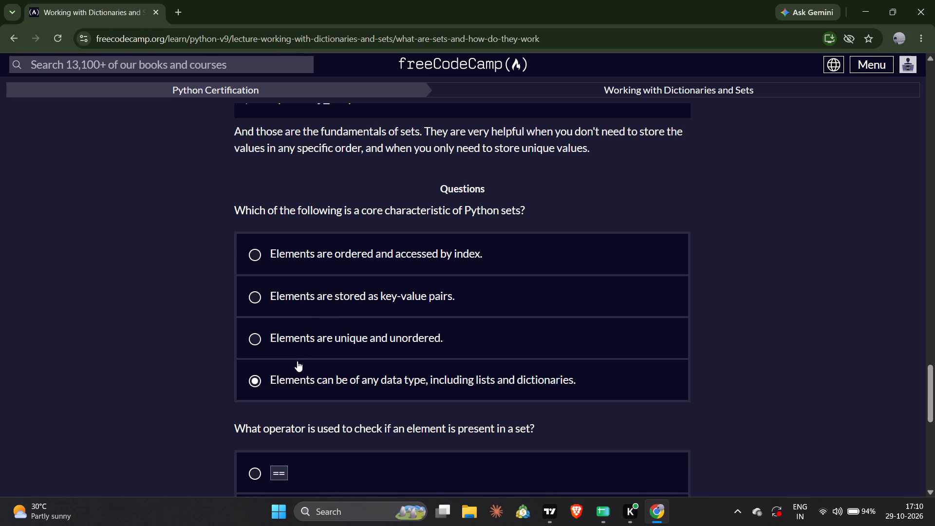
left_click(335, 342)
scroll(335, 342, "down", 2)
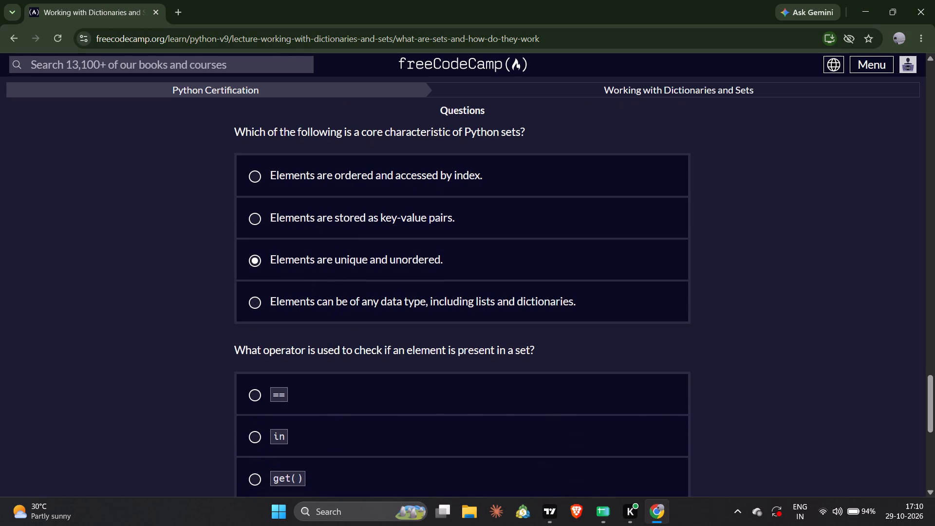
scroll(335, 342, "down", 1)
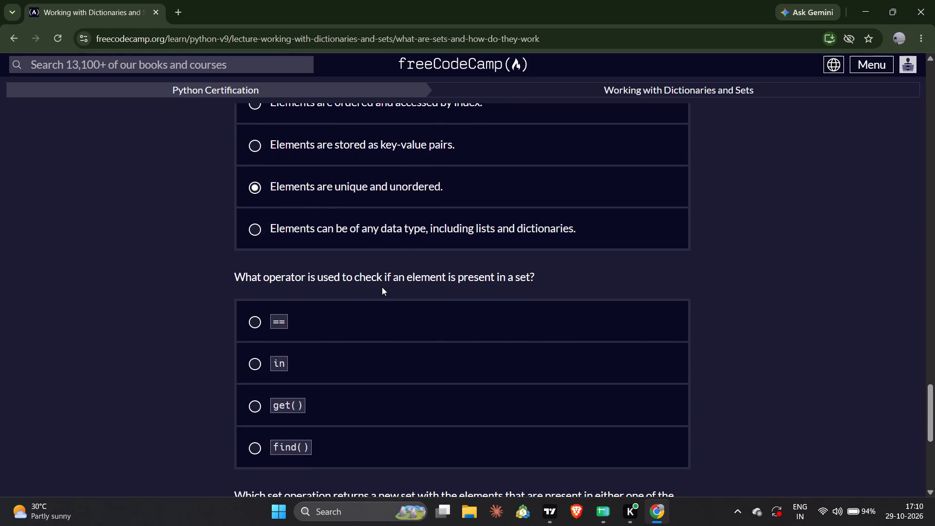
left_click(319, 368)
scroll(319, 368, "down", 3)
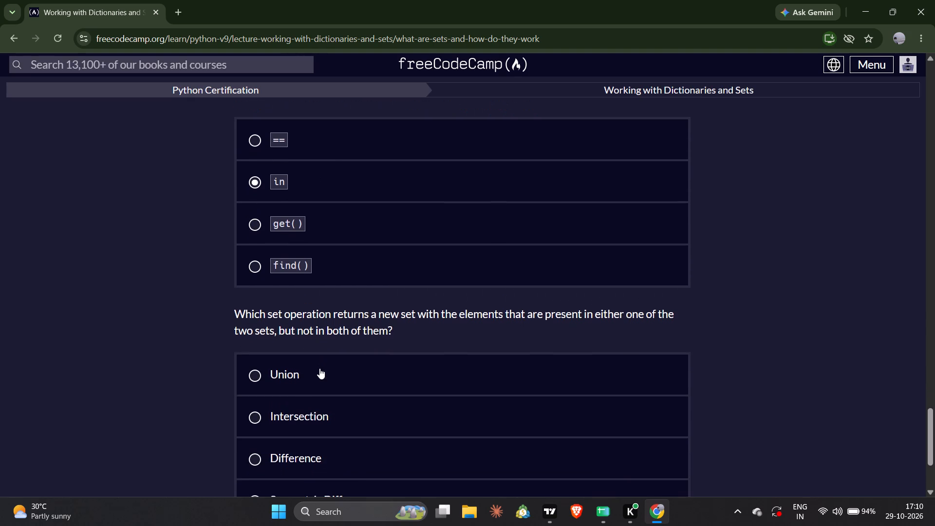
scroll(319, 368, "down", 5)
scroll(319, 368, "up", 2)
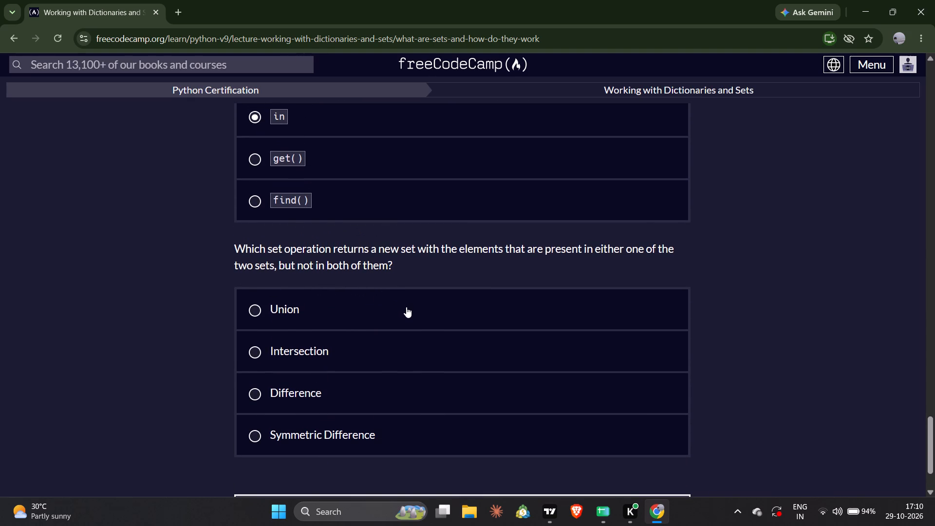
left_click(389, 442)
Check the answers and submit the completed sets lecture to move on to the next challenge.
scroll(389, 442, "down", 3)
left_click(430, 422)
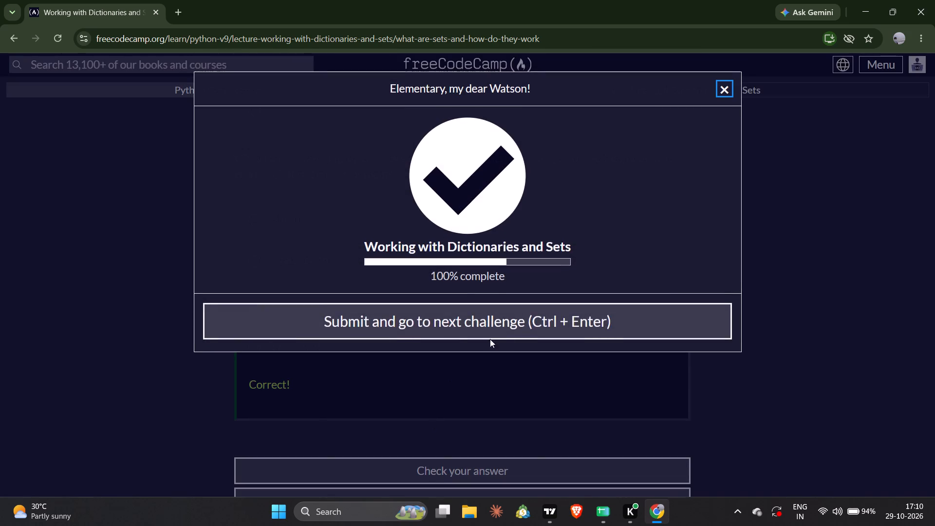
left_click(553, 320)
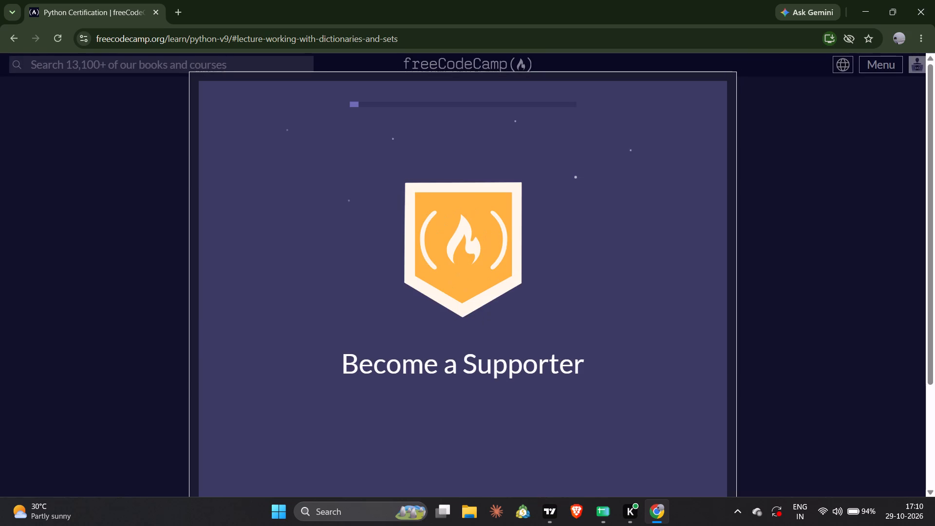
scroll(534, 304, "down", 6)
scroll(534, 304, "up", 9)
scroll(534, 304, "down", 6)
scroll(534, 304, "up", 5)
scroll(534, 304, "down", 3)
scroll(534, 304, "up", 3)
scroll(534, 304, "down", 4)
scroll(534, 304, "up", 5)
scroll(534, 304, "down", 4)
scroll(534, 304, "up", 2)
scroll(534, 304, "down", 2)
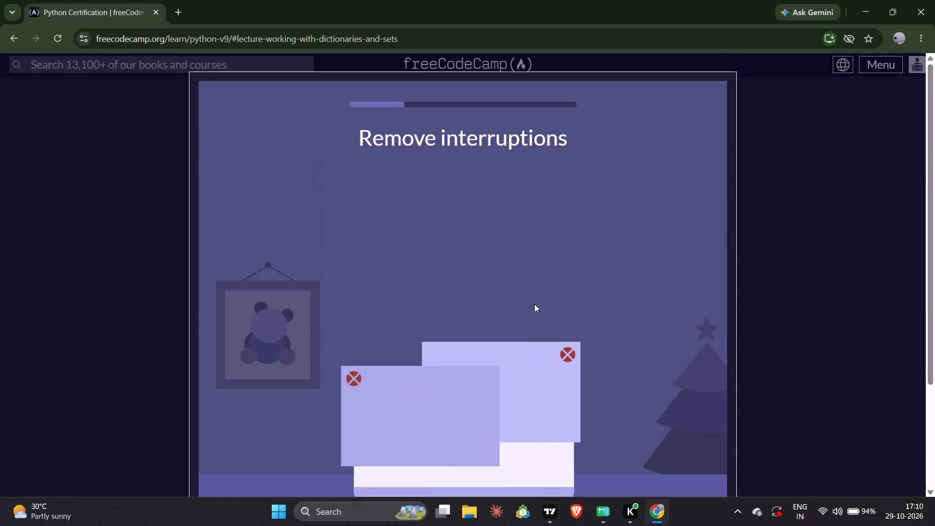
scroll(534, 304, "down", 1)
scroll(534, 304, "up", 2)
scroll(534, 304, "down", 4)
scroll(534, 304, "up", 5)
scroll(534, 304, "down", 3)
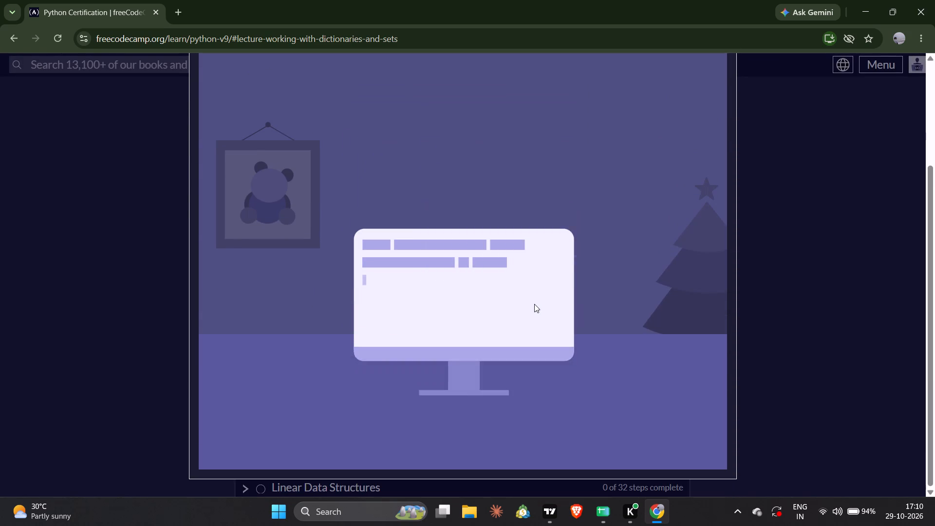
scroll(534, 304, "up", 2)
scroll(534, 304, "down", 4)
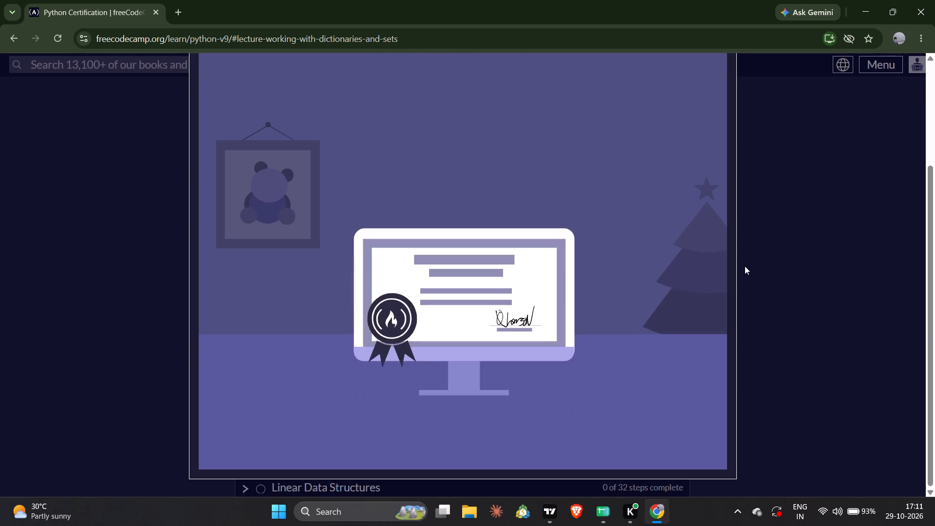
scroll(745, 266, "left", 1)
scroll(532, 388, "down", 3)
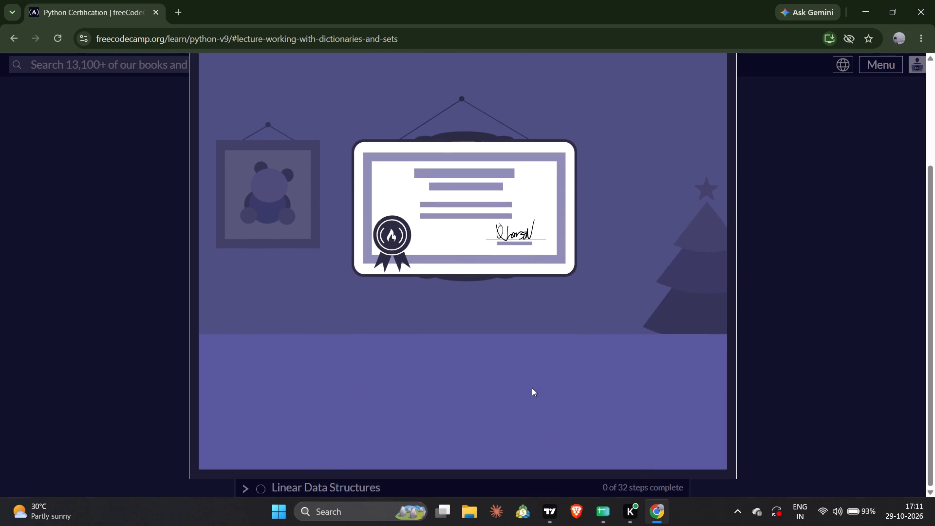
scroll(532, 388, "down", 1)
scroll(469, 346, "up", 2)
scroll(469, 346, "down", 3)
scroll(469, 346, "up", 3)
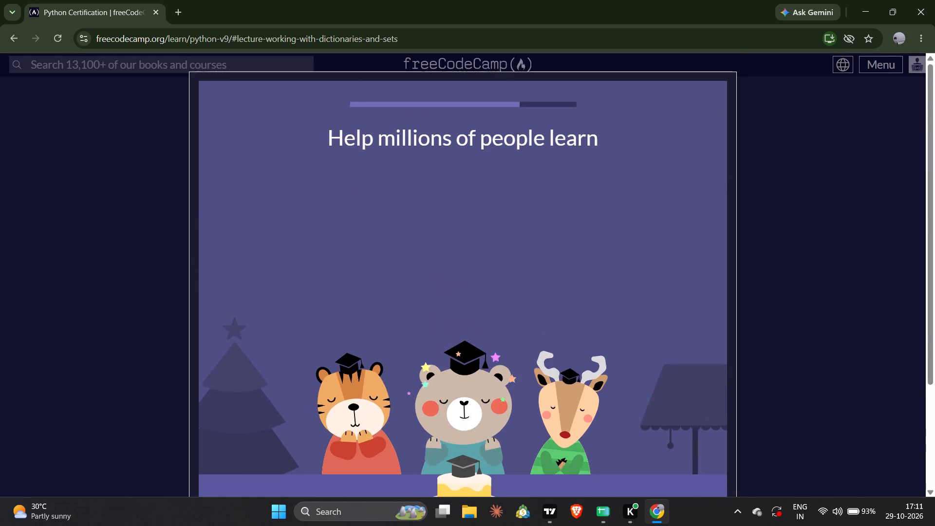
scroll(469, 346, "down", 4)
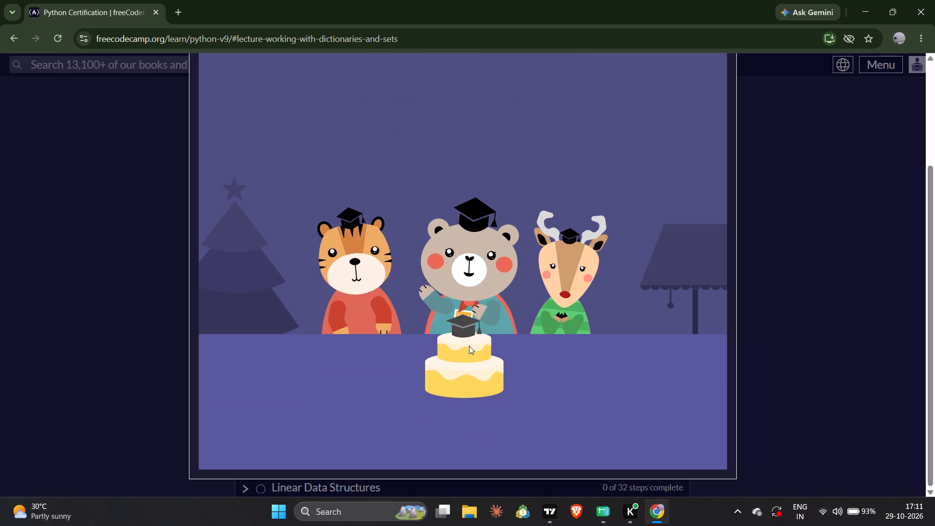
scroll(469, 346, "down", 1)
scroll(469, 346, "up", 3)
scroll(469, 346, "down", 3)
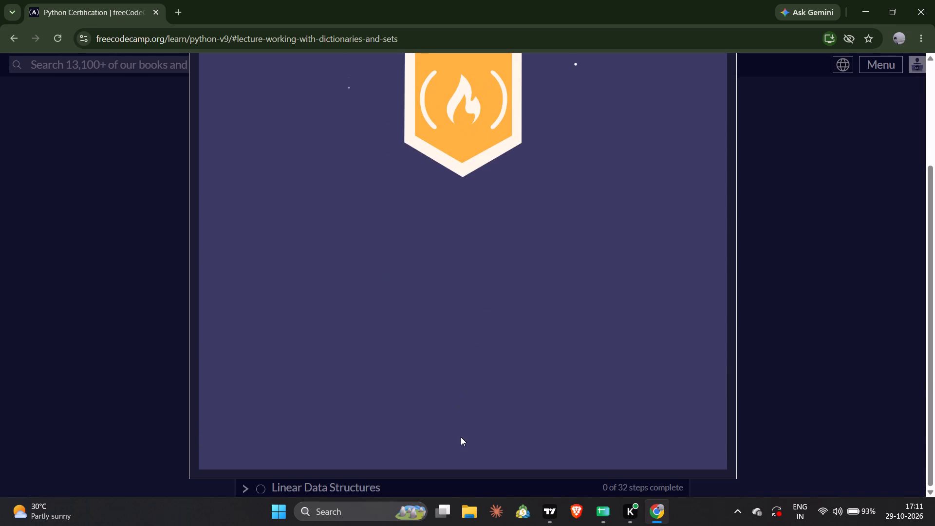
Postpone the donation request by choosing to be asked later.
left_click(466, 440)
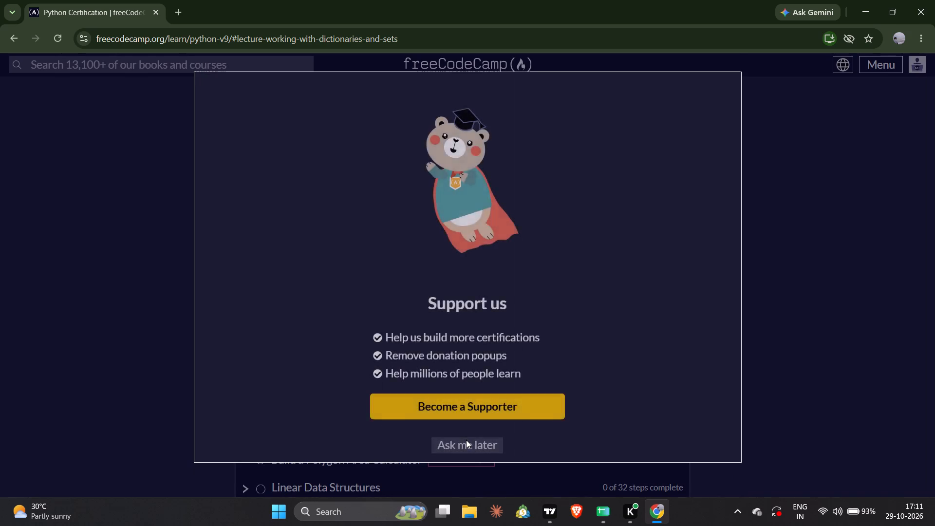
Examine which lessons the Working with Modules theory block contains in the Dictionaries and Sets section.
scroll(512, 330, "up", 1)
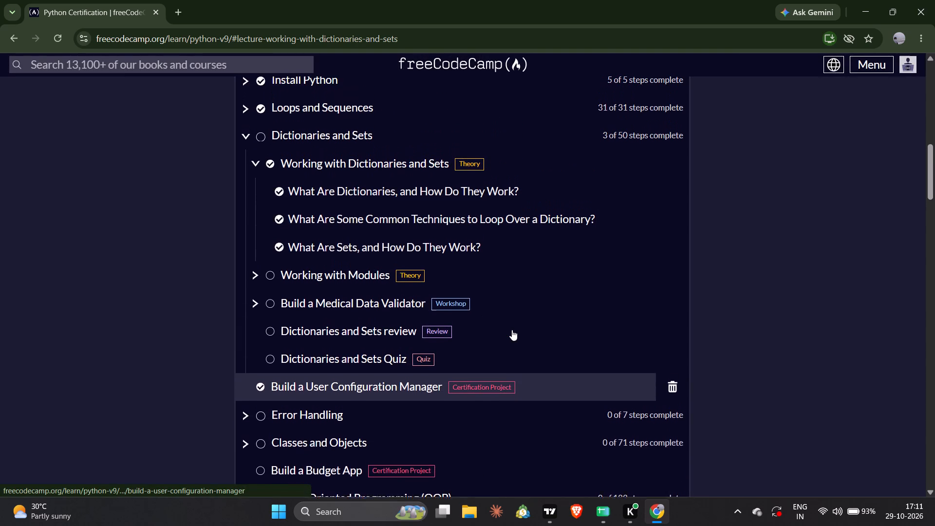
scroll(512, 330, "up", 1)
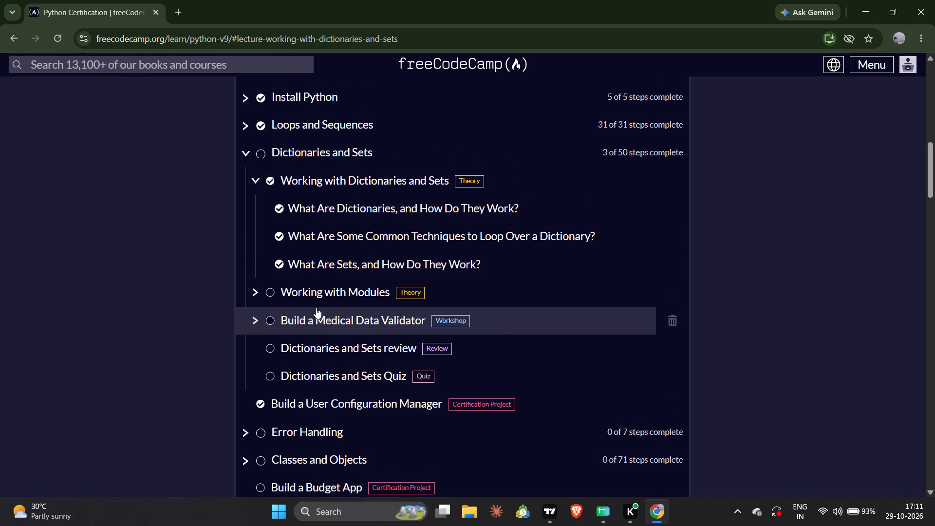
left_click(255, 292)
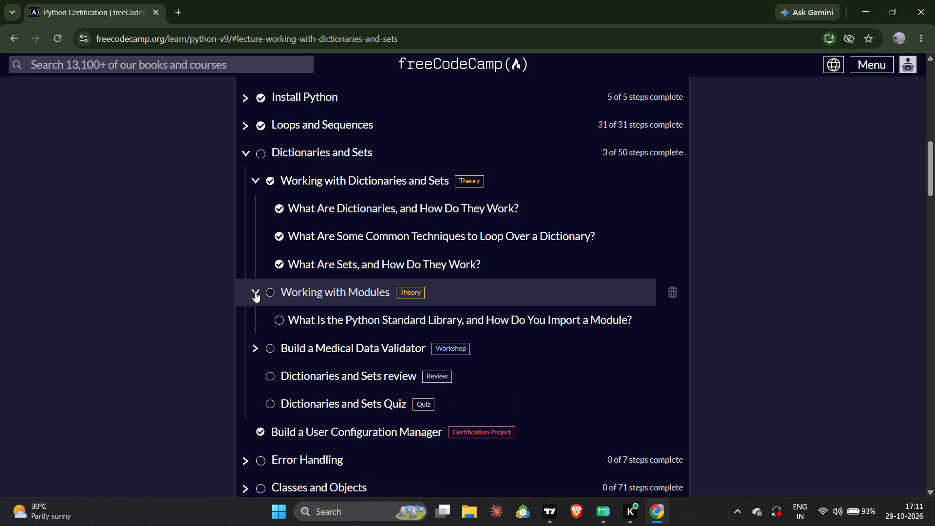
left_click(255, 292)
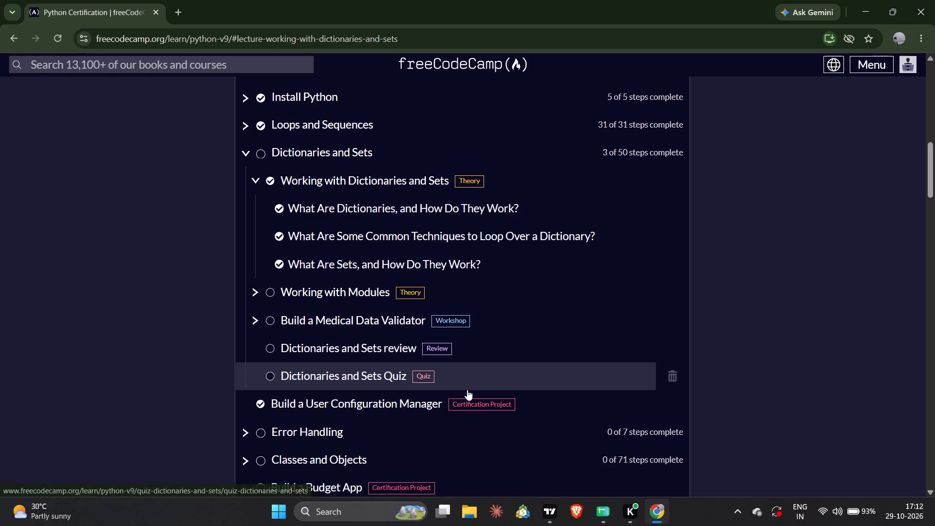
Collapse the completed Working with Dictionaries and Sets theory block in the Python course outline.
scroll(452, 378, "down", 2)
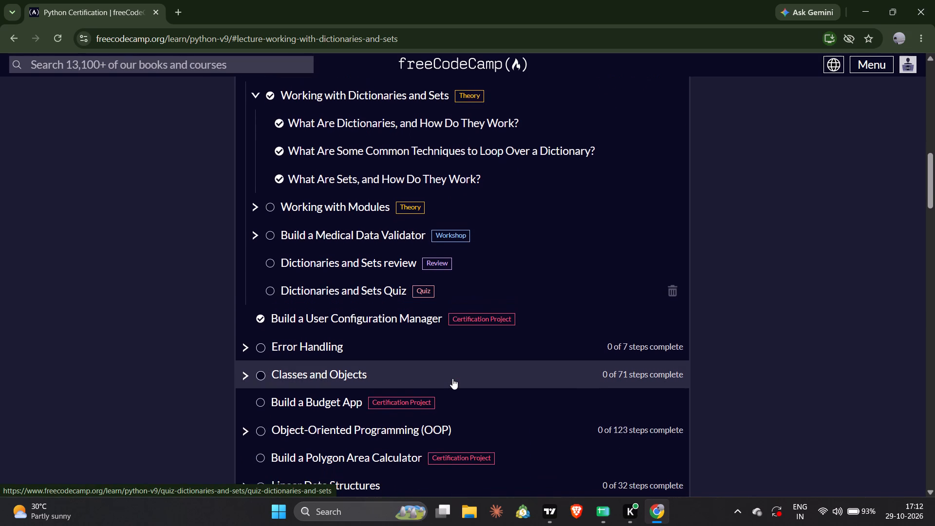
scroll(452, 378, "down", 2)
scroll(452, 378, "up", 1)
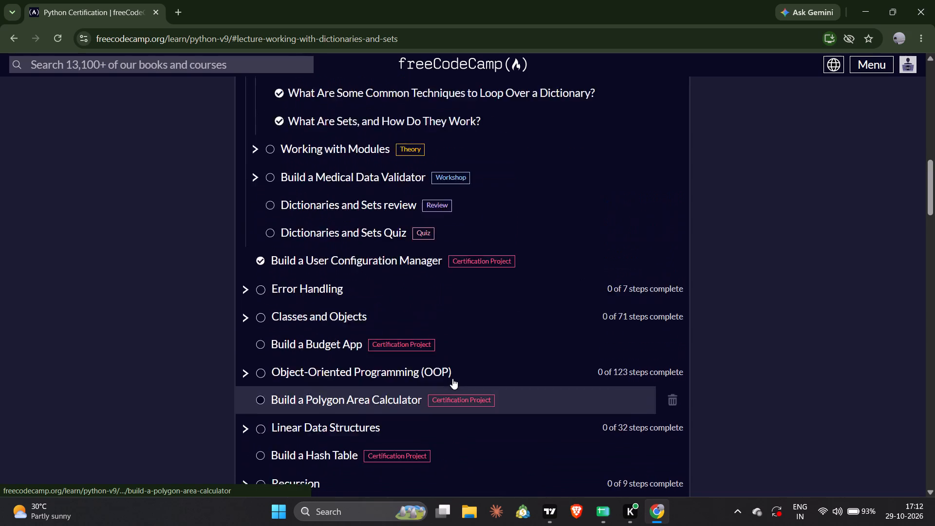
scroll(452, 378, "up", 1)
scroll(452, 378, "down", 3)
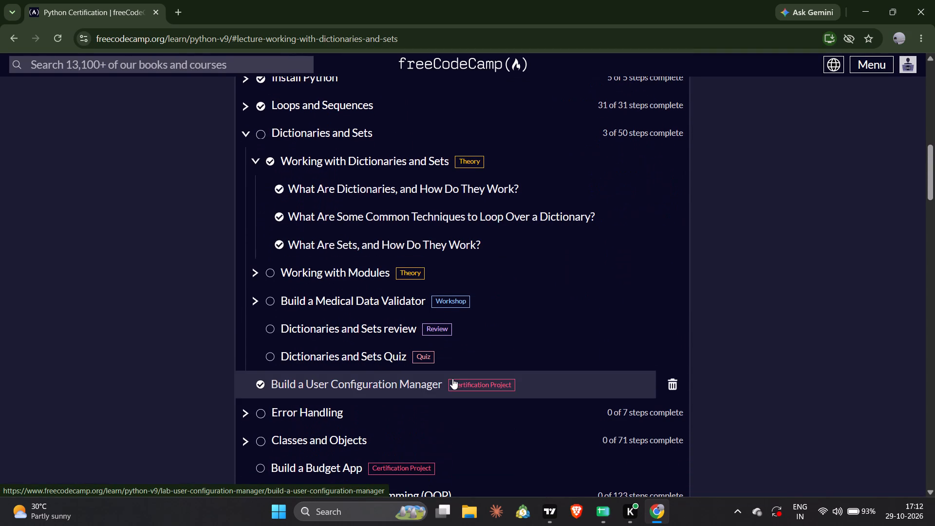
scroll(452, 378, "up", 2)
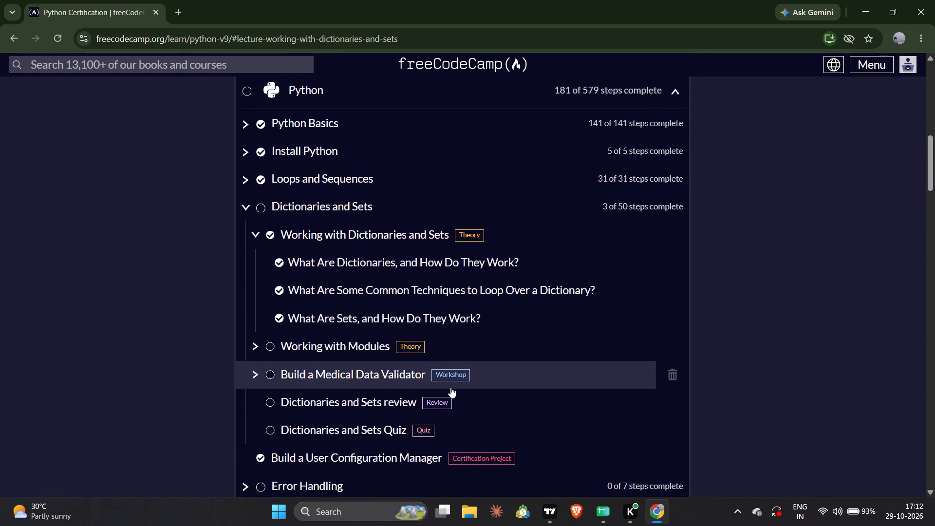
left_click(250, 230)
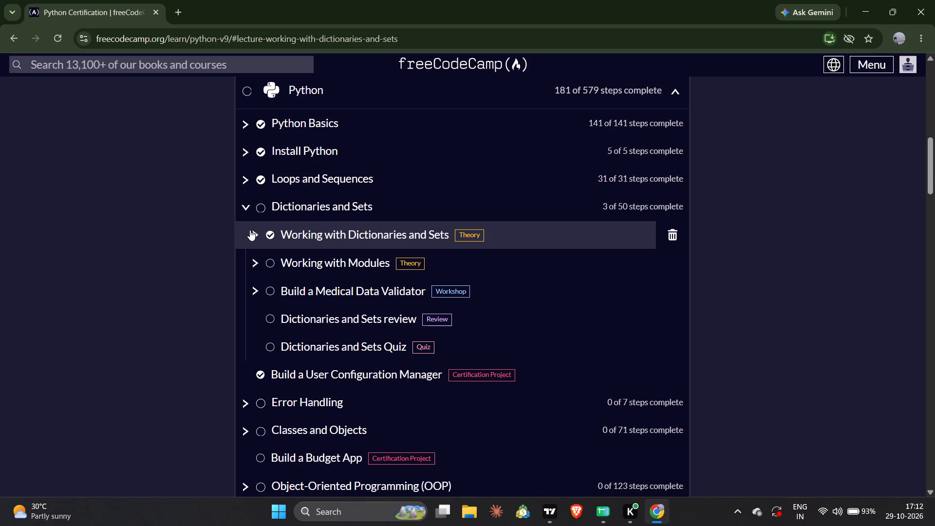
Examine the contents of the Working with Modules theory block and the Build a Medical Data Validator workshop in the outline.
scroll(349, 334, "right", 1)
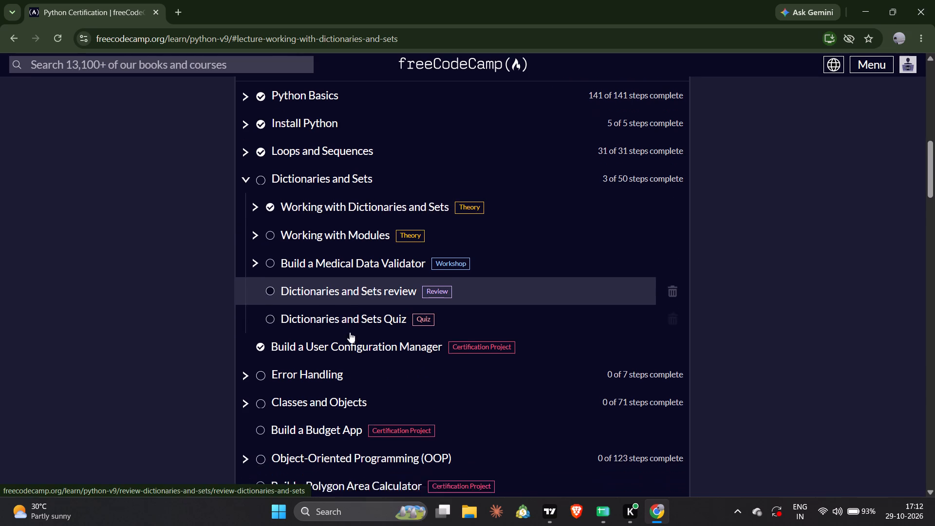
scroll(350, 332, "right", 2)
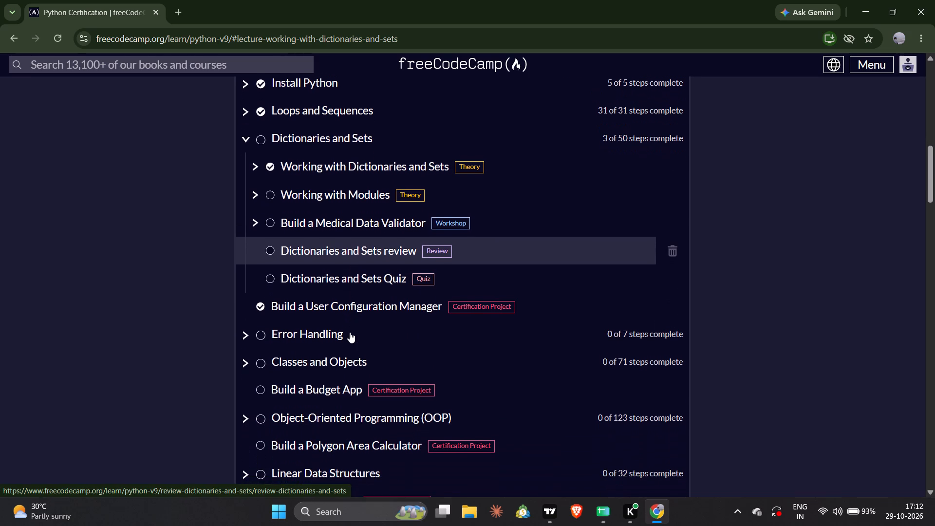
scroll(350, 332, "right", 1)
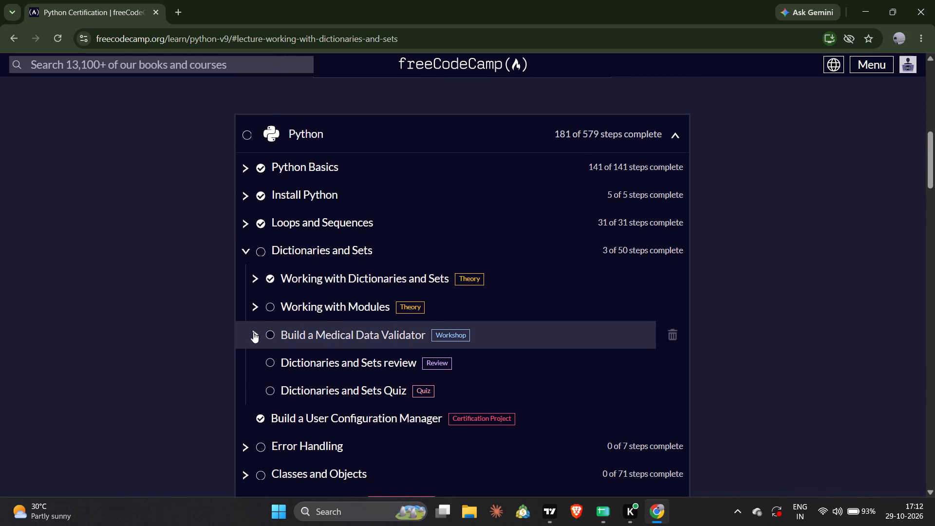
left_click(253, 307)
left_click(253, 307)
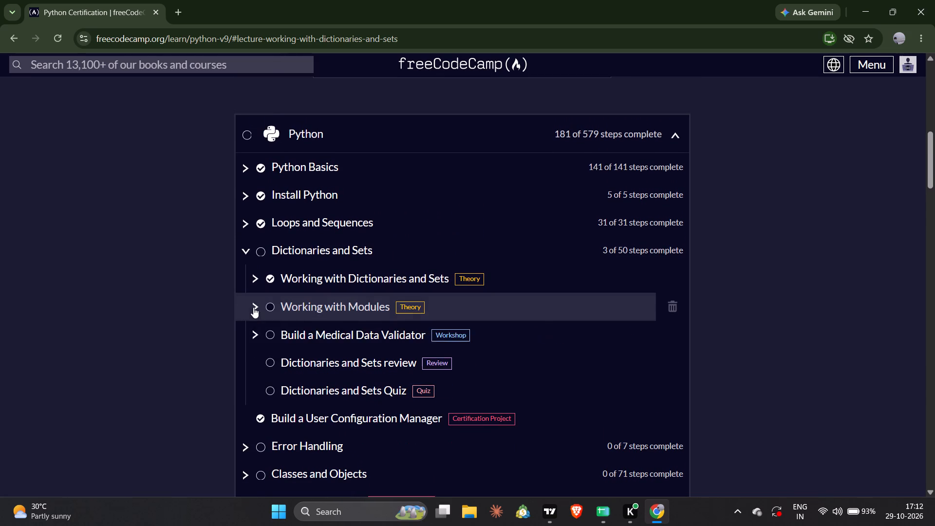
left_click(260, 331)
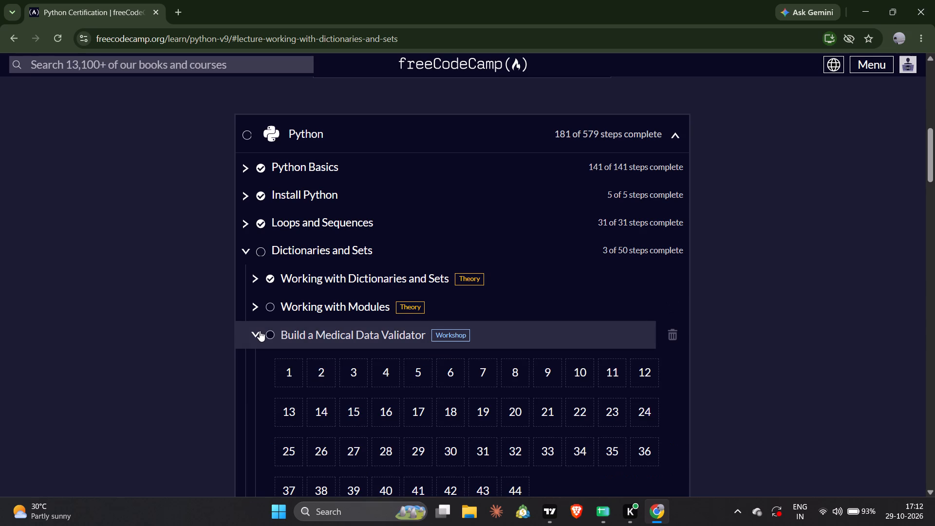
scroll(260, 331, "down", 1)
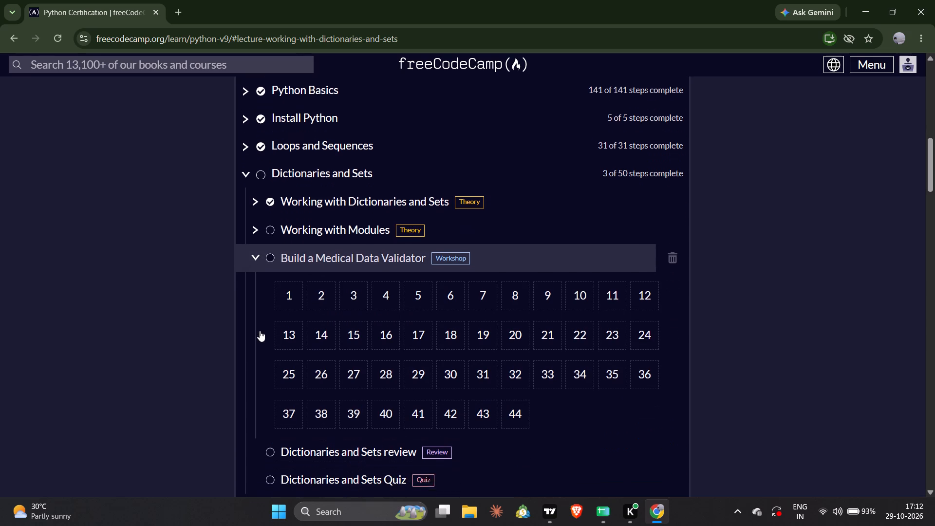
scroll(260, 331, "down", 1)
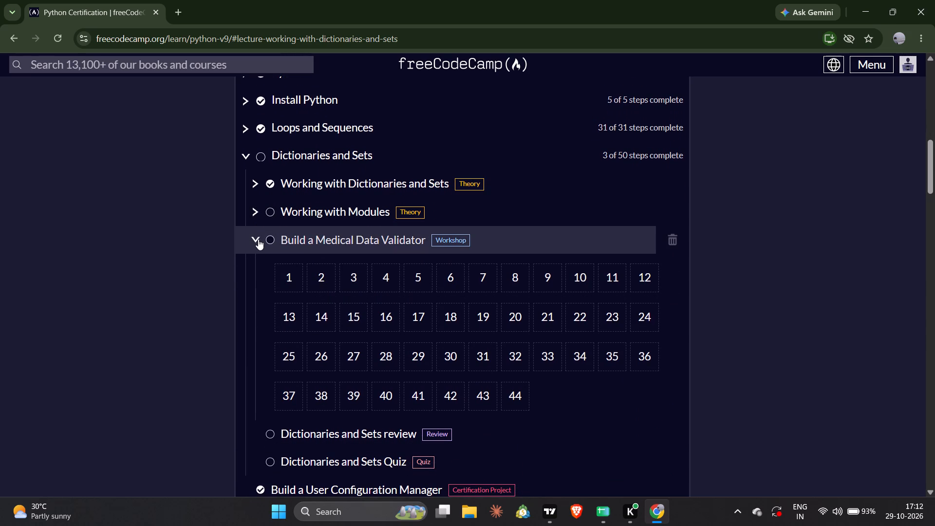
left_click(258, 238)
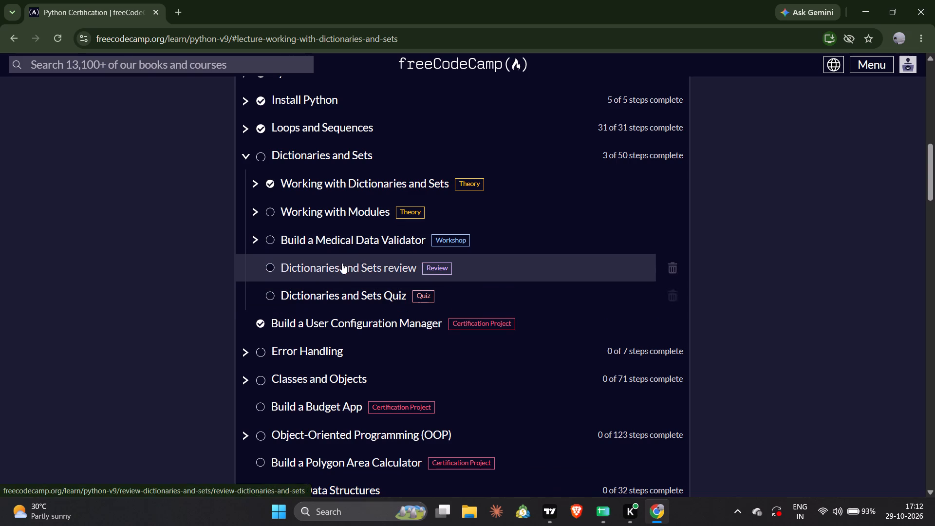
left_click(262, 246)
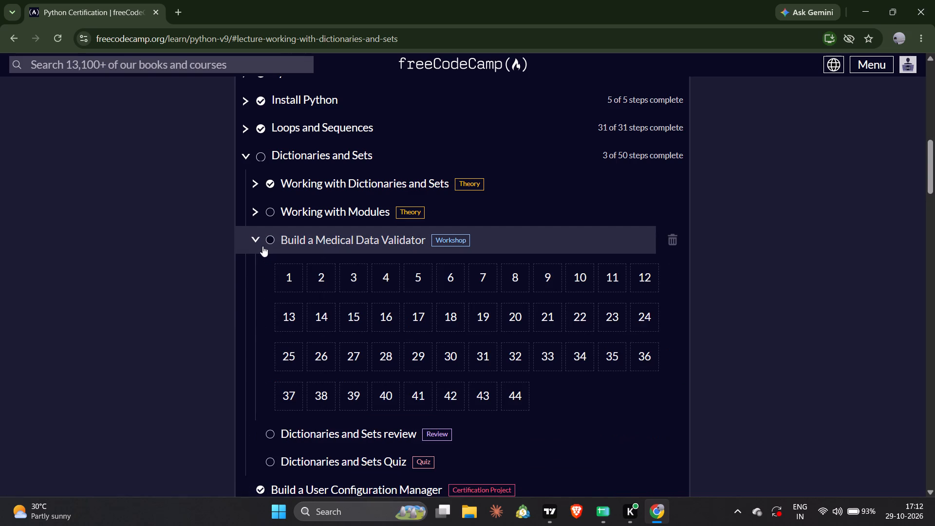
left_click(262, 246)
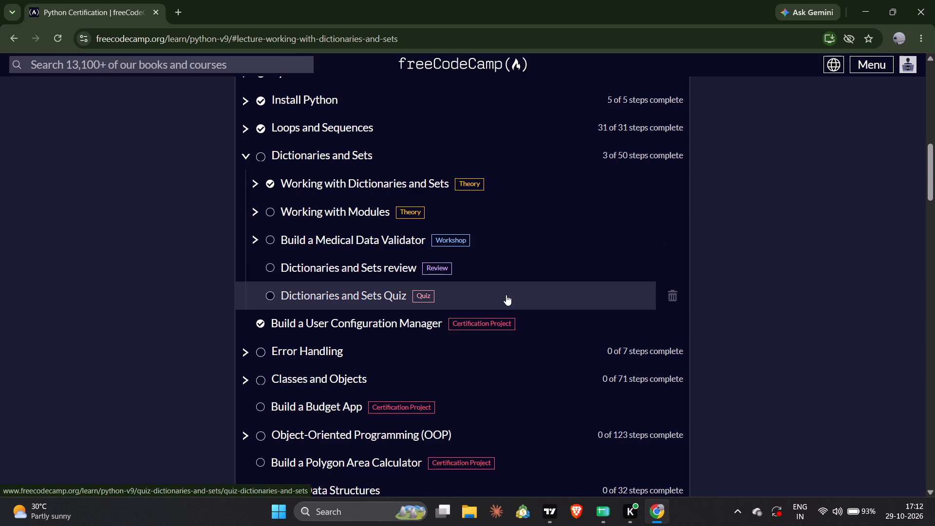
Examine the remaining sections of the Python certification outline, including the contents of Classes and Objects and Object-Oriented Programming (OOP).
scroll(347, 339, "down", 1)
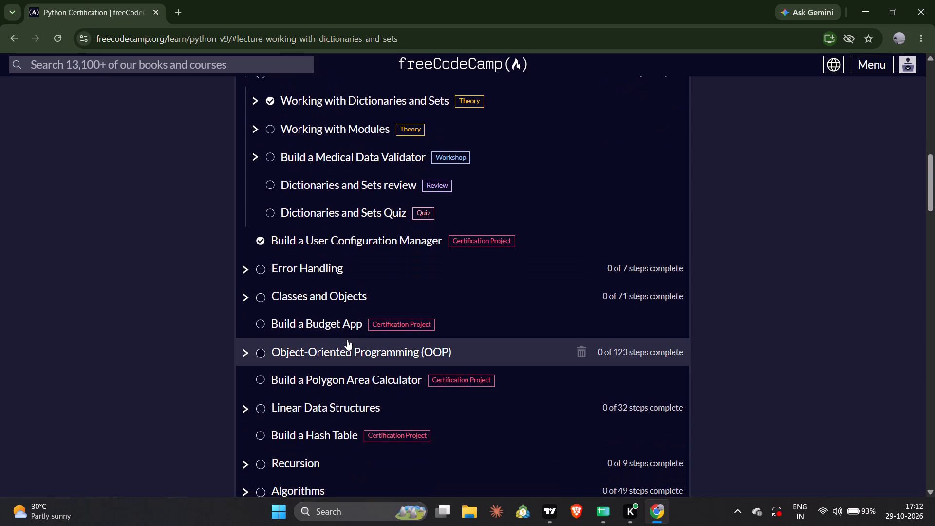
scroll(347, 339, "up", 1)
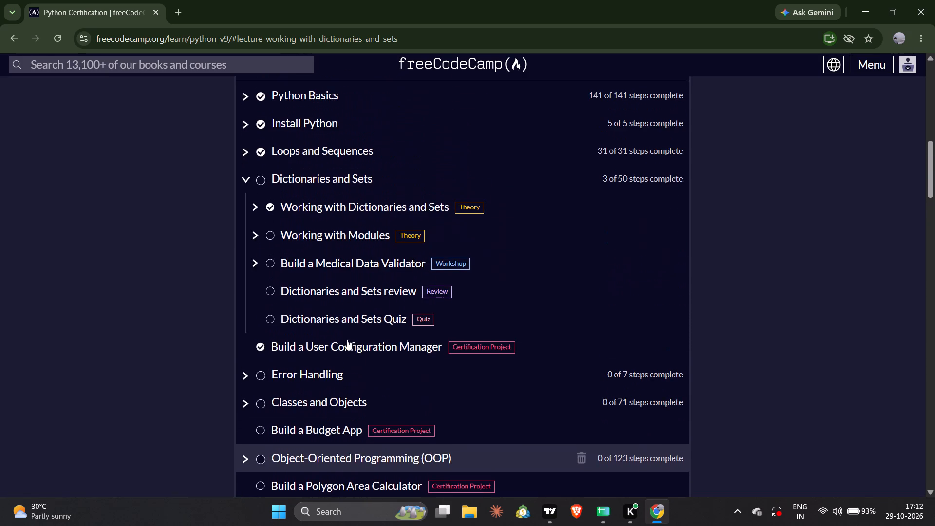
scroll(267, 405, "down", 5)
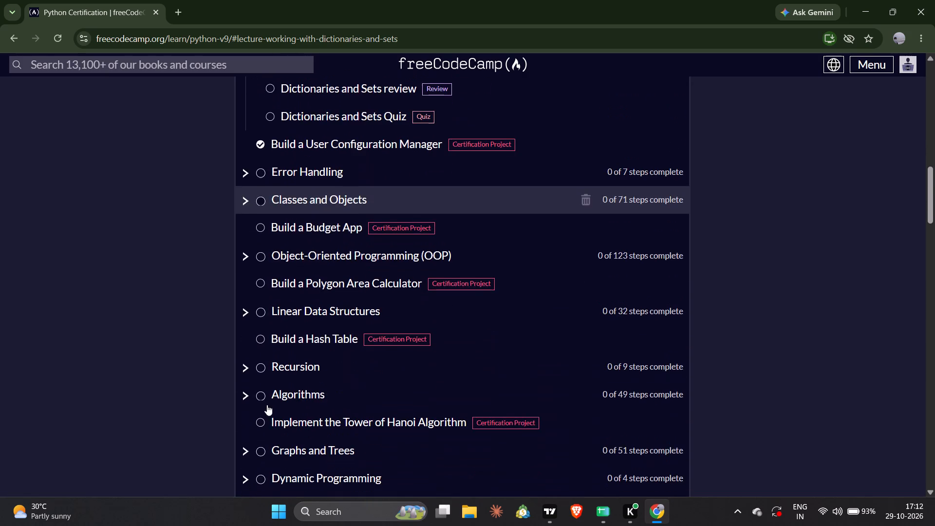
scroll(267, 405, "down", 4)
scroll(267, 405, "up", 4)
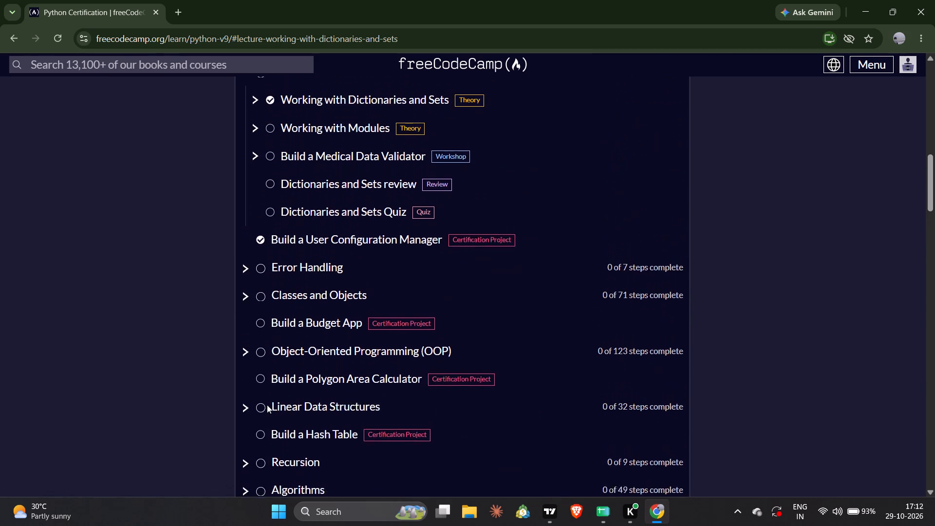
scroll(267, 405, "up", 2)
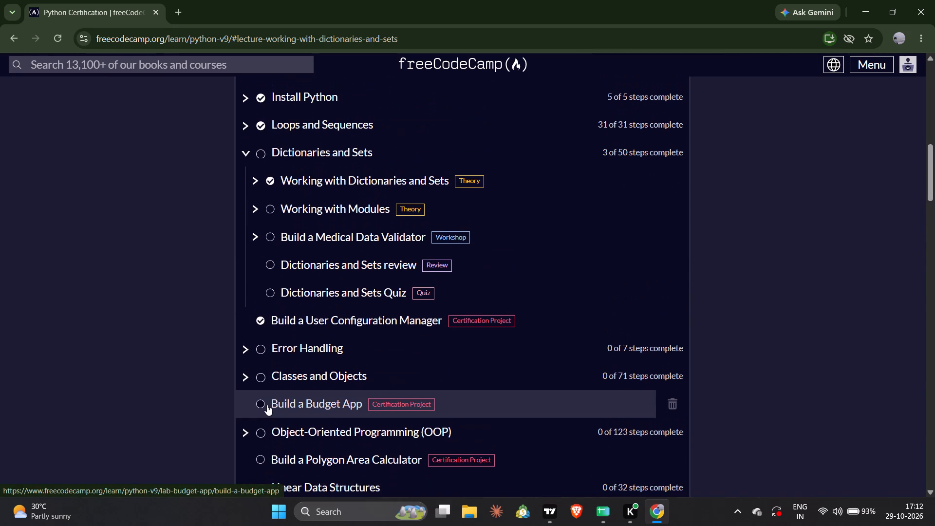
scroll(267, 405, "down", 1)
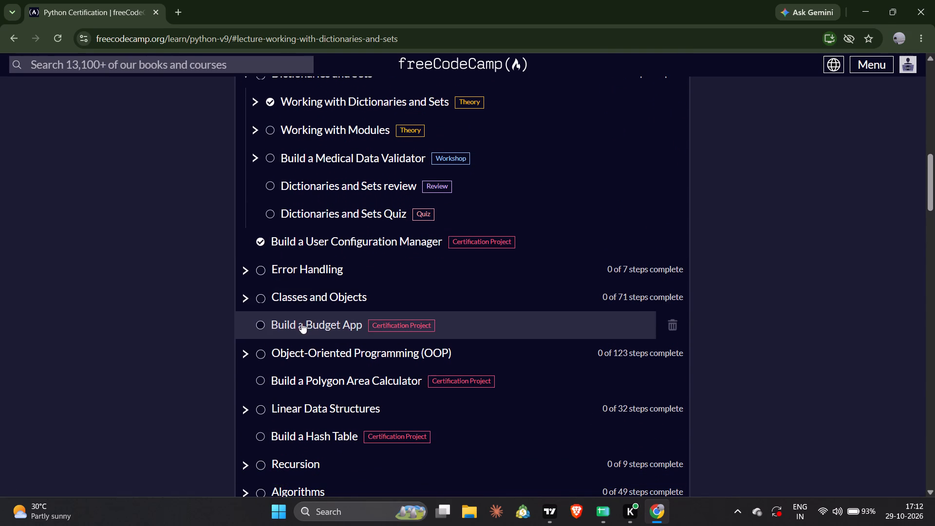
left_click(251, 298)
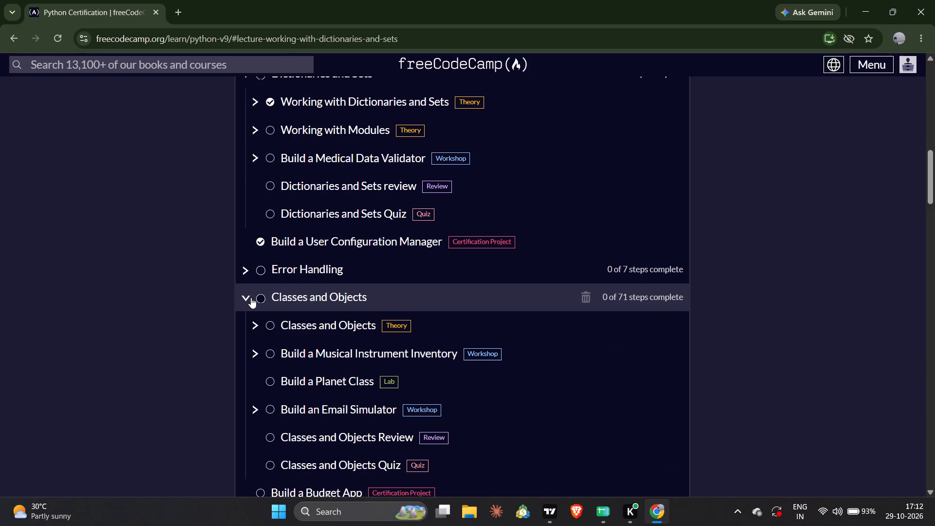
left_click(251, 298)
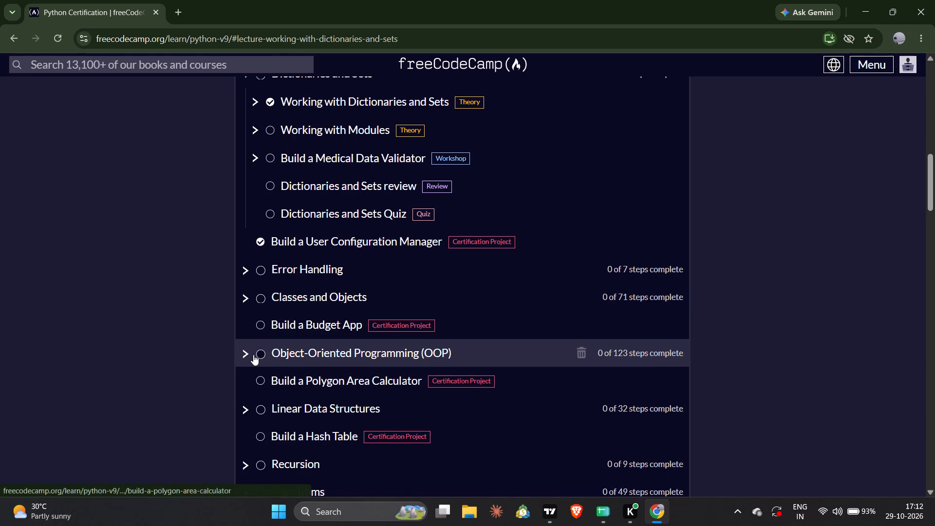
left_click(249, 353)
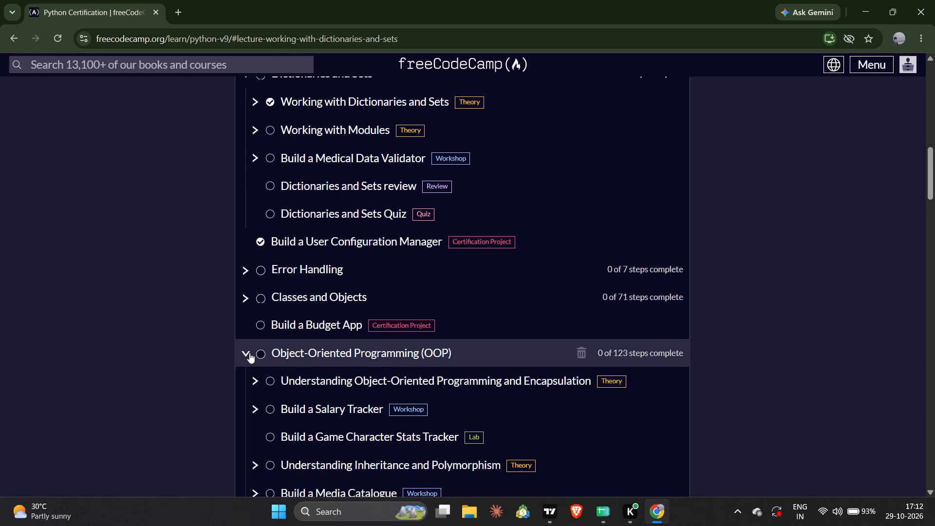
left_click(249, 353)
scroll(249, 353, "down", 1)
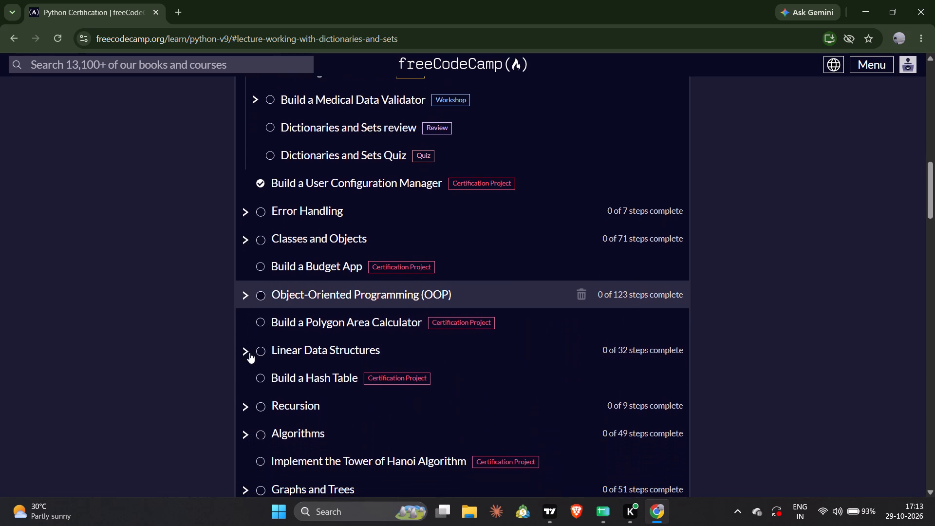
scroll(249, 353, "down", 5)
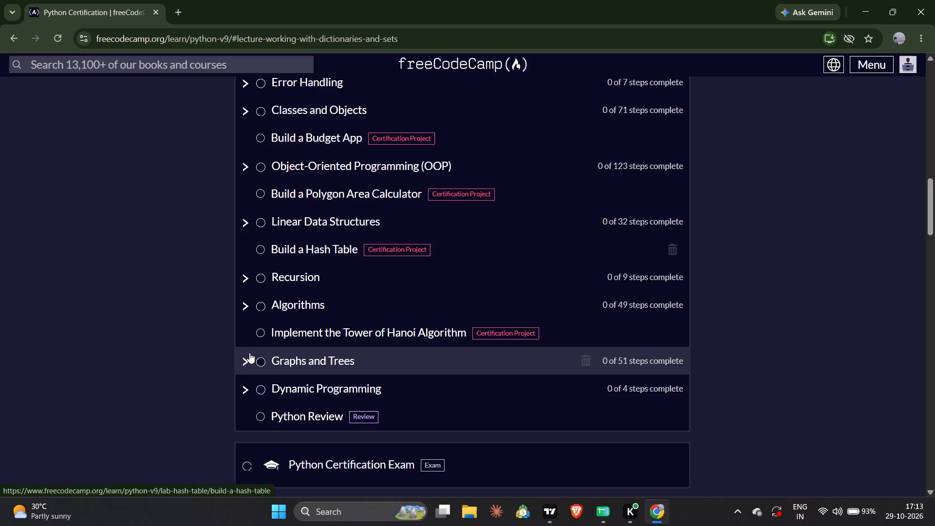
scroll(249, 353, "down", 2)
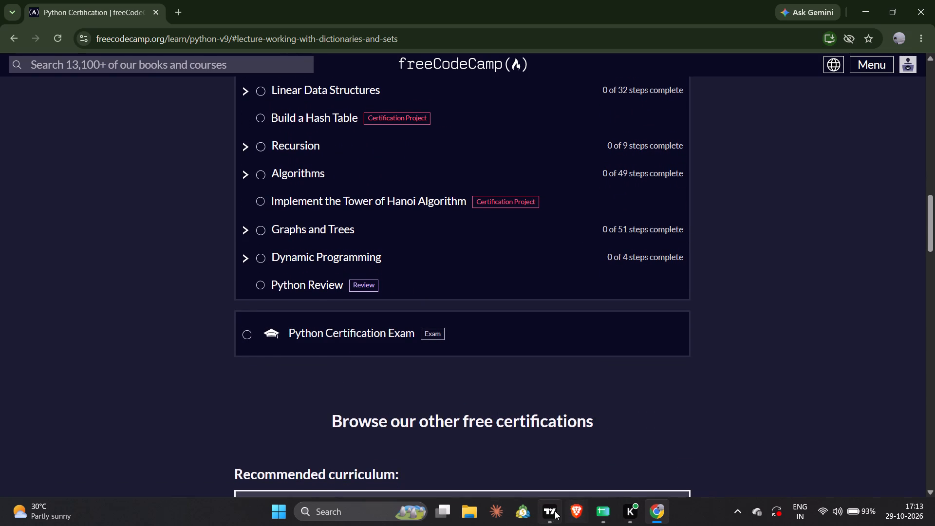
Switch to TradingView and dismiss the CoinDCX advertisement covering the EURUSD chart.
left_click(550, 511)
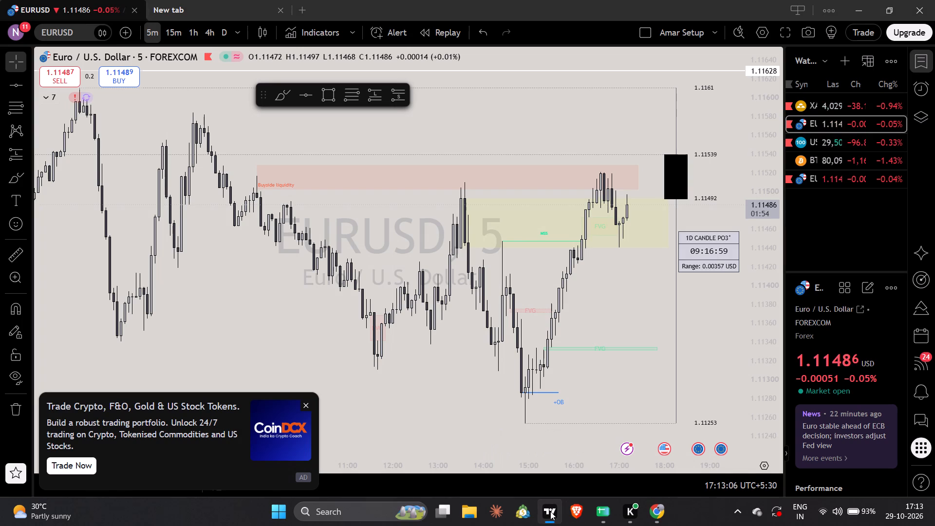
left_click(304, 406)
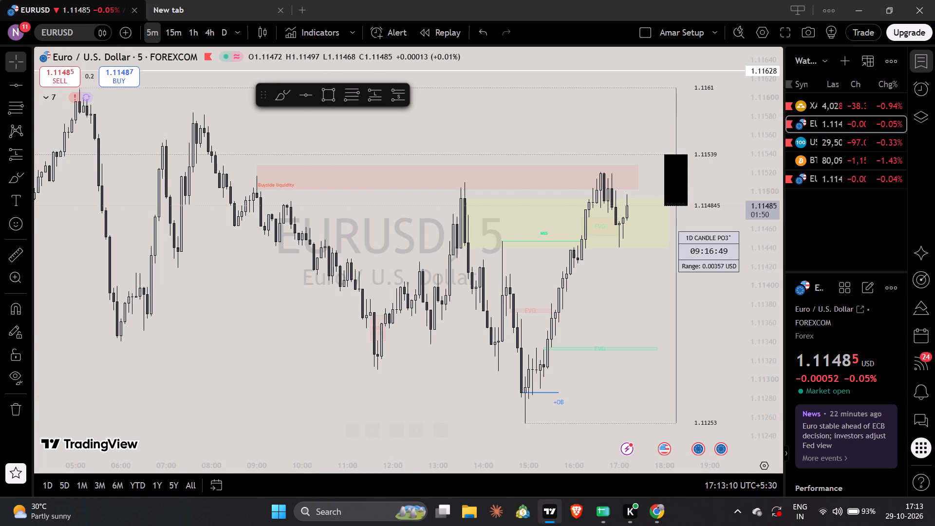
Return to Chrome, search Google for backtesting max in a new tab, and open the BacktestingMax website.
left_click(651, 507)
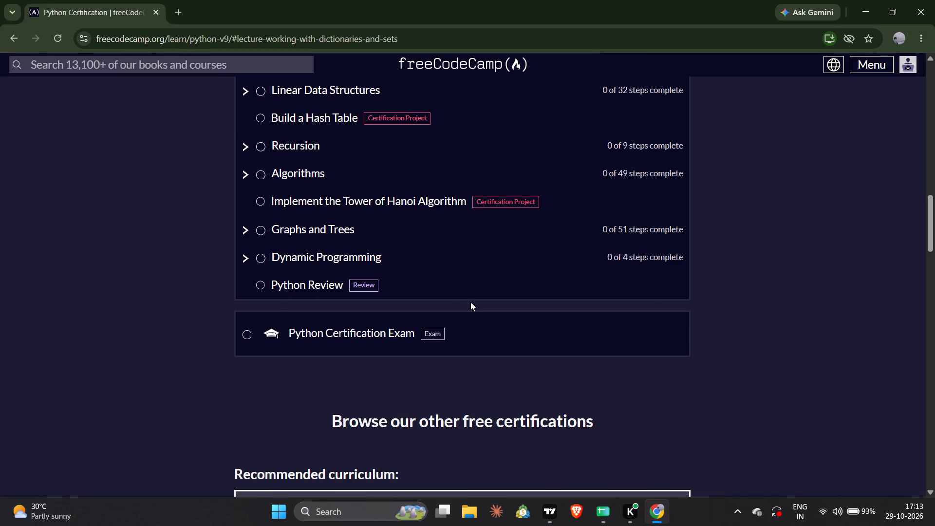
left_click(177, 8)
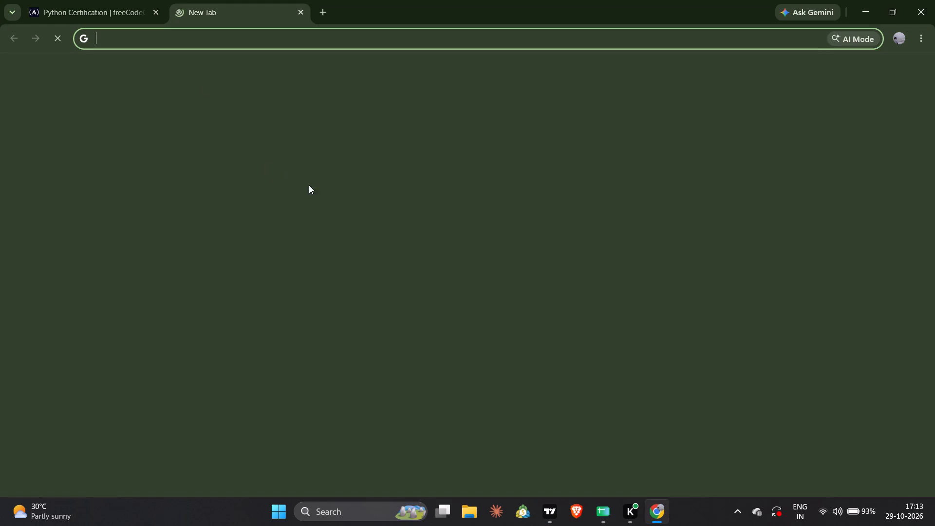
left_click(359, 234)
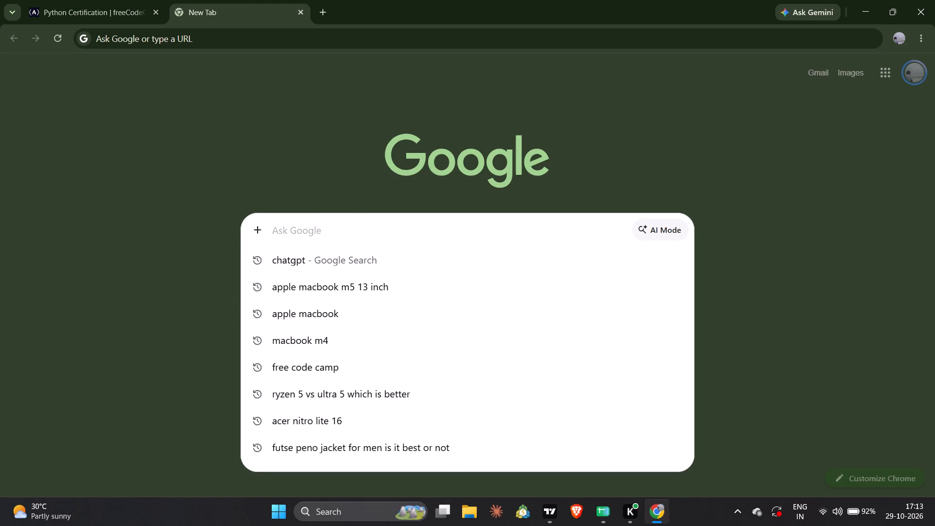
key("b")
key("a")
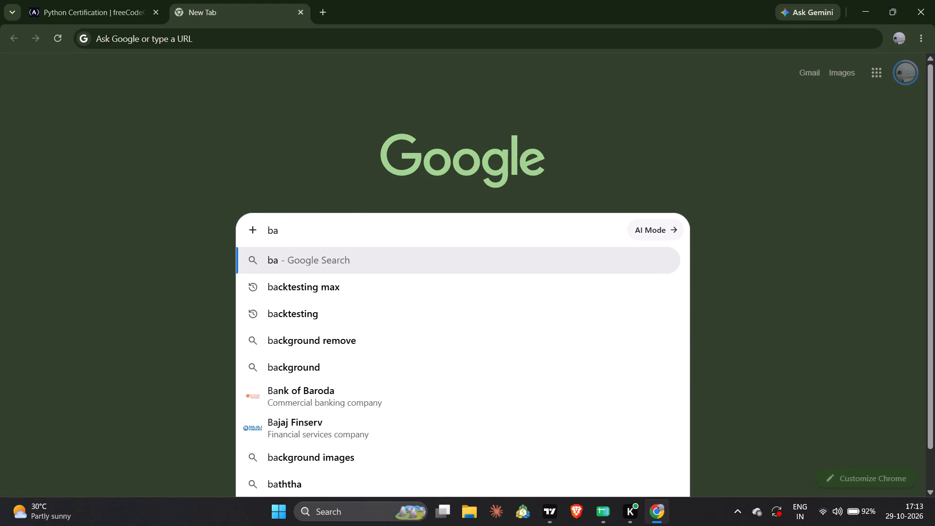
type("cktesting")
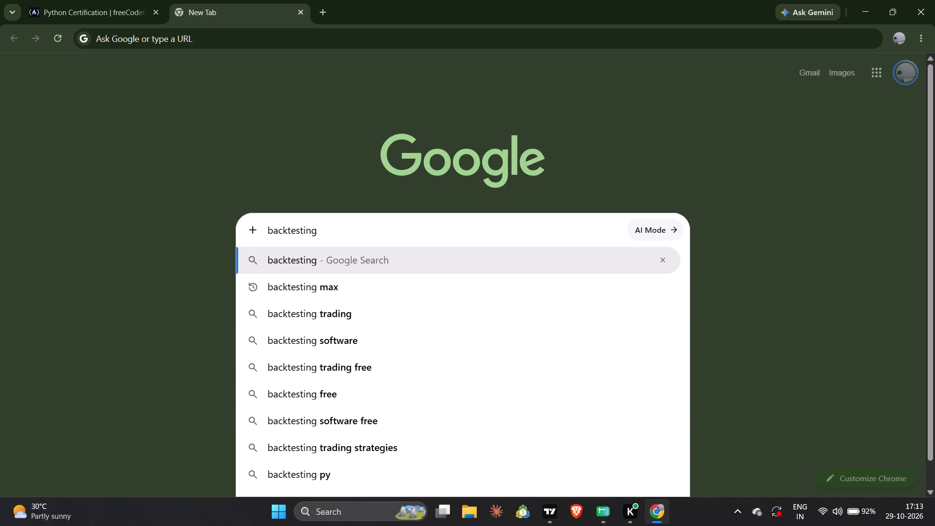
key("Down")
key("Return")
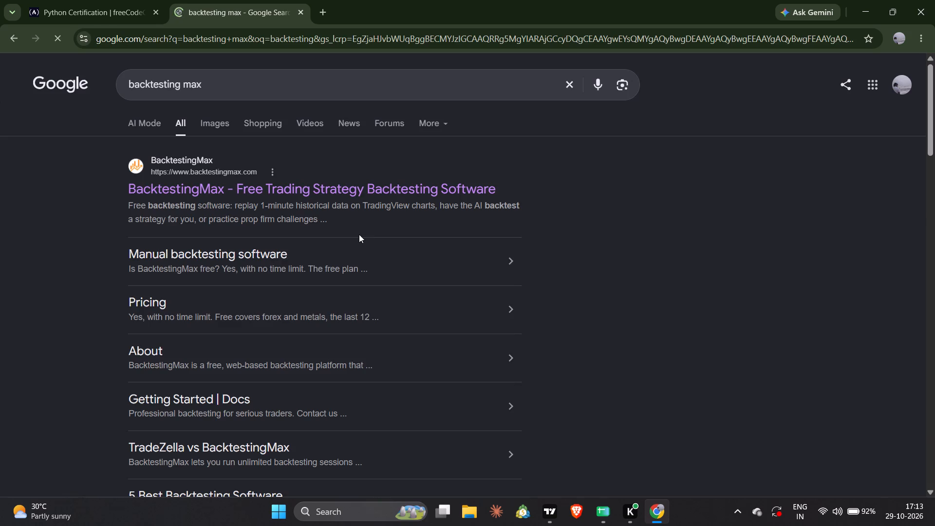
left_click(301, 192)
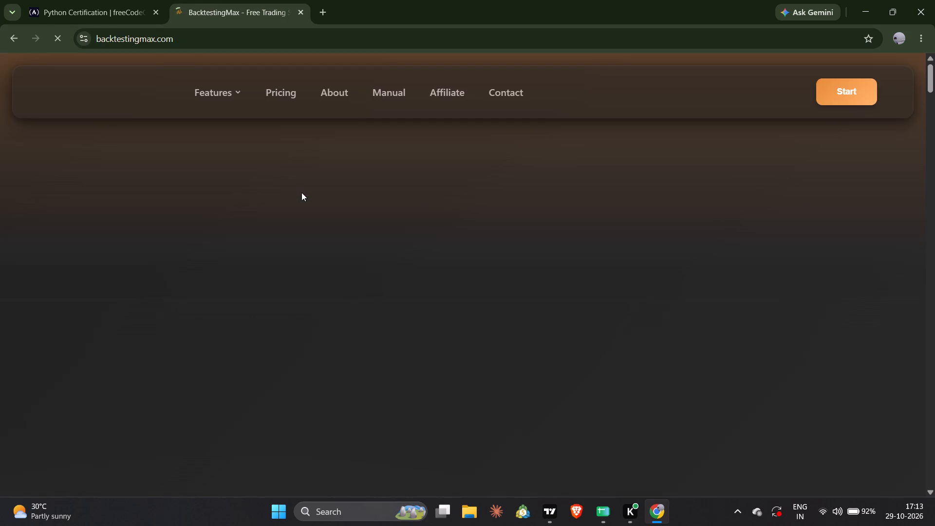
Enter the BacktestingMax app and open the details of the EUR/USD trading session Unnamed session #3.
left_click(107, 381)
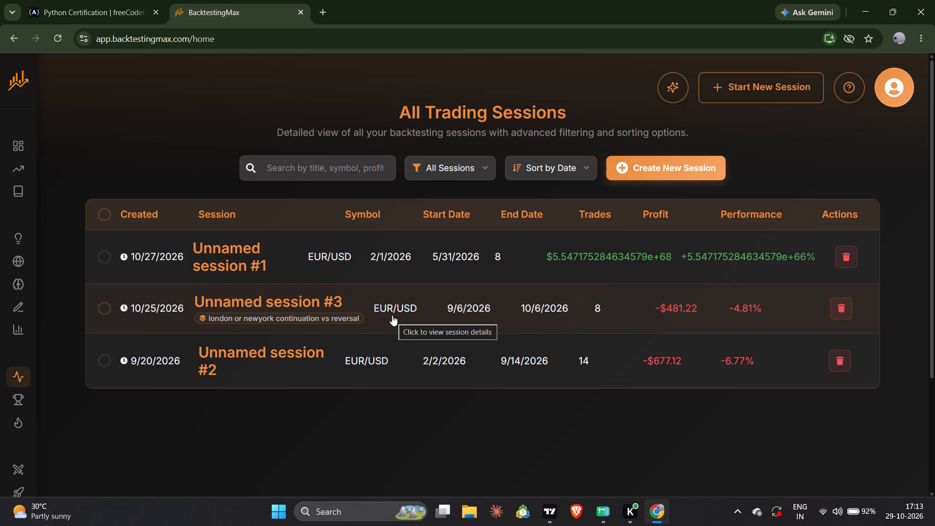
left_click(449, 298)
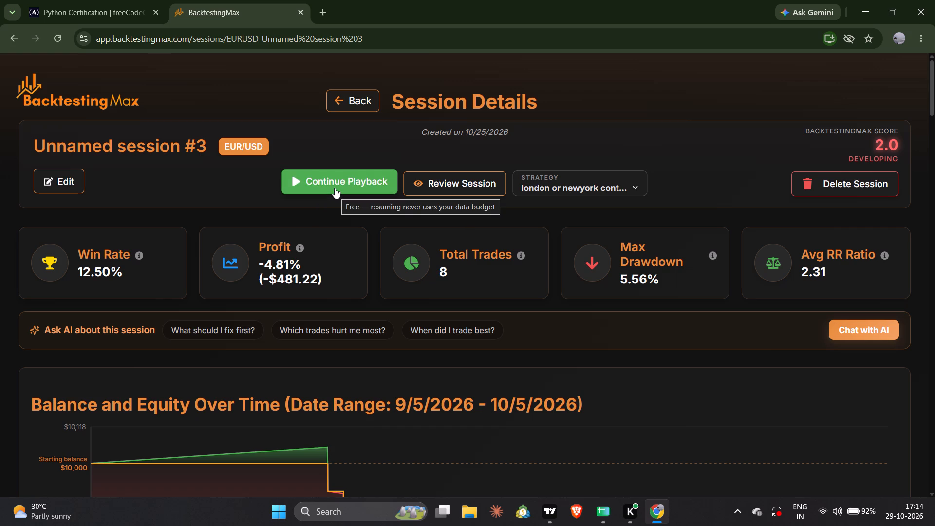
Look over the session details and continue the playback of Unnamed session #3.
scroll(305, 344, "right", 1)
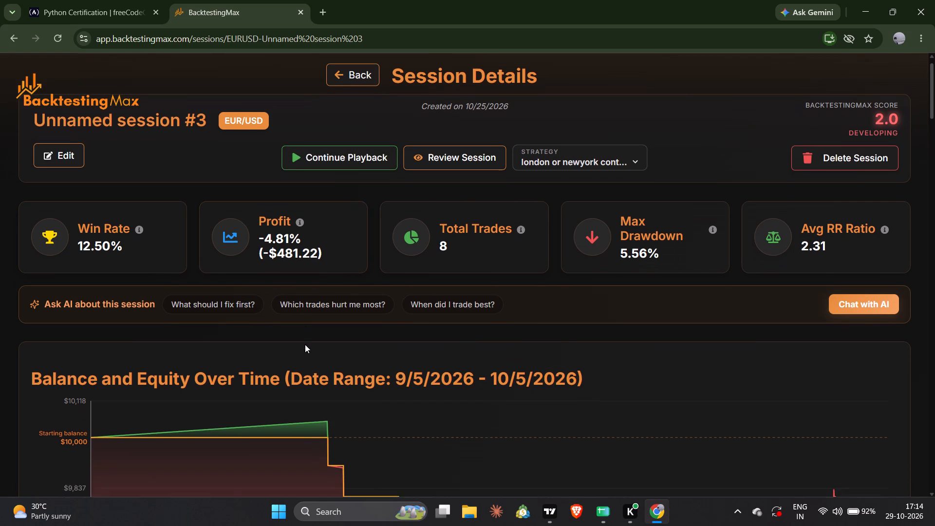
scroll(305, 344, "right", 3)
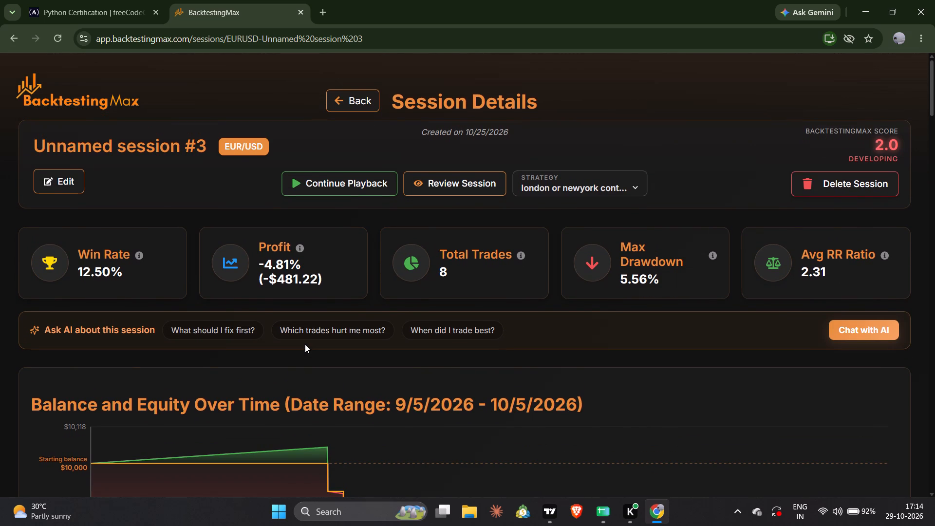
scroll(305, 344, "down", 2)
scroll(305, 344, "up", 2)
left_click(344, 187)
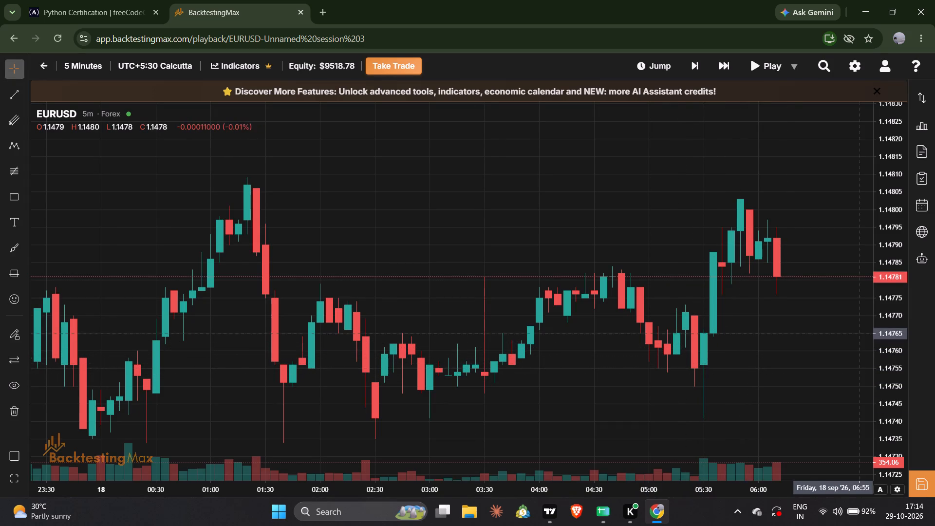
Play the EURUSD 5-minute replay forward to about 09:30 on 18 September 2026, pause it, and keep the latest candles in view.
left_click_drag(891, 357, 890, 315)
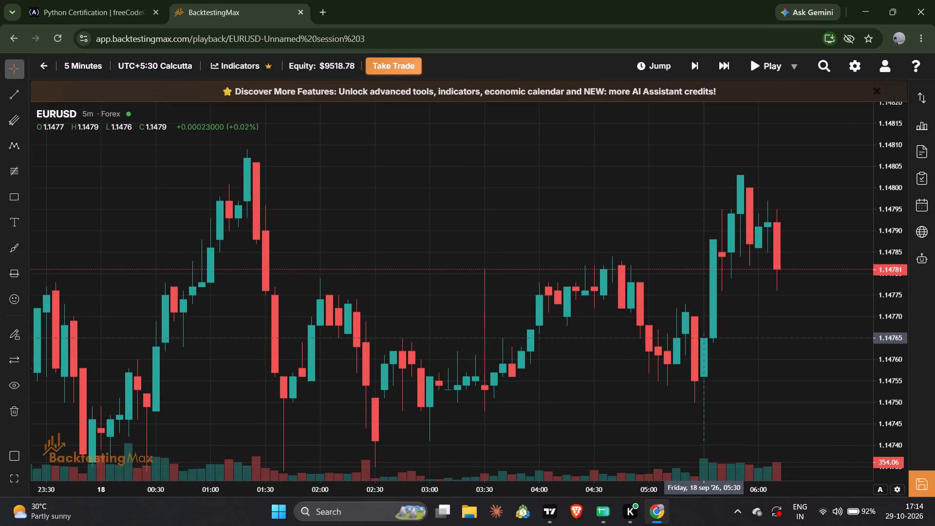
left_click_drag(763, 322, 548, 232)
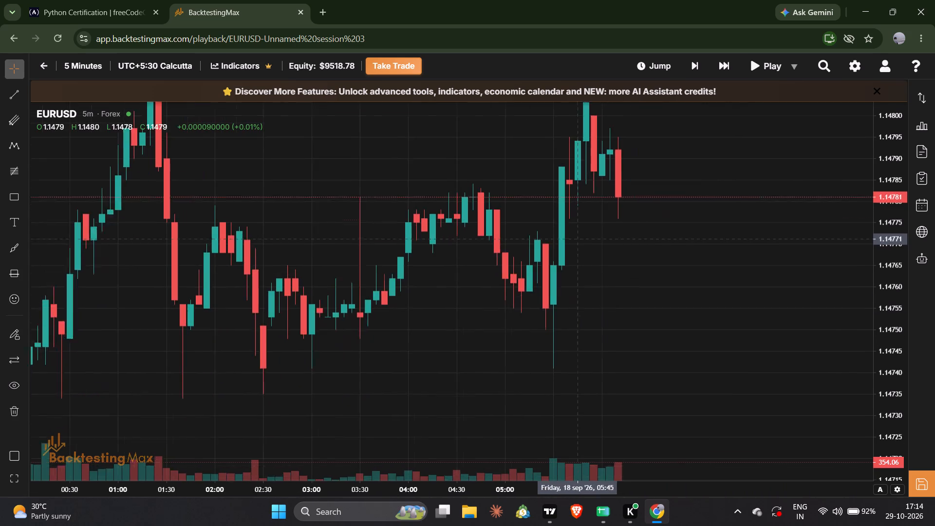
left_click_drag(548, 232, 514, 277)
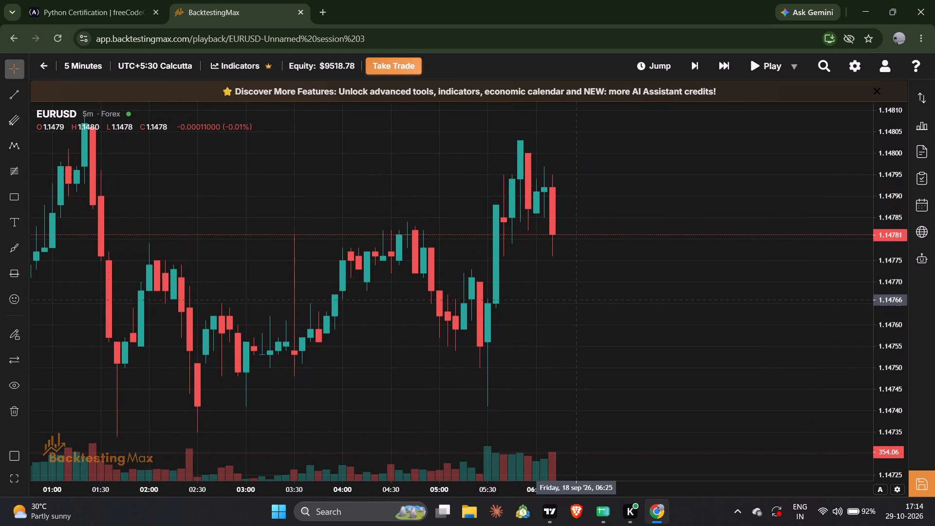
key("space")
key("space")
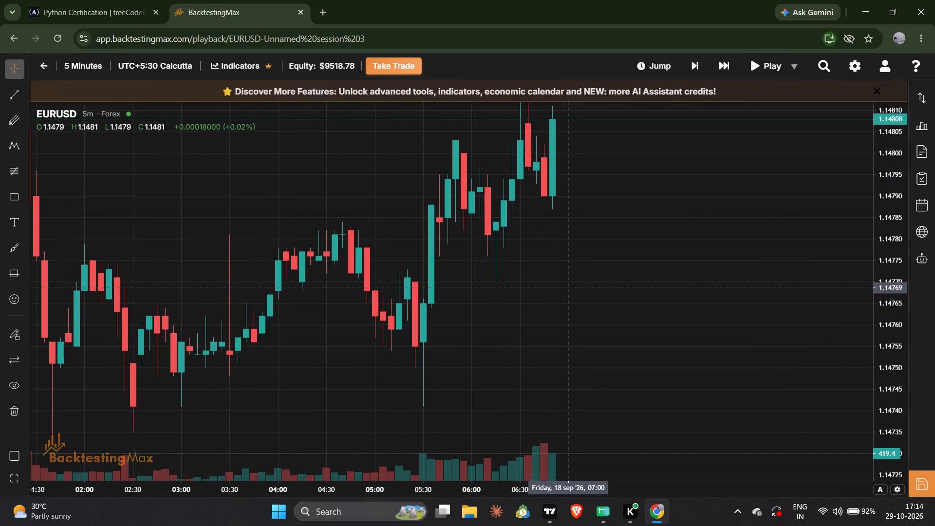
key("space")
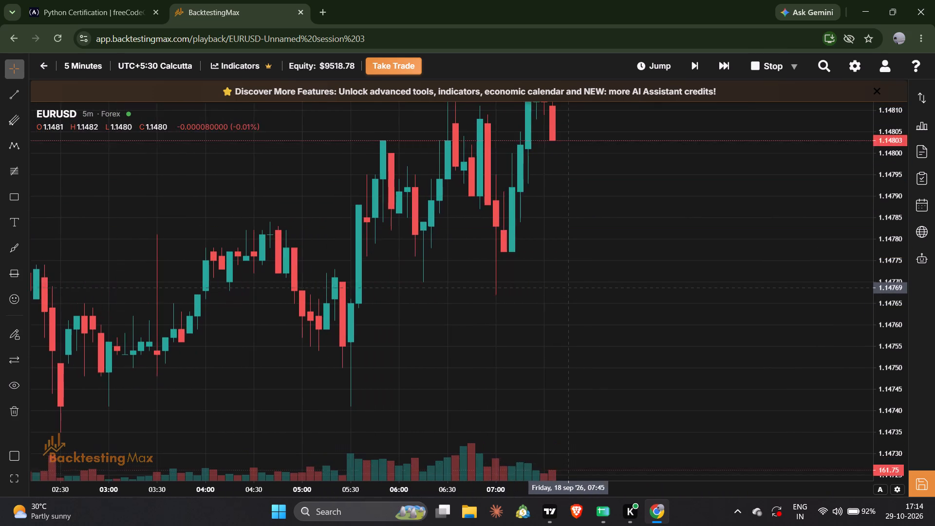
left_click_drag(566, 287, 561, 434)
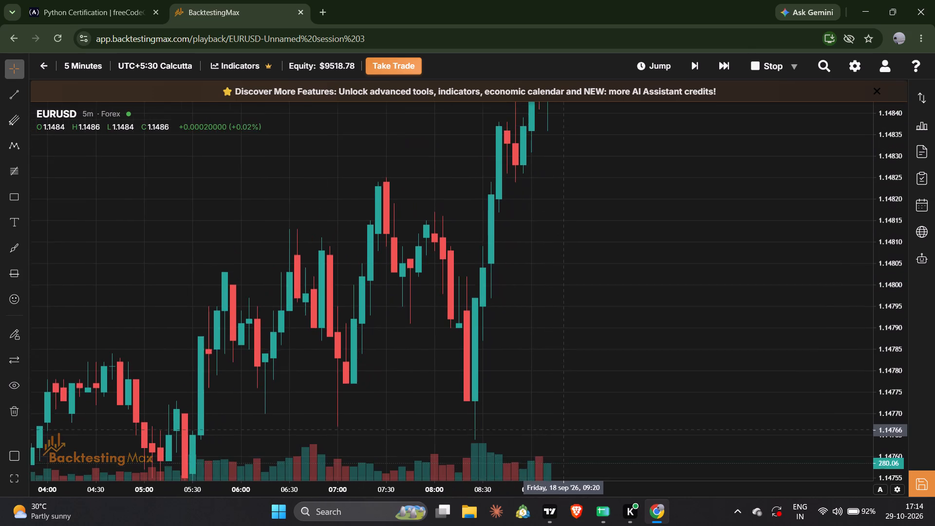
left_click_drag(561, 434, 645, 372)
key("space")
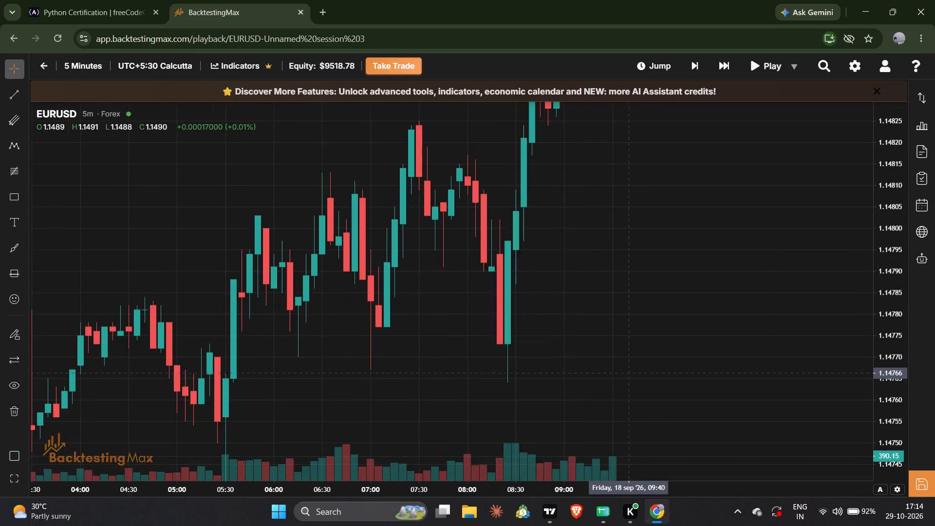
left_click_drag(645, 372, 655, 525)
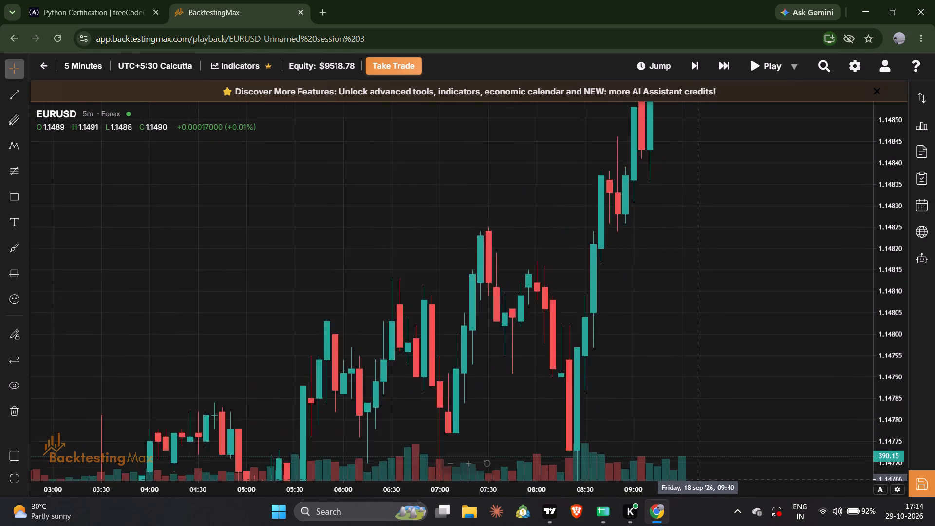
Examine the EURUSD 5-minute candles leading up to 09:30 on 18 September 2026, comparing the latest move with the earlier morning price action.
left_click_drag(655, 525, 635, 525)
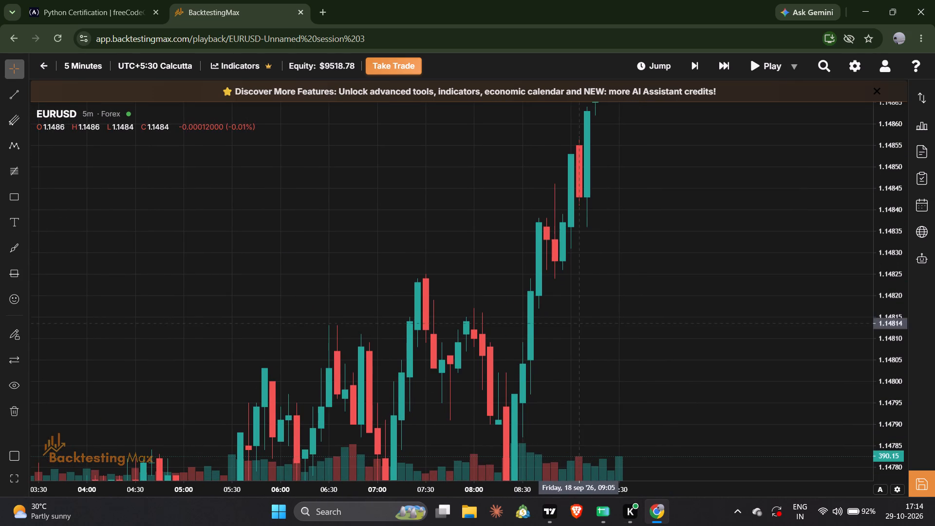
left_click_drag(612, 269, 573, 483)
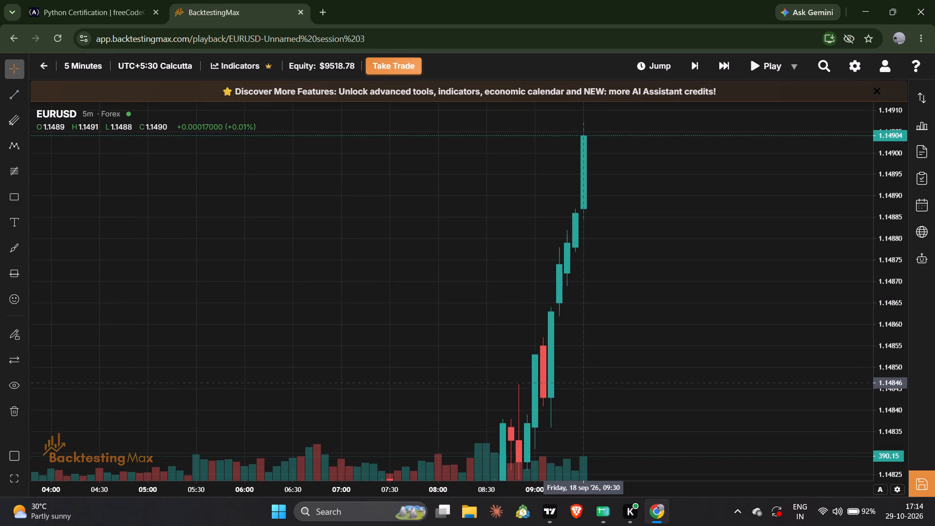
left_click_drag(580, 382, 736, 63)
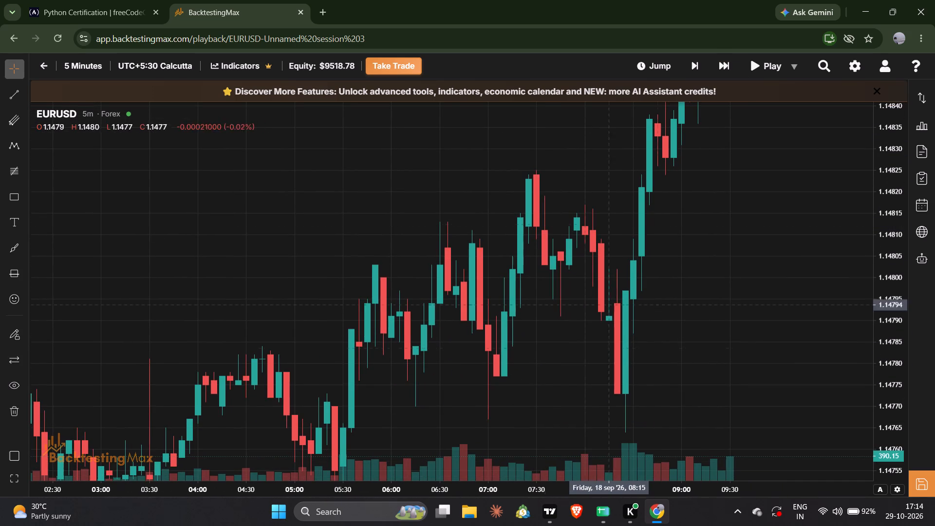
left_click_drag(548, 394, 581, 338)
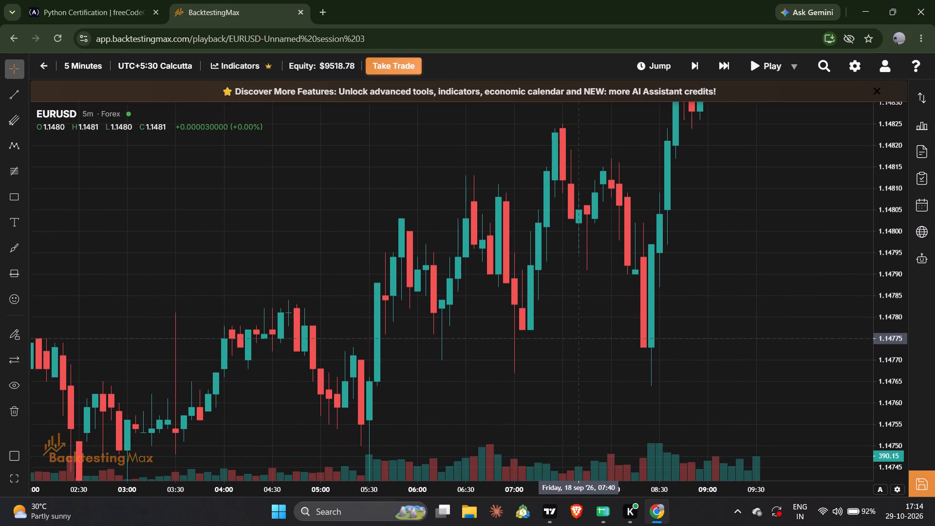
left_click_drag(581, 338, 403, 488)
left_click_drag(591, 168, 591, 169)
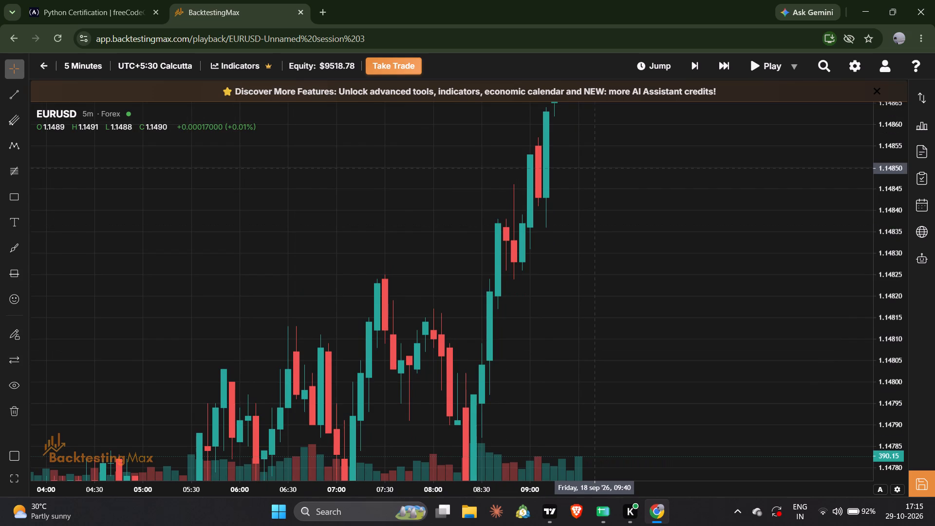
left_click_drag(591, 169, 565, 325)
left_click(565, 325)
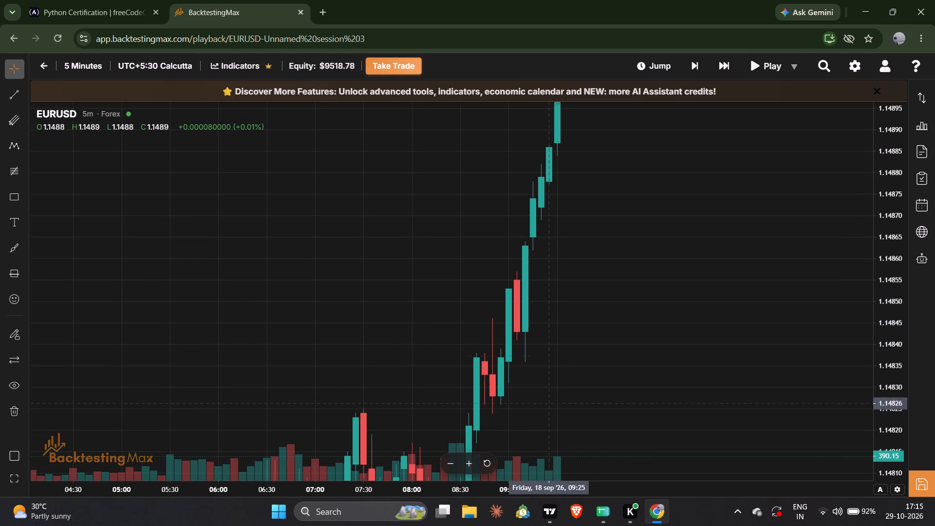
Play the EURUSD replay forward in two short bursts, pausing at about 10:55 and again at about 11:40 on 18 September 2026.
left_click_drag(576, 272, 560, 452)
key("space")
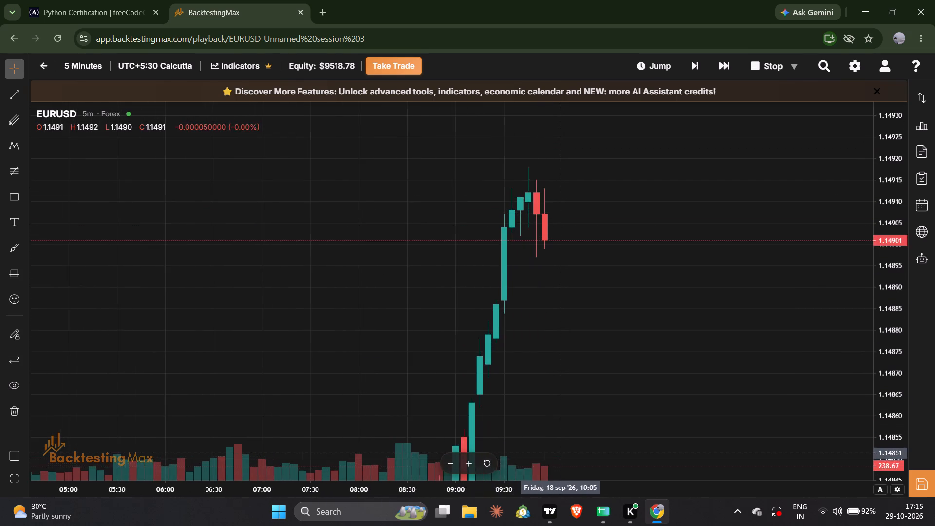
key("space")
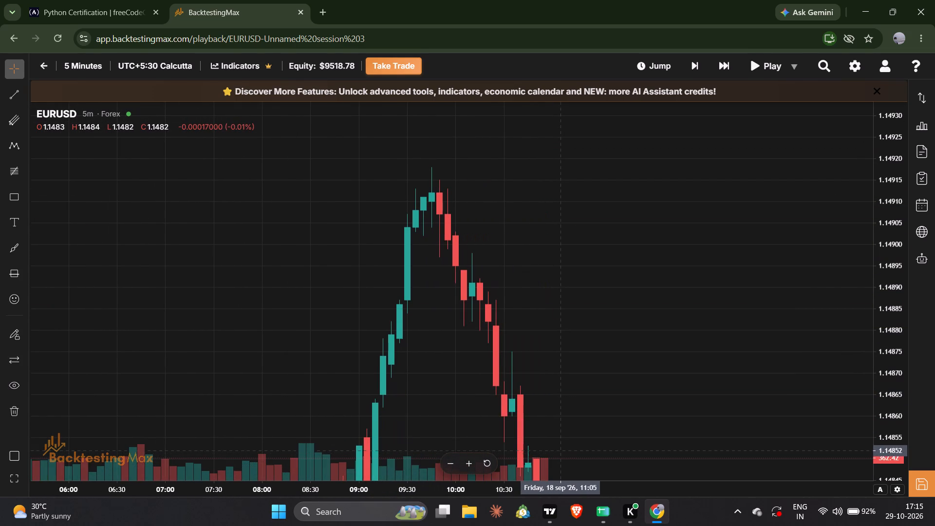
left_click_drag(576, 418, 577, 151)
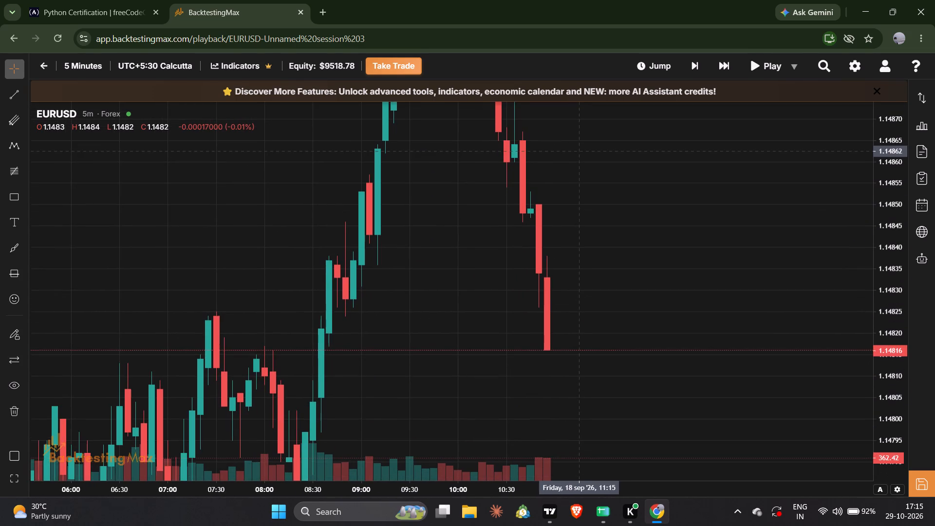
key("space")
key("space")
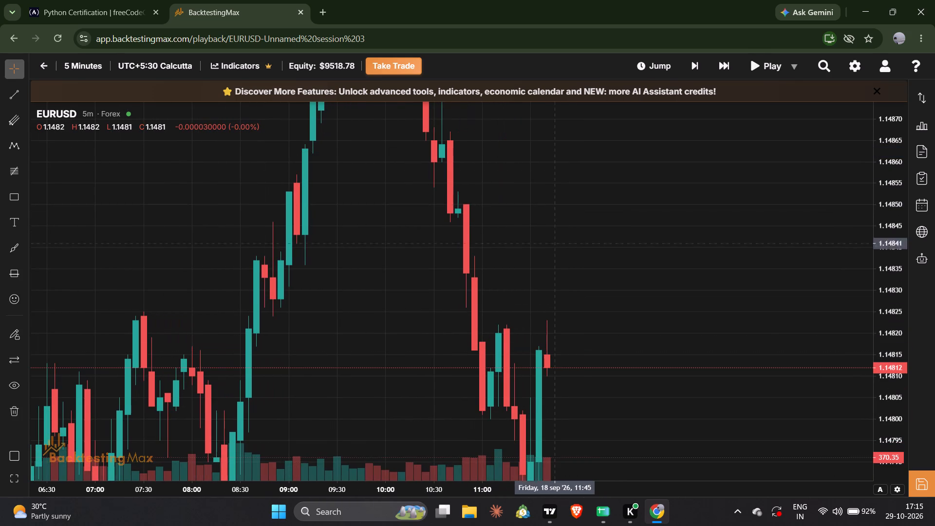
Play the EURUSD replay on to about 12:25 on 18 September 2026, pause it, and keep the latest candles in view.
left_click_drag(554, 317, 460, 186)
key("space")
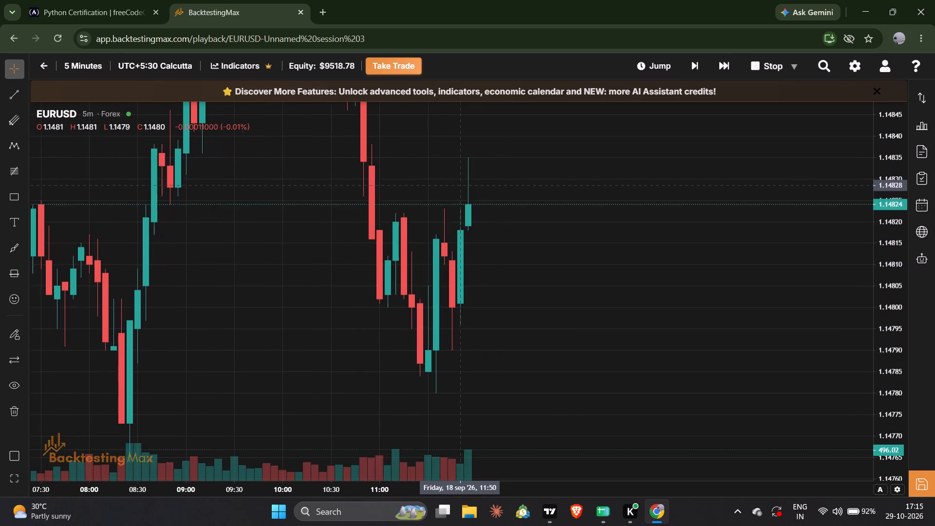
key("space")
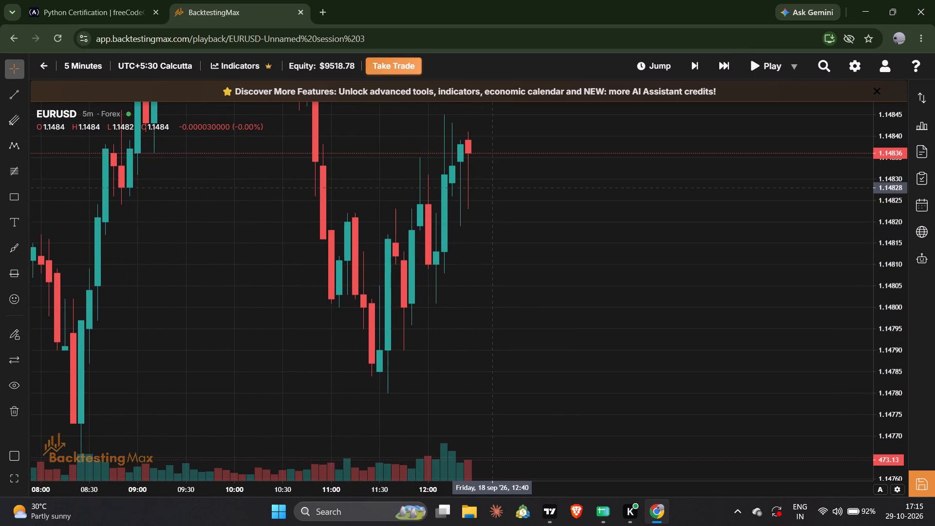
left_click_drag(500, 188, 463, 284)
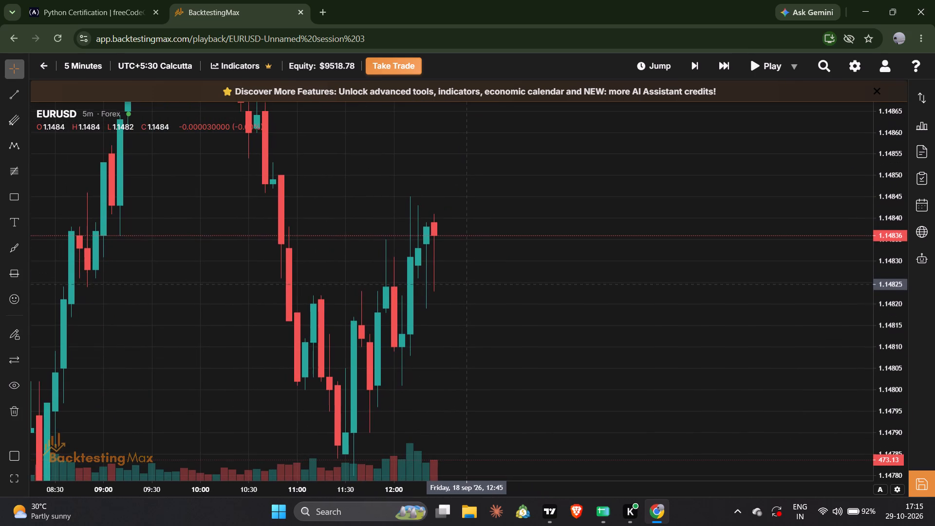
left_click_drag(463, 284, 494, 266)
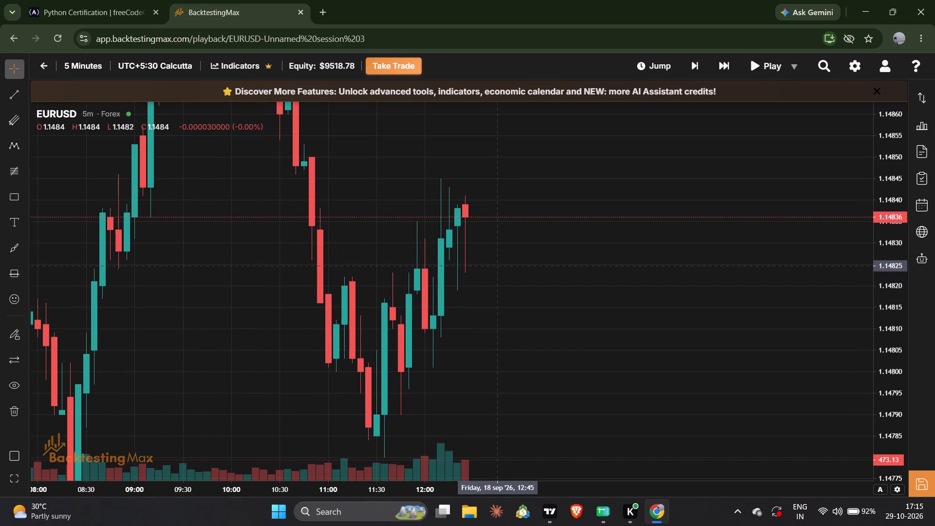
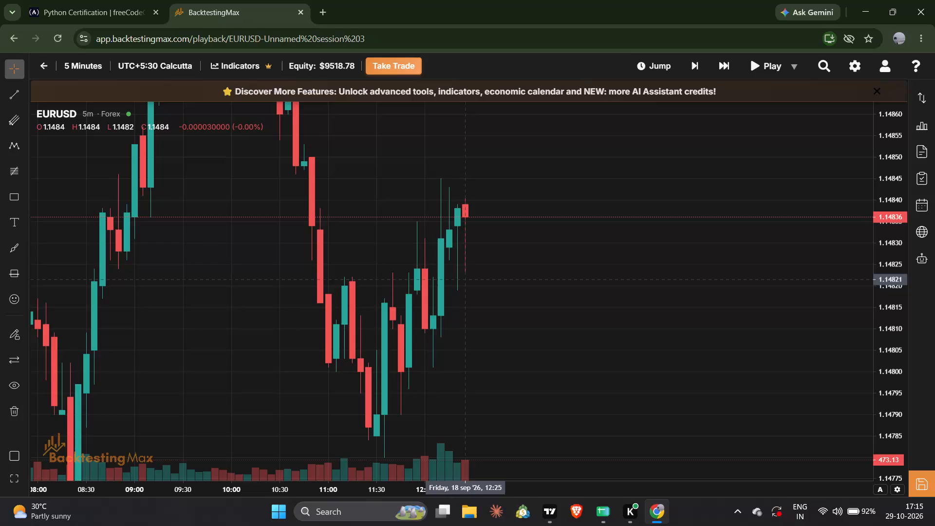
Advance the EURUSD 5-minute replay candle by candle from 12:25 to about 13:35 on 18 September 2026.
key("Right")
left_click_drag(466, 279, 531, 310)
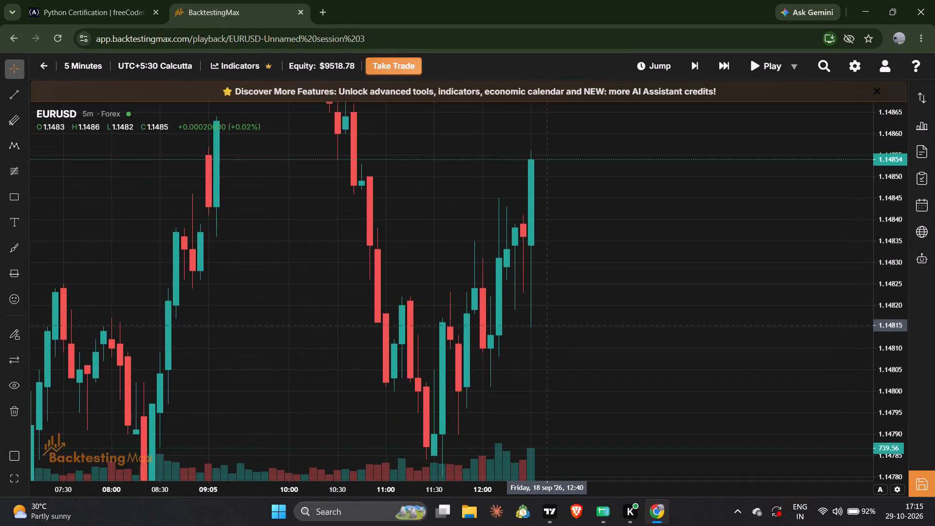
key("Right")
key("Right")
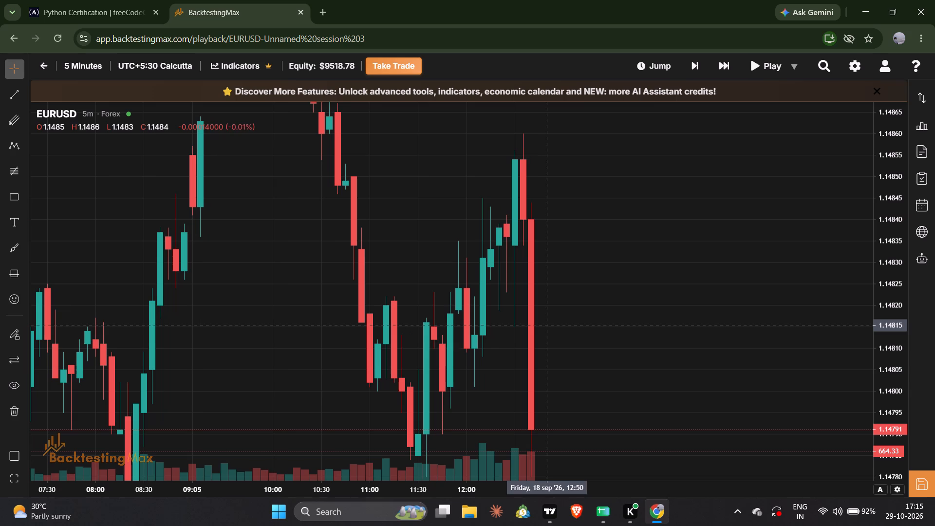
key("Right")
key("Right")
key("Right")
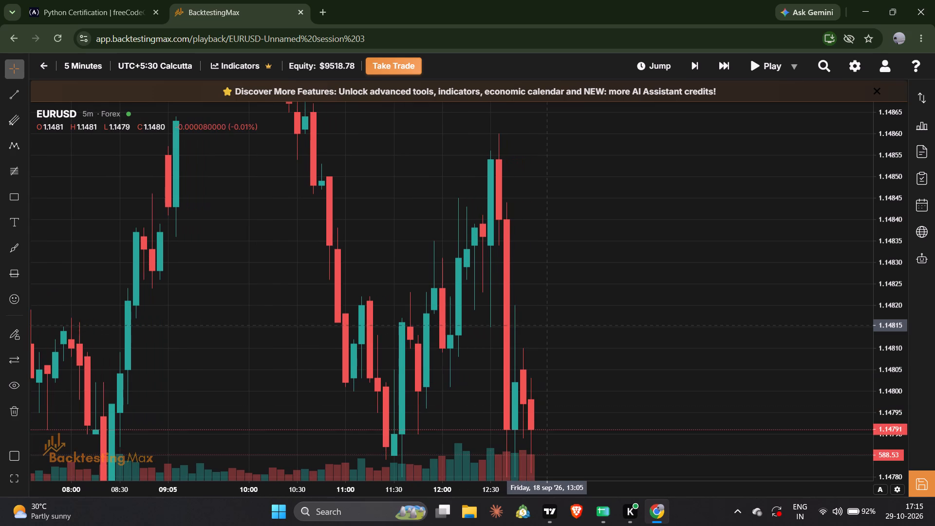
key("Right")
key("Right")
key("Right")
key("Right")
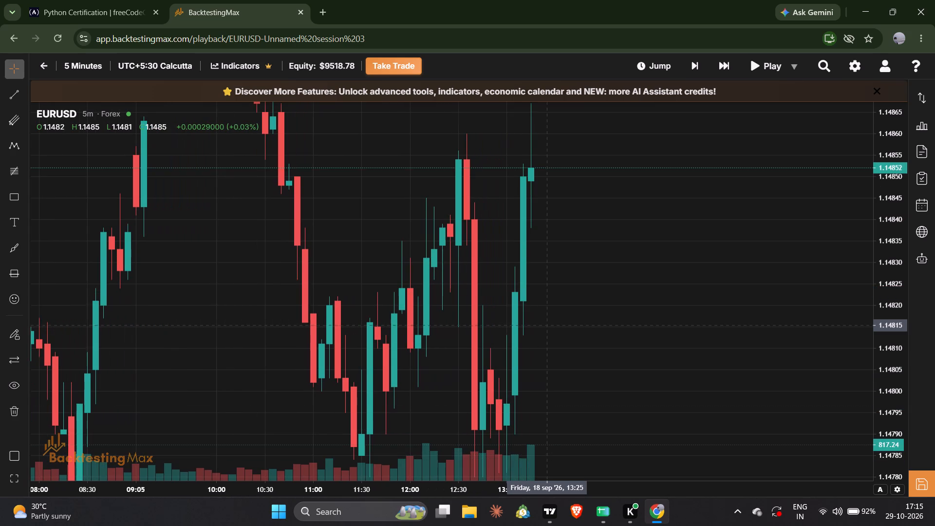
key("Right")
key("Right")
key("Right")
key("Right")
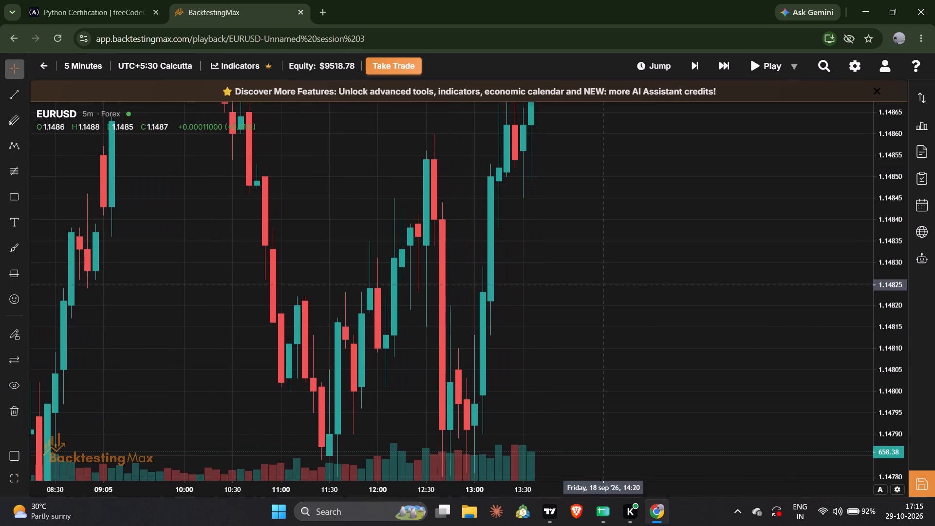
Compress the price scale to fit the morning swings, and advance the EURUSD replay candle by candle to about 13:55.
left_click(910, 133)
left_click_drag(897, 121, 883, 411)
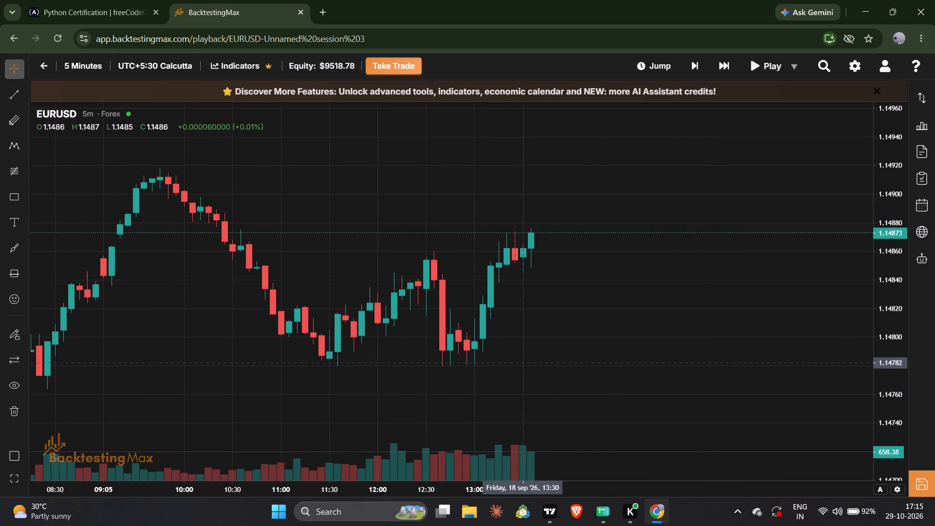
left_click_drag(518, 362, 454, 364)
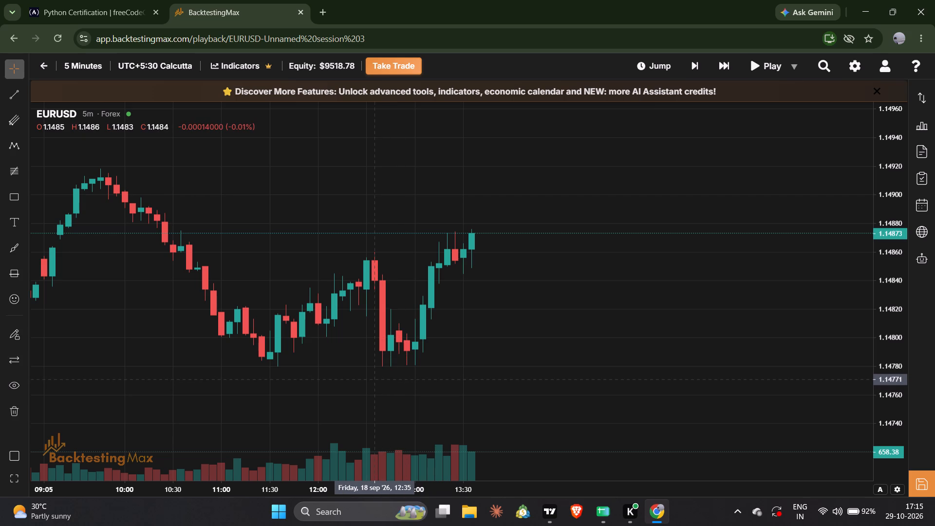
key("Right")
key("Right")
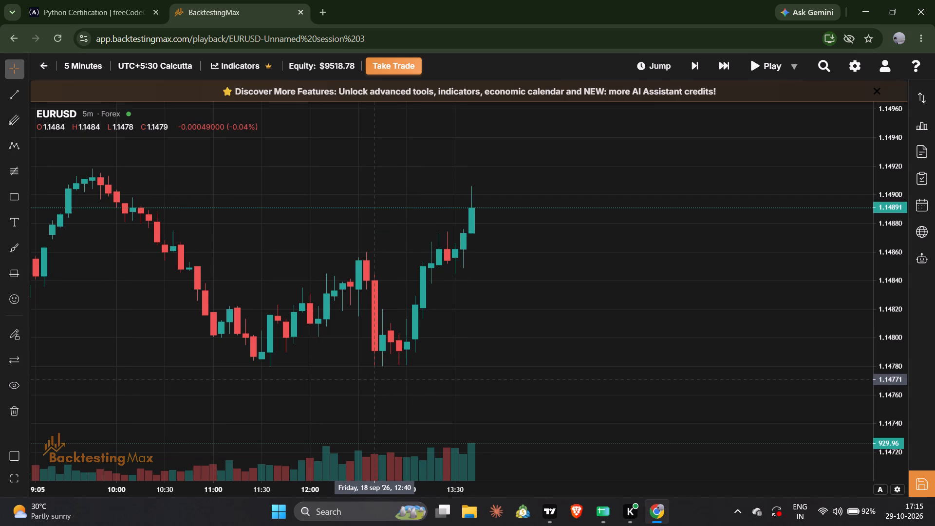
key("Right")
key("Right")
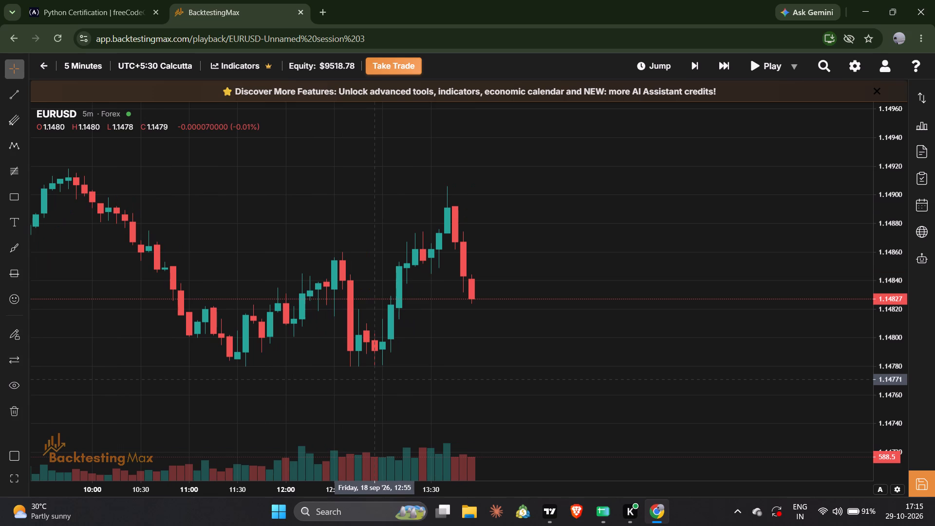
Stretch the price scale for taller candles, and advance the EURUSD replay candle by candle to about 15:10 on 18 September 2026.
left_click_drag(894, 429, 892, 382)
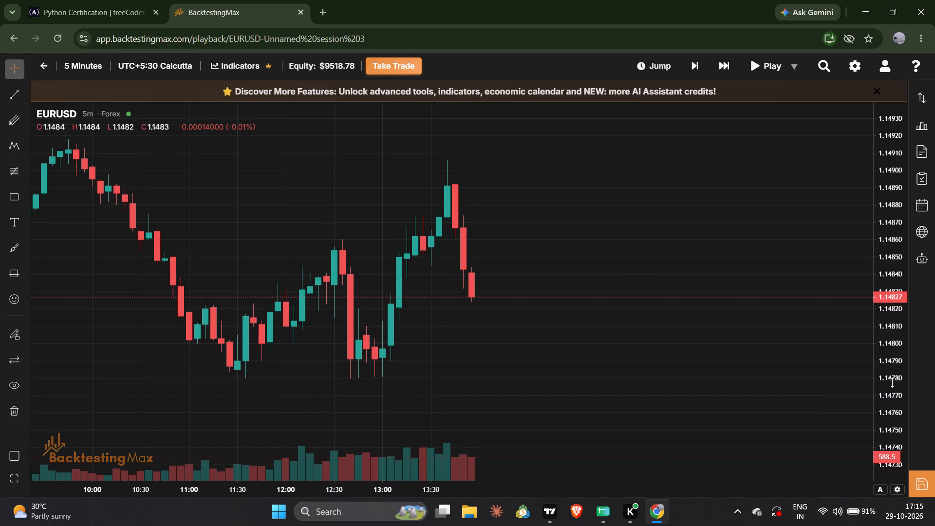
left_click_drag(892, 382, 868, 312)
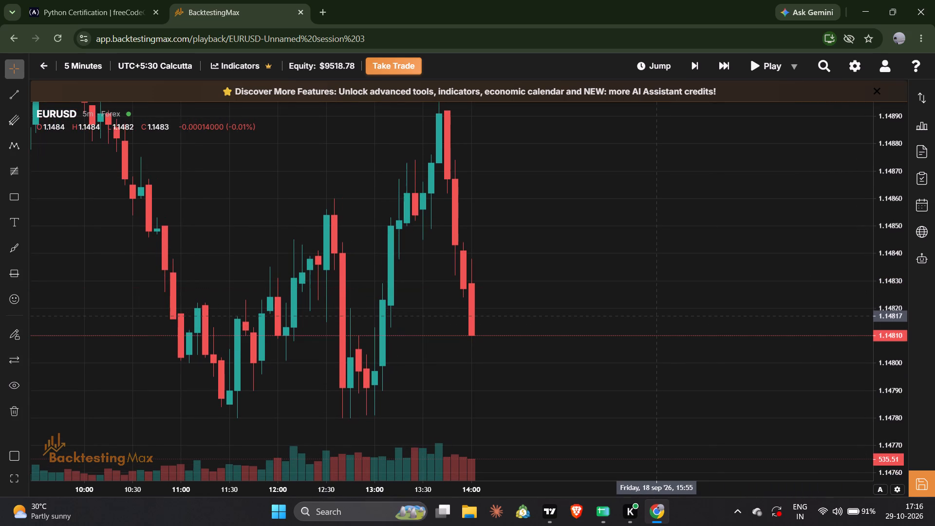
key("Right")
key("Right")
key("Right")
key("Right")
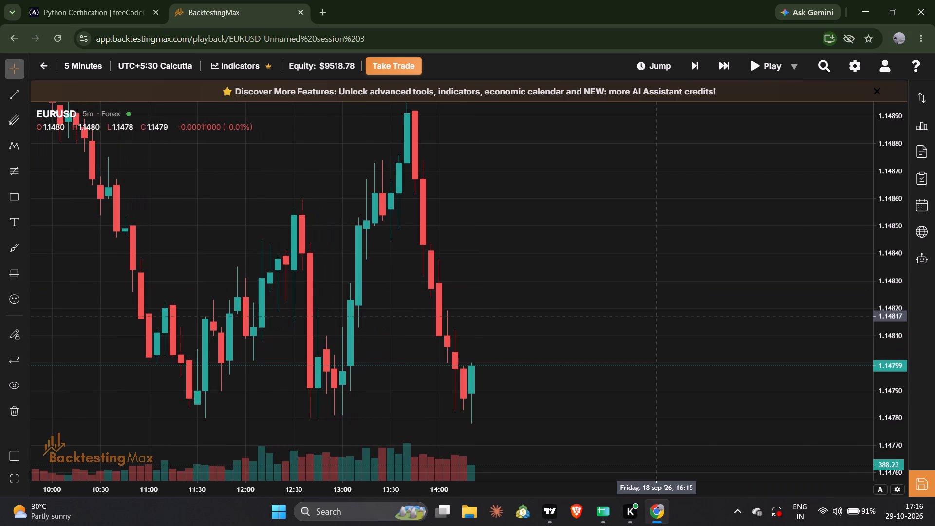
key("Right")
key("Right")
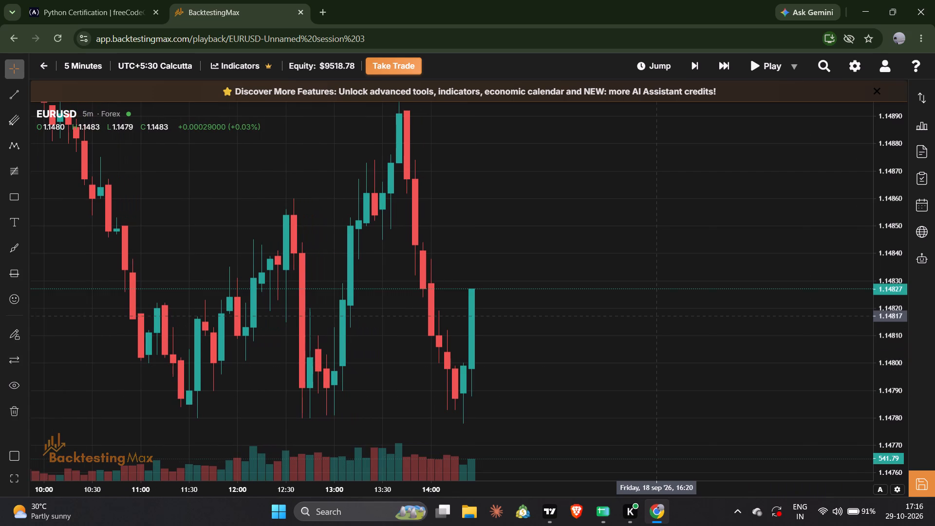
key("Right")
key("Right")
key("Right")
key("Right")
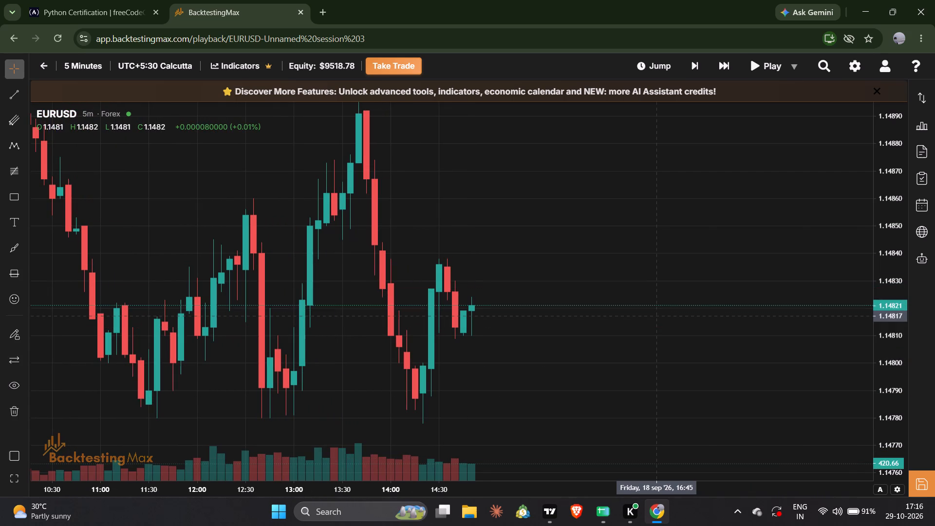
key("Right")
key("Right")
key("Right")
key("Right")
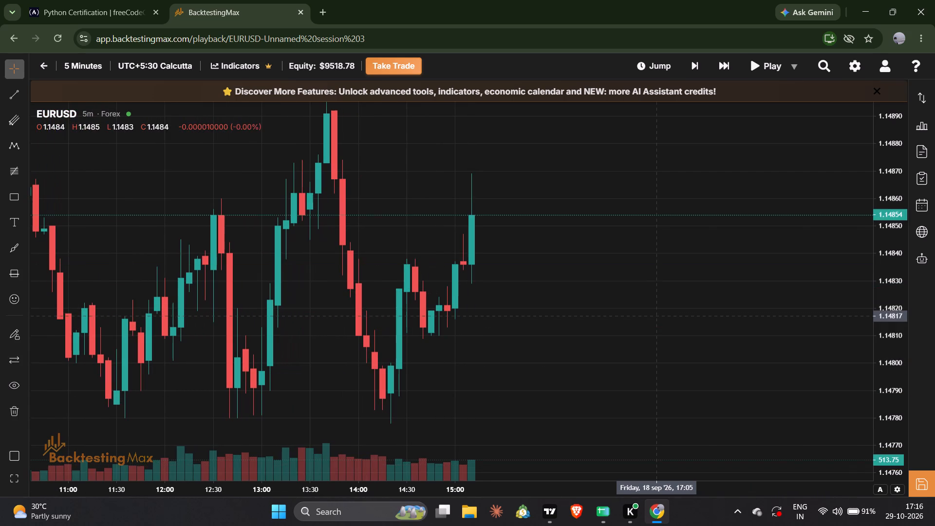
Advance the EURUSD replay candle by candle to about 16:10 on 18 September 2026.
key("Right")
key("Right")
key("Right")
key("Right")
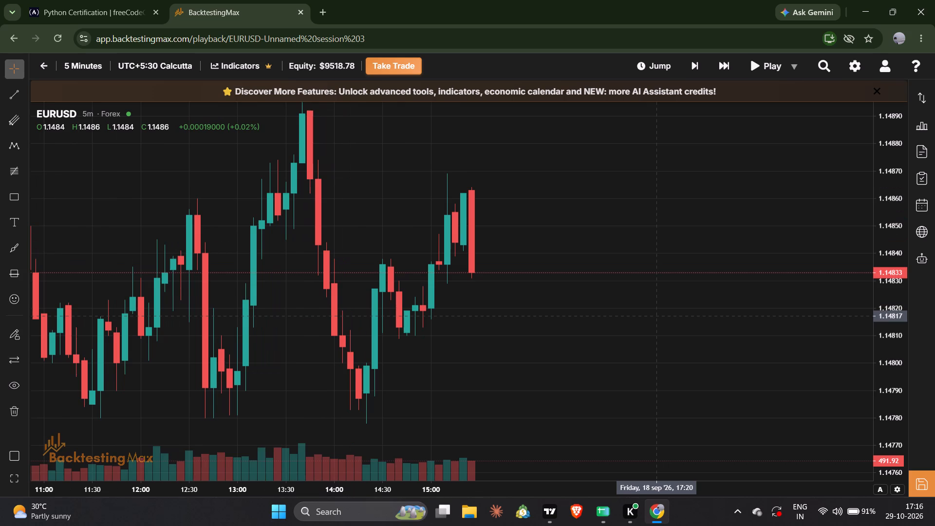
key("Right")
key("Right")
key("Right")
key("Right")
key("Right")
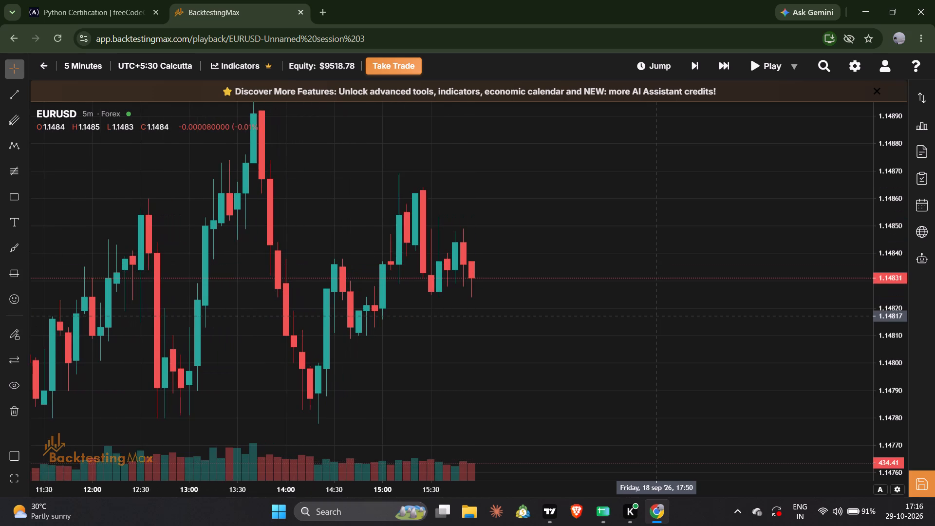
key("Right")
key("Right")
key("Right")
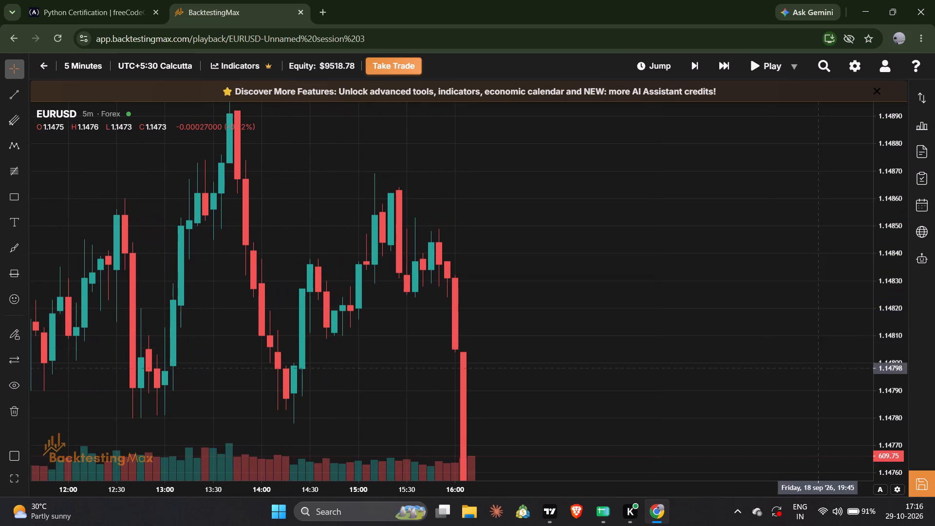
Examine the EURUSD candles around 16:00 on 18 September 2026 against the swing highs and lows since about 11:00.
left_click_drag(585, 385, 655, 156)
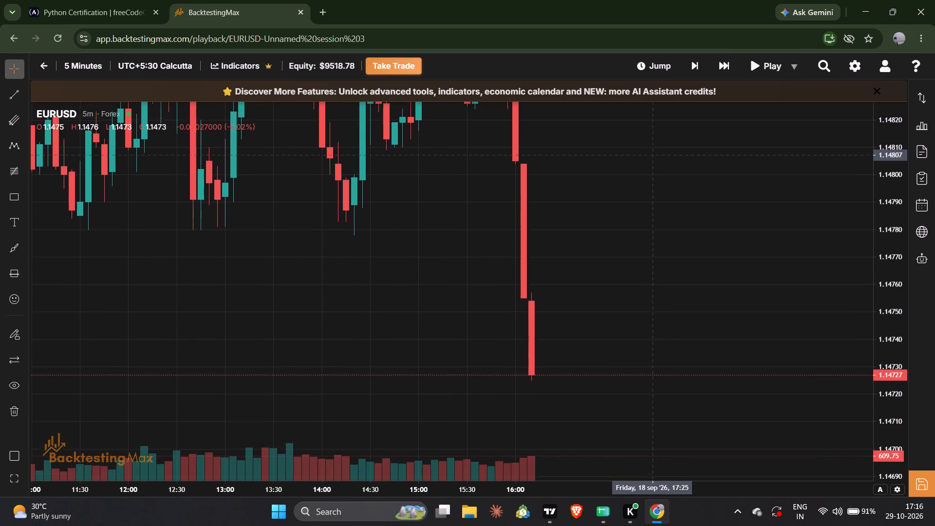
left_click_drag(655, 156, 662, 411)
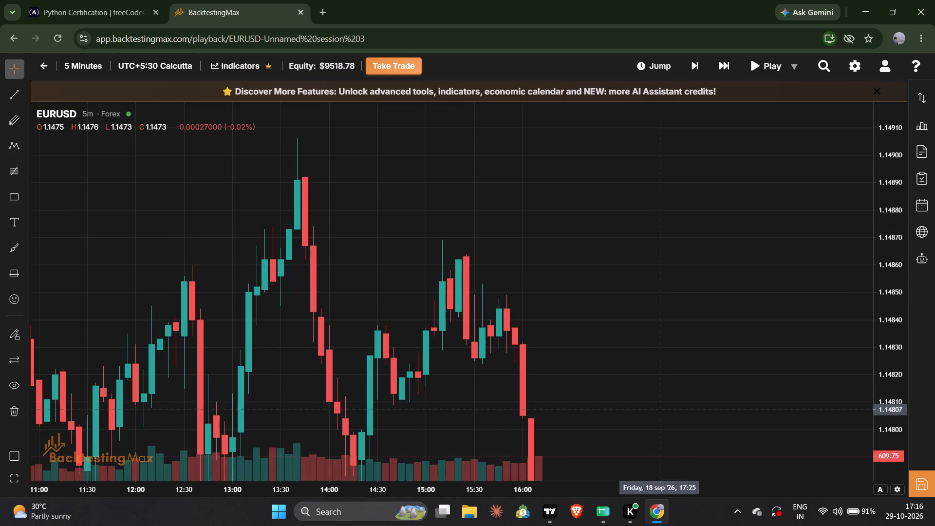
left_click_drag(475, 440, 580, 380)
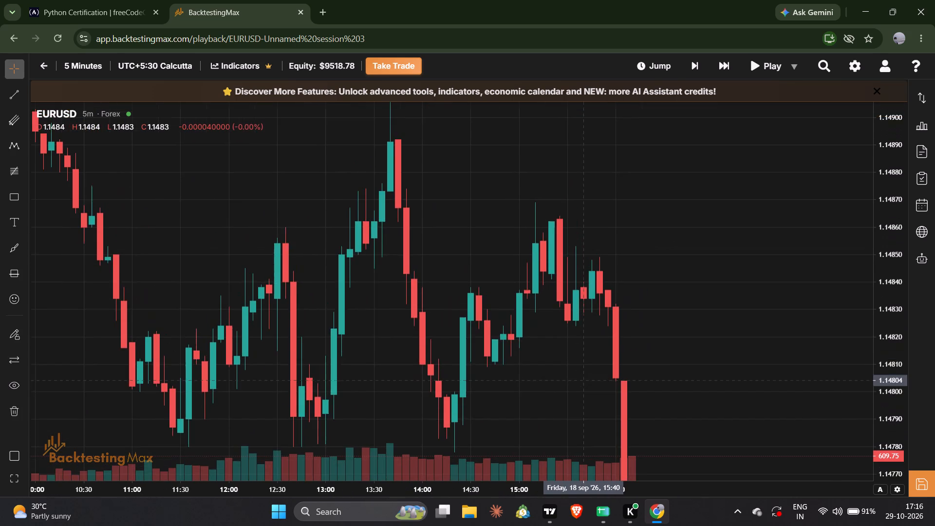
left_click_drag(580, 380, 648, 334)
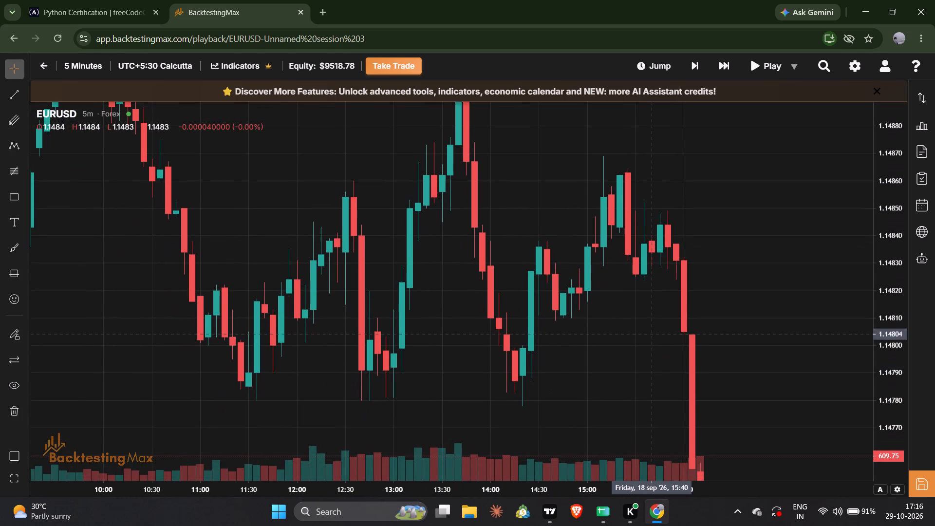
left_click_drag(648, 334, 506, 257)
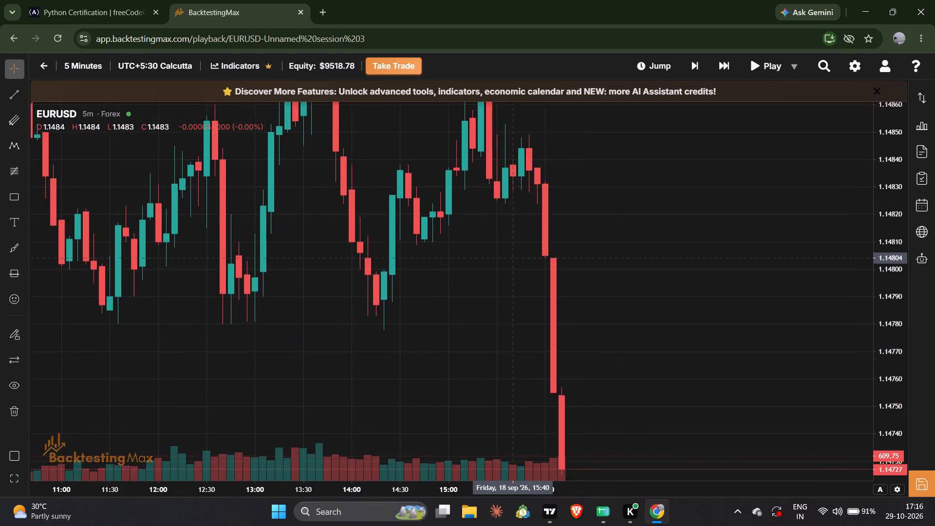
left_click_drag(506, 257, 437, 197)
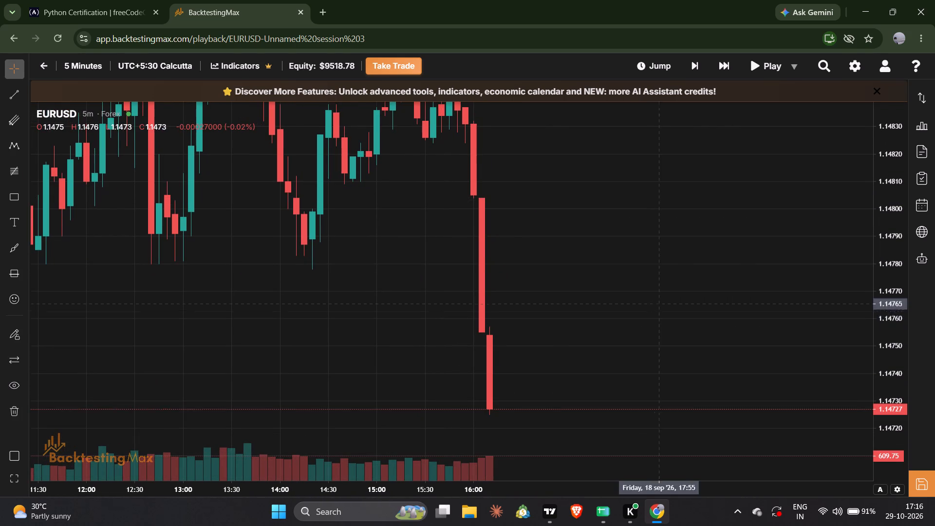
left_click_drag(901, 144, 898, 258)
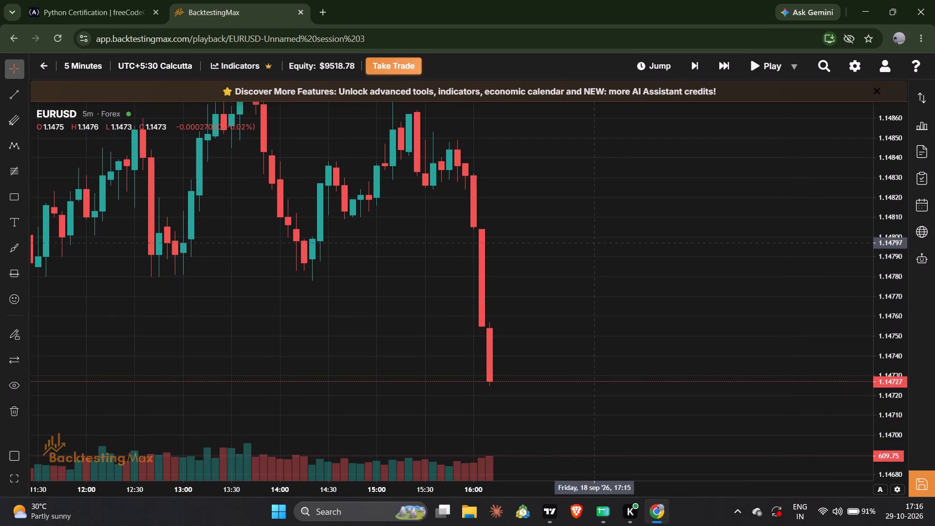
left_click_drag(592, 230, 630, 366)
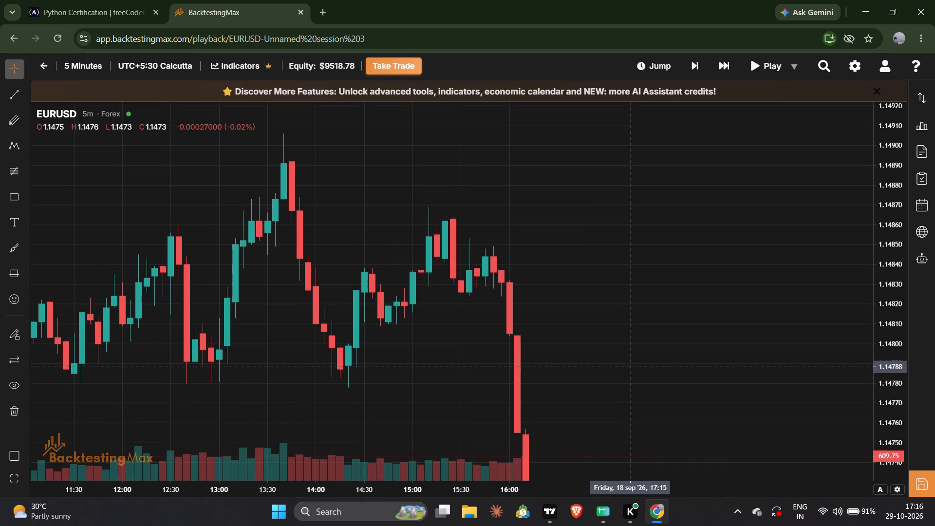
left_click_drag(630, 366, 634, 353)
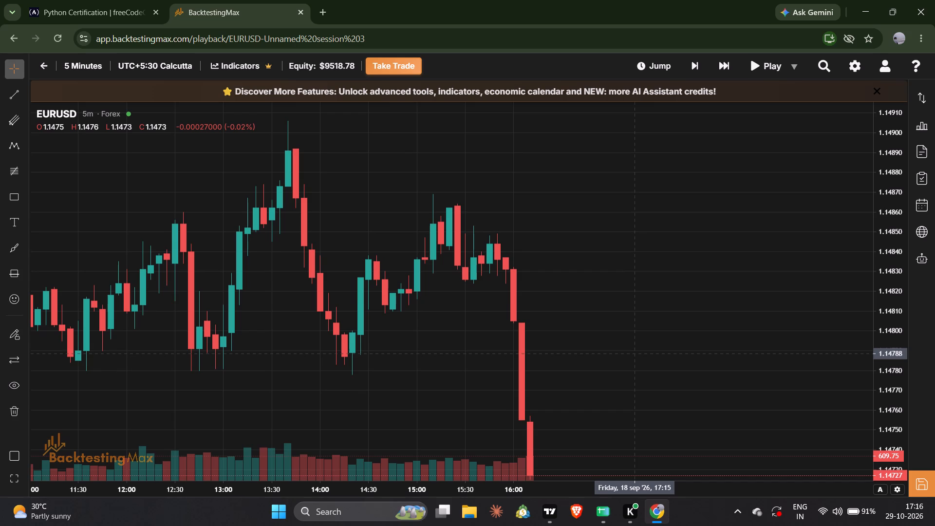
left_click_drag(634, 353, 668, 272)
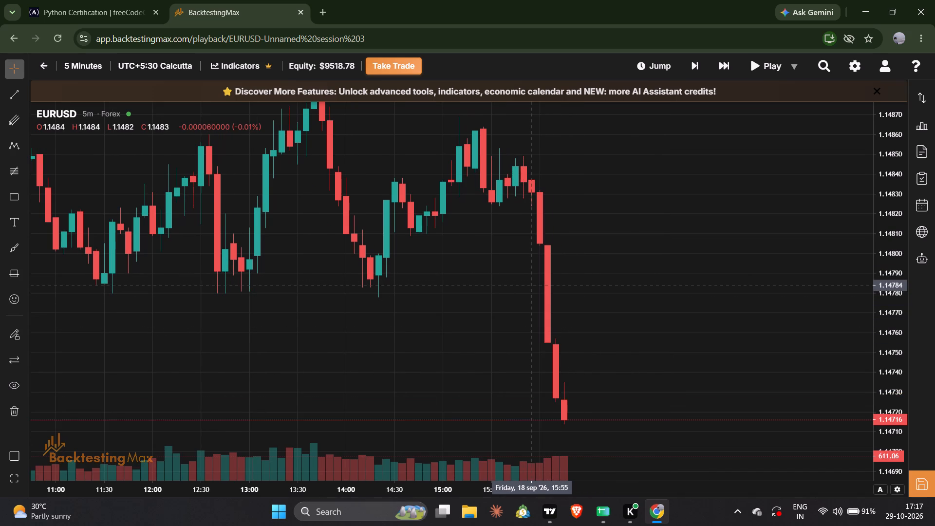
Advance the EURUSD replay candle by candle to about 16:50 on 18 September 2026.
key("Right")
key("Right")
key("Right")
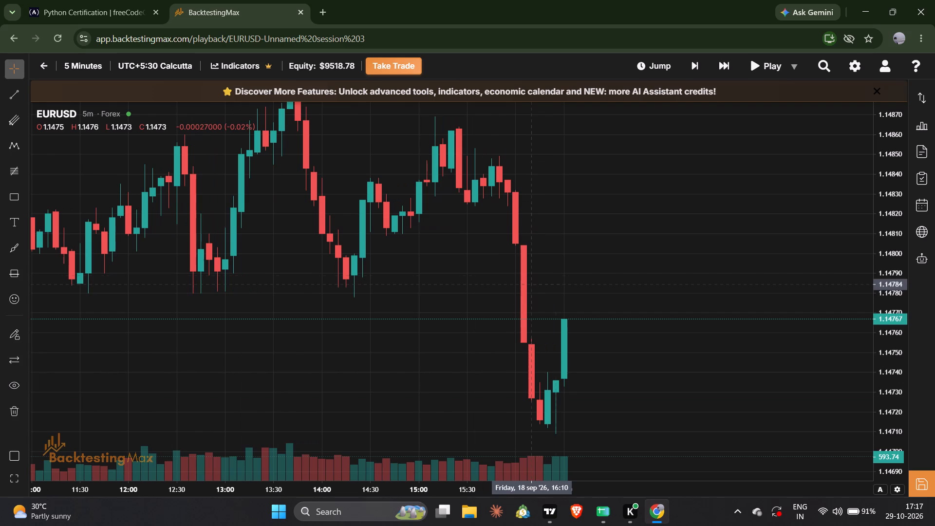
key("Right")
key("Right")
key("Right")
key("Right")
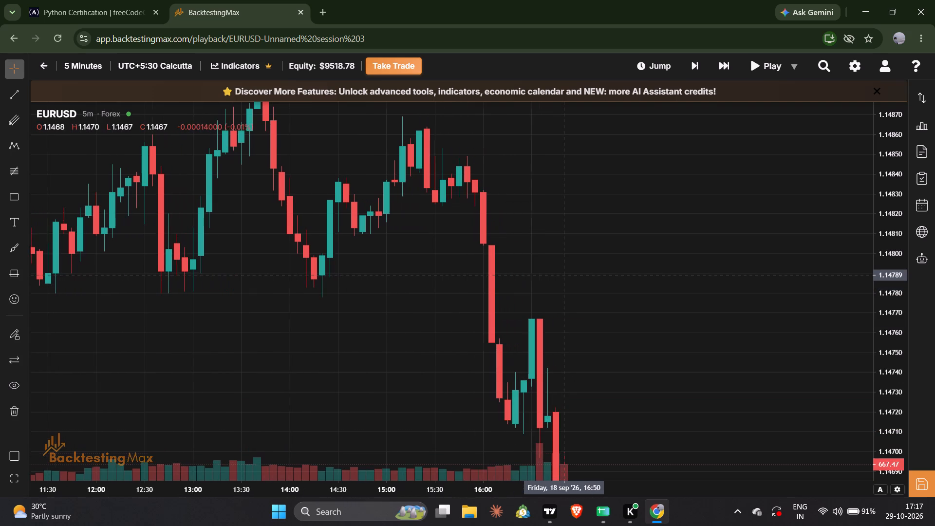
Advance the EURUSD replay candle by candle to about 17:30 on 18 September 2026, and bring the latest candles back into view.
key("Right")
key("Right")
key("Right")
key("Right")
key("Right")
key("Right")
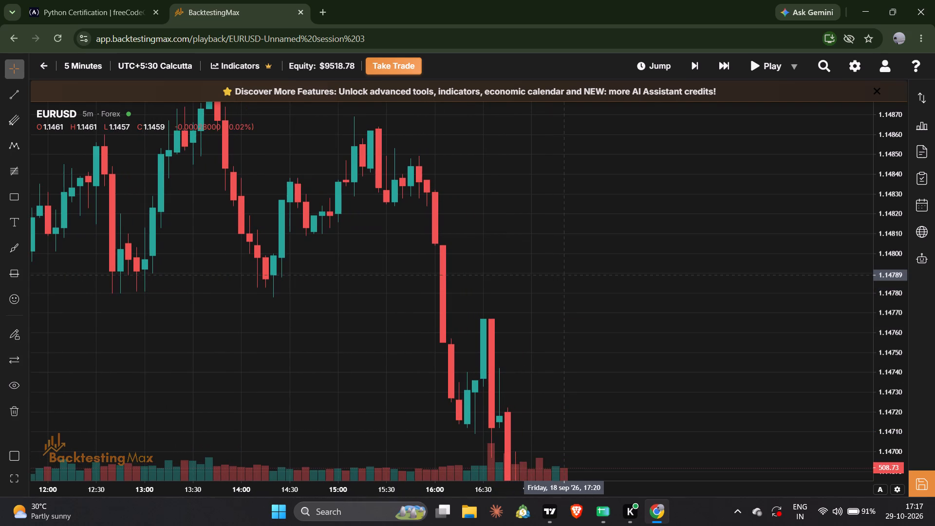
key("Right")
key("Right")
left_click_drag(565, 275, 566, 72)
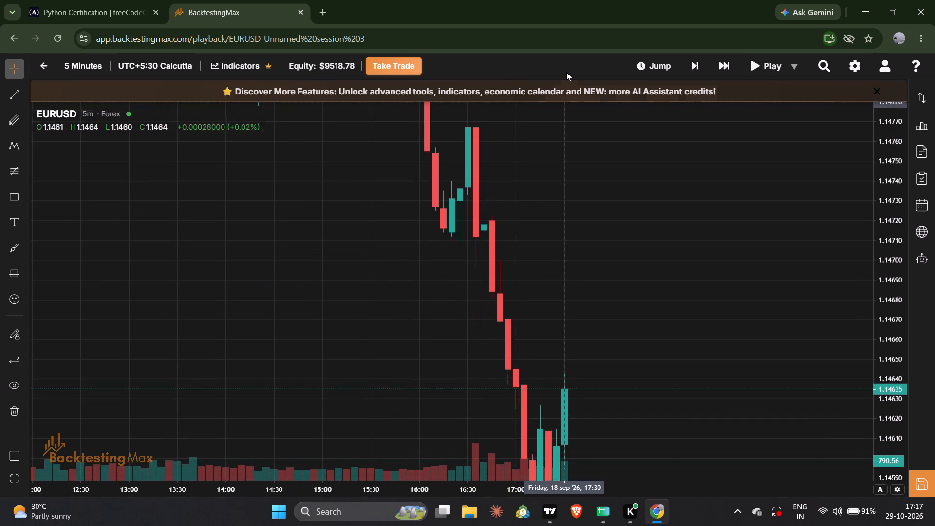
left_click_drag(566, 72, 566, 73)
left_click_drag(888, 131, 881, 279)
left_click_drag(630, 371, 632, 312)
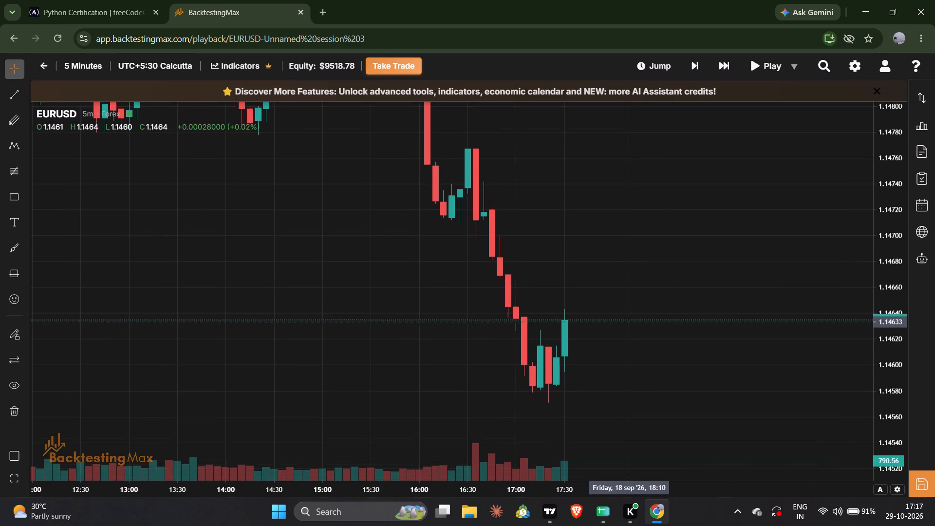
left_click_drag(632, 312, 630, 291)
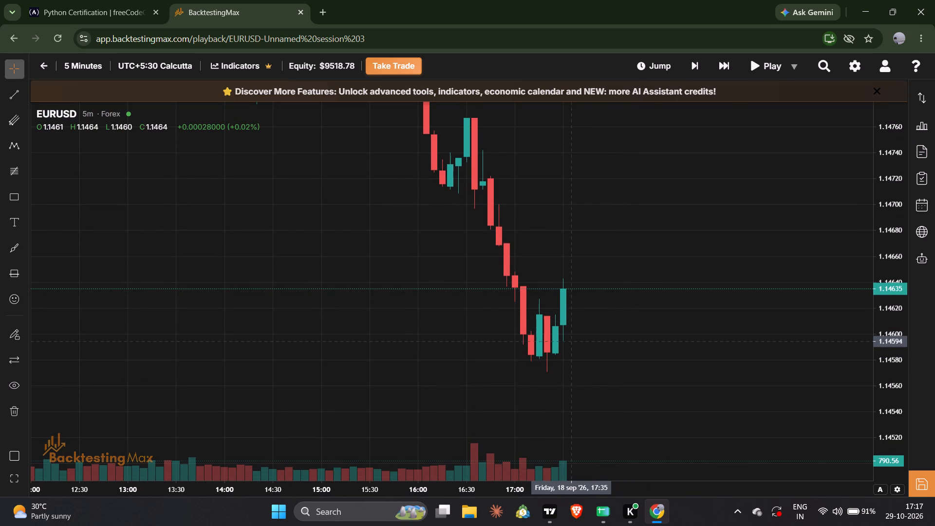
Advance the EURUSD replay candle by candle to about 18:40 on 18 September 2026.
key("Right")
key("Right")
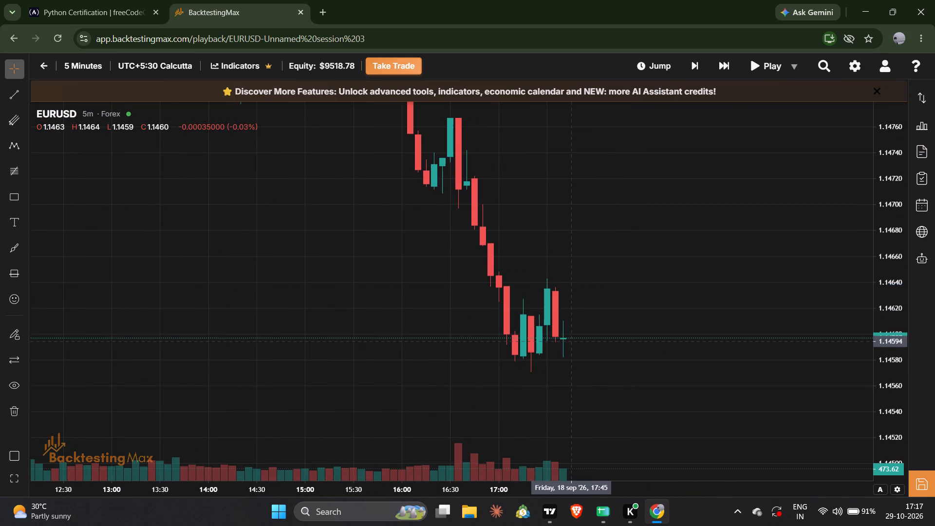
key("Right")
key("Right")
key("Right")
key("Right")
key("Right")
key("Right")
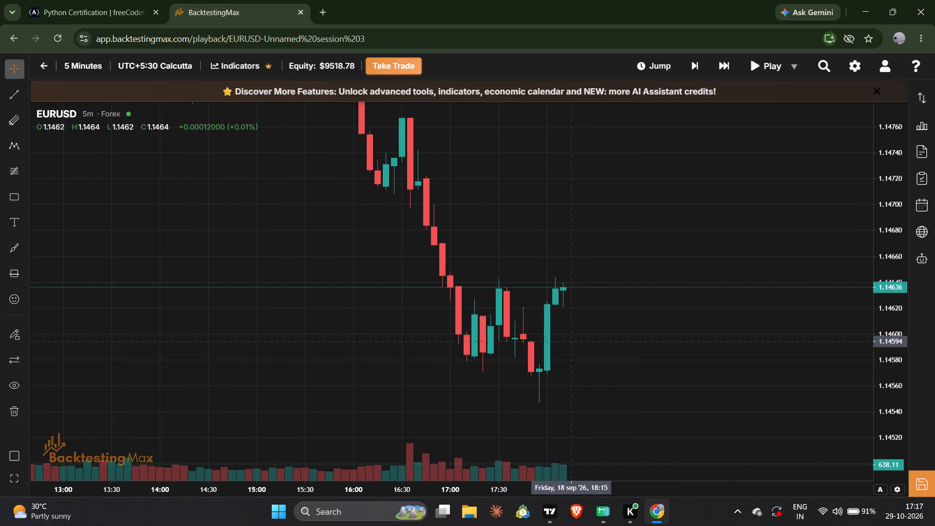
key("Right")
key("Right")
key("Right")
key("Right")
key("Right")
key("Right")
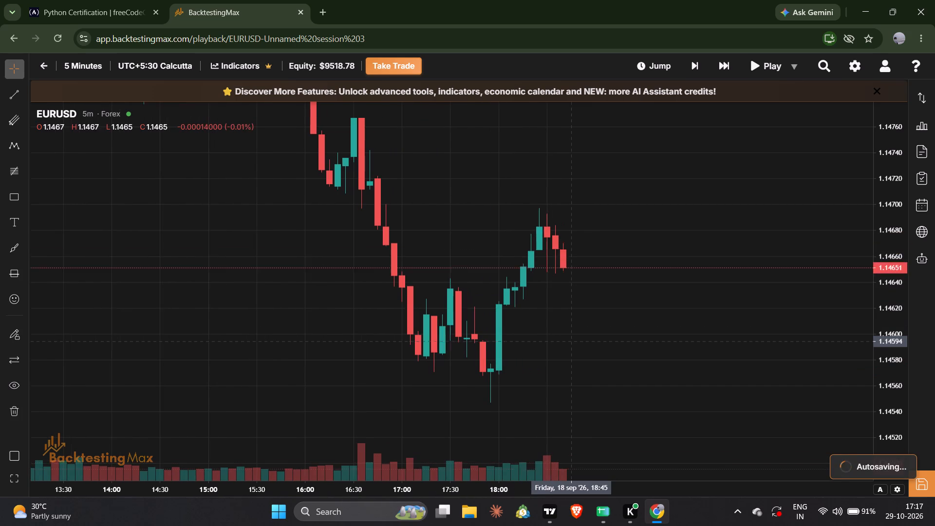
Advance the EURUSD replay candle by candle to about 19:20 on 18 September 2026.
key("Right")
key("Right")
key("Right")
key("Right")
key("Right")
key("Right")
key("Right")
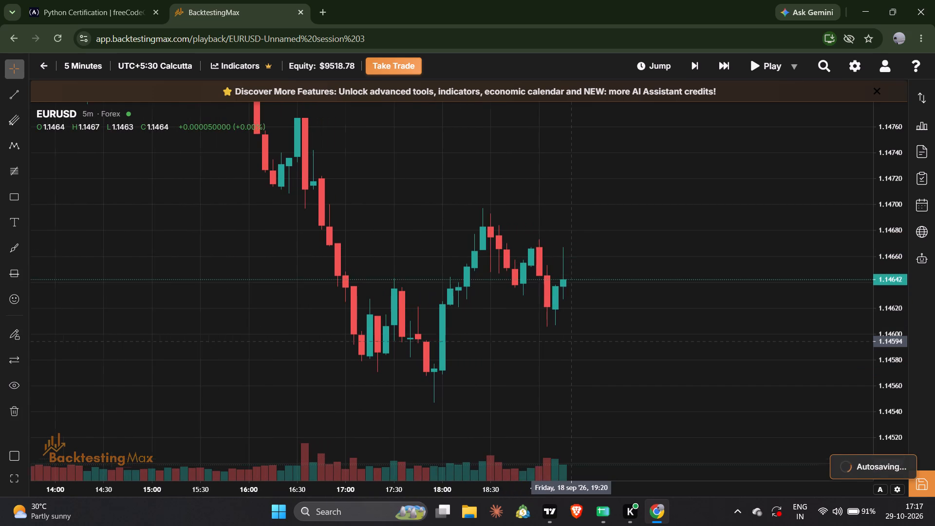
key("Right")
Run the EURUSD replay automatically, pausing at about 23:00 and stopping at about 23:55 on 18 September 2026.
key("space")
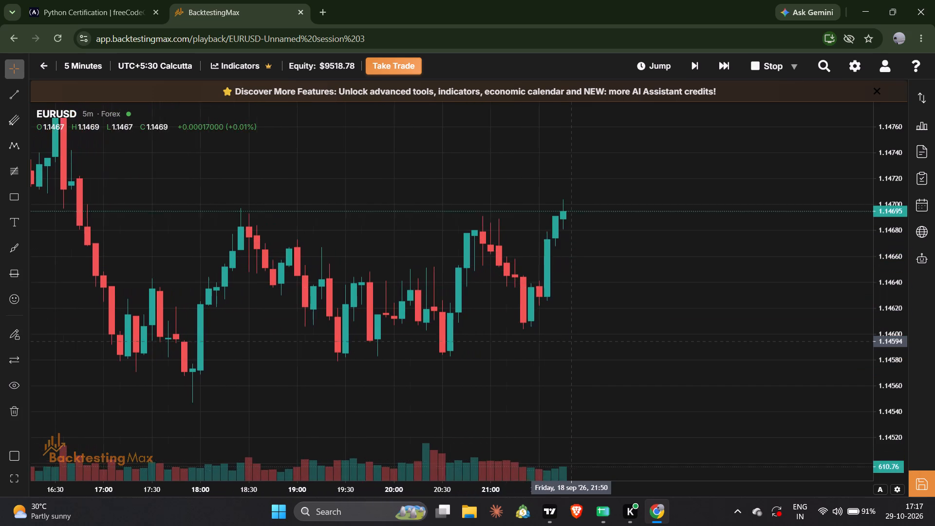
key("space")
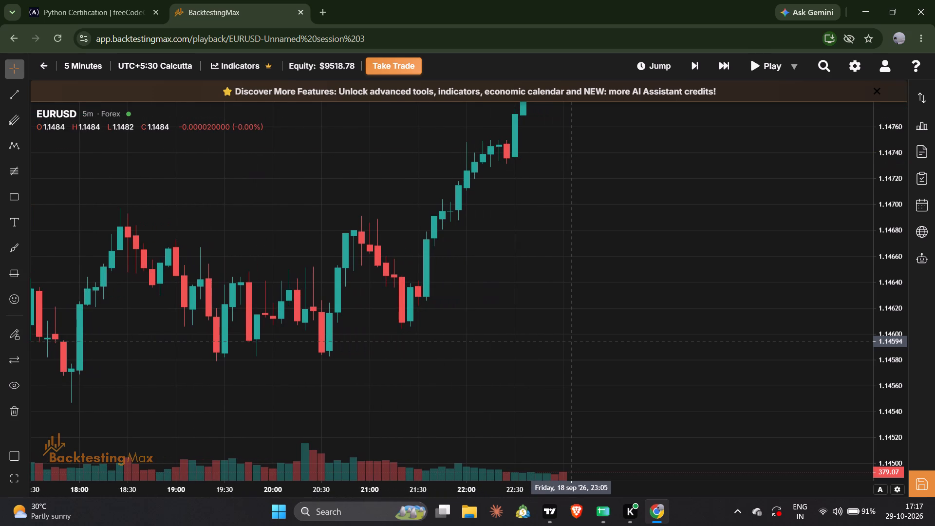
left_click_drag(547, 261, 517, 496)
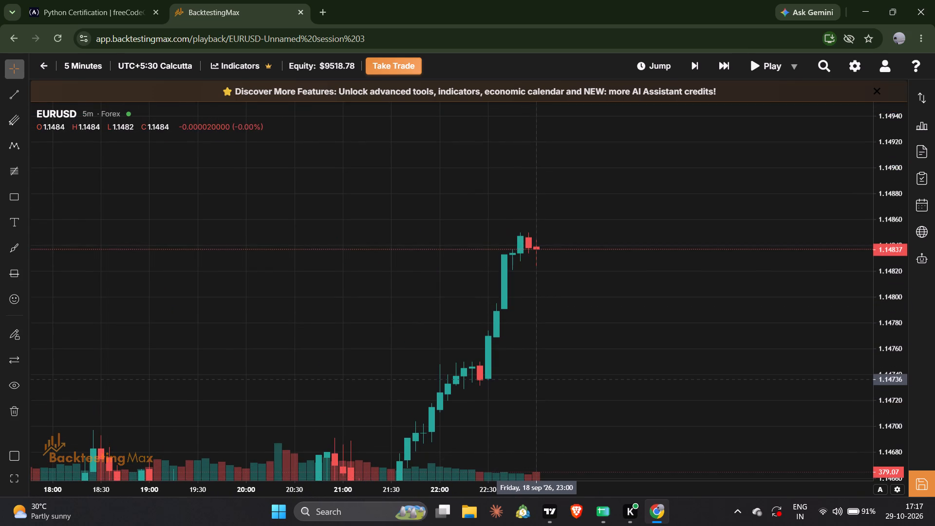
key("space")
key("space")
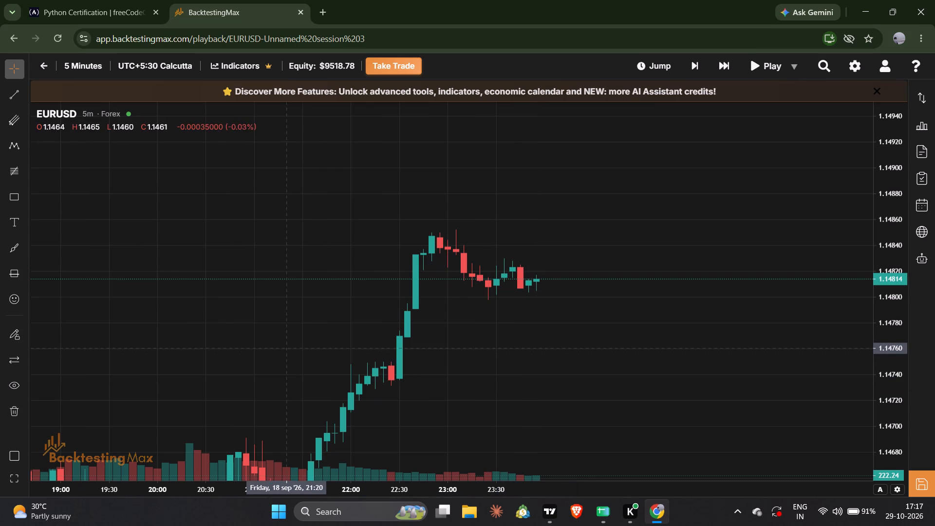
Examine the earlier EURUSD price action of 18 September 2026, focusing on the swings between about 07:00 and the drop after 16:00.
left_click_drag(226, 368, 694, 289)
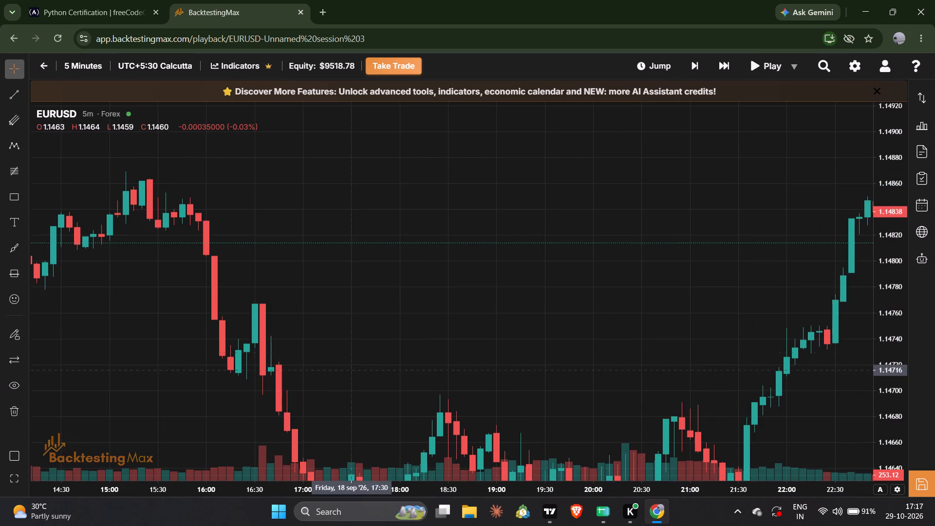
left_click_drag(346, 370, 686, 325)
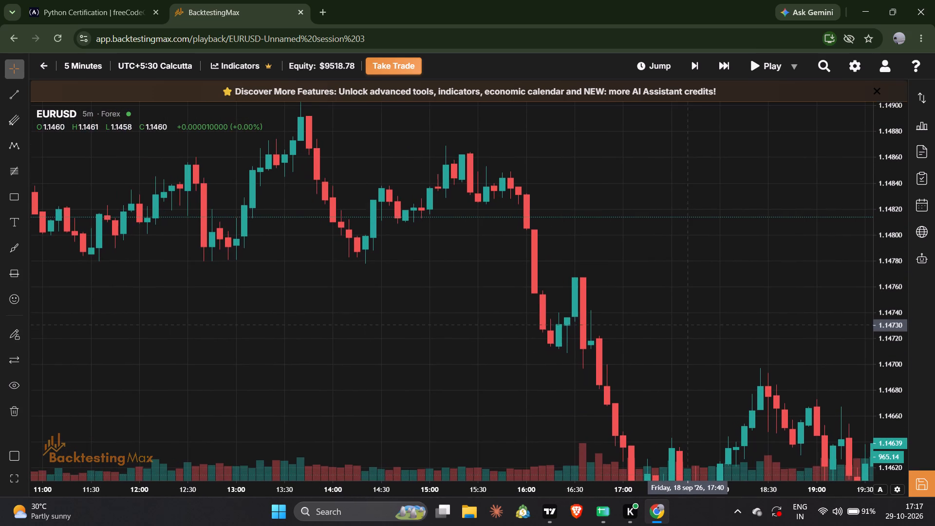
left_click_drag(686, 325, 723, 323)
left_click_drag(289, 309, 717, 306)
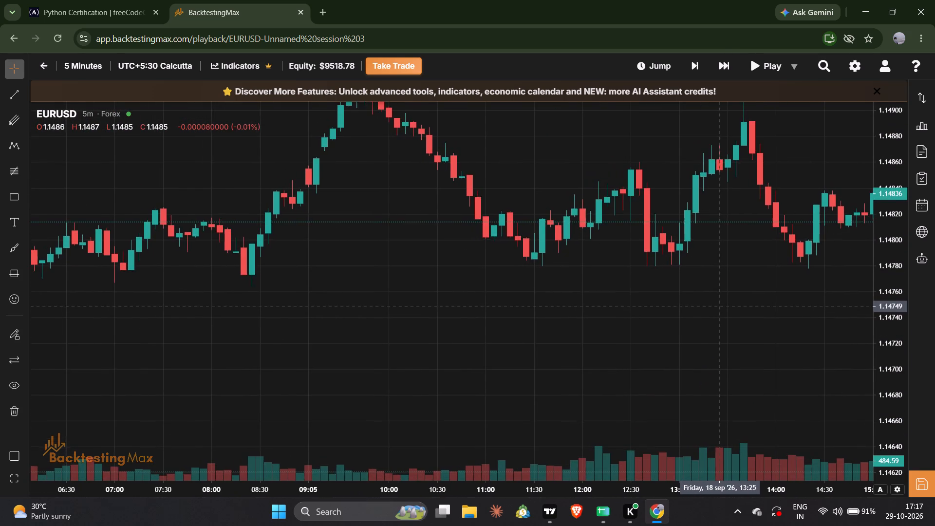
left_click_drag(717, 306, 630, 312)
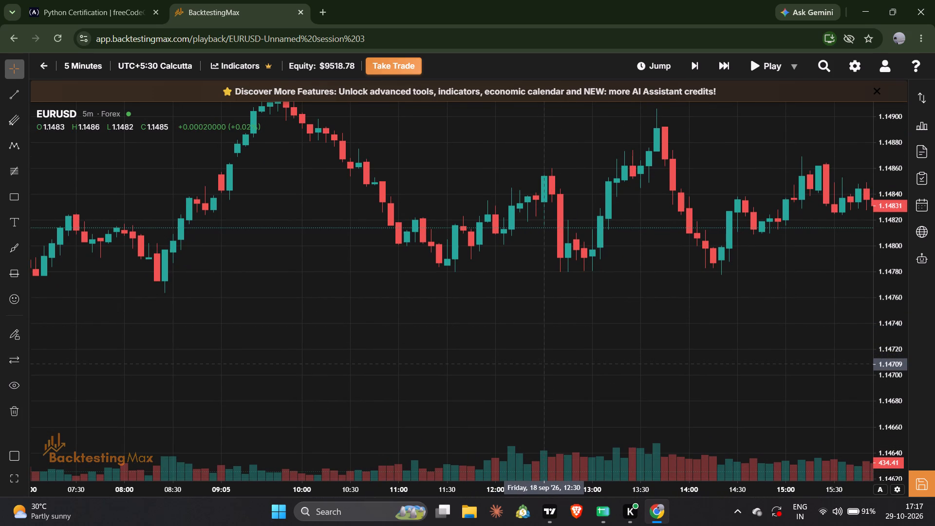
left_click_drag(898, 384, 879, 270)
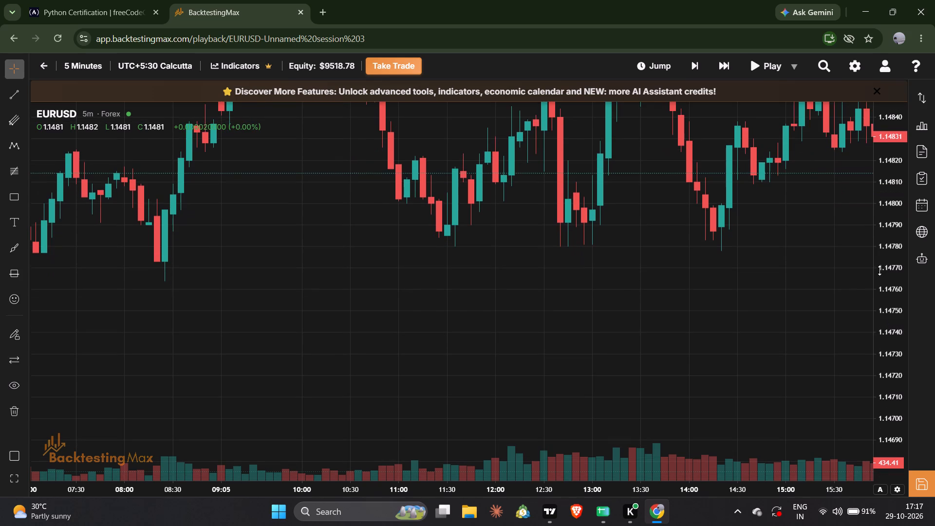
left_click_drag(541, 266, 531, 332)
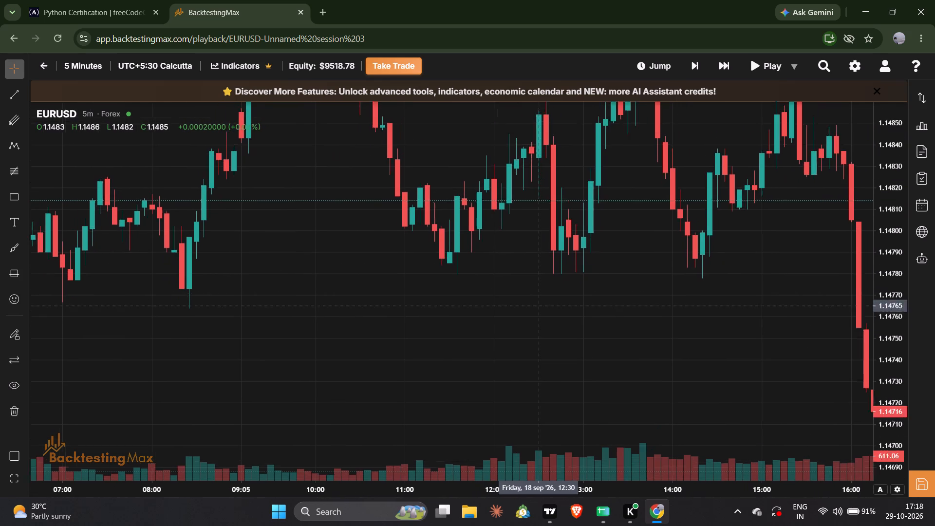
left_click_drag(531, 332, 520, 381)
left_click_drag(520, 382, 449, 382)
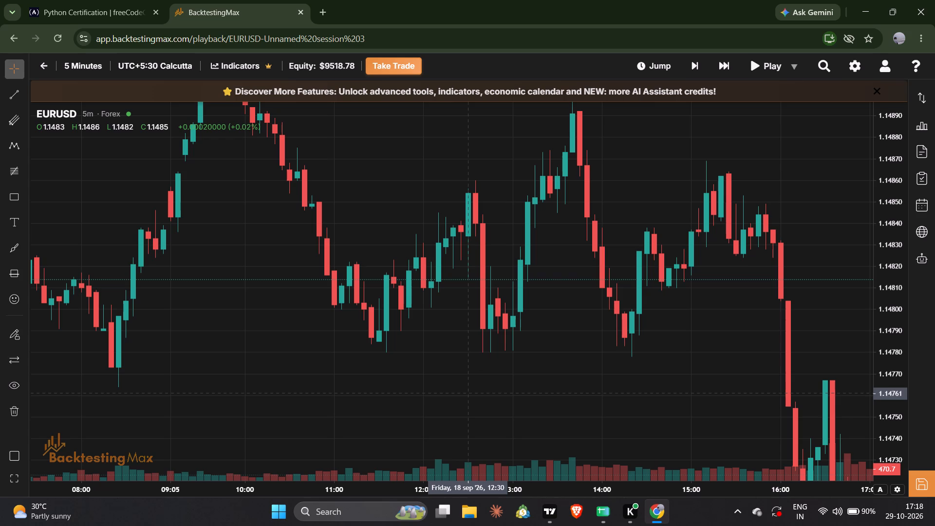
left_click_drag(467, 393, 347, 343)
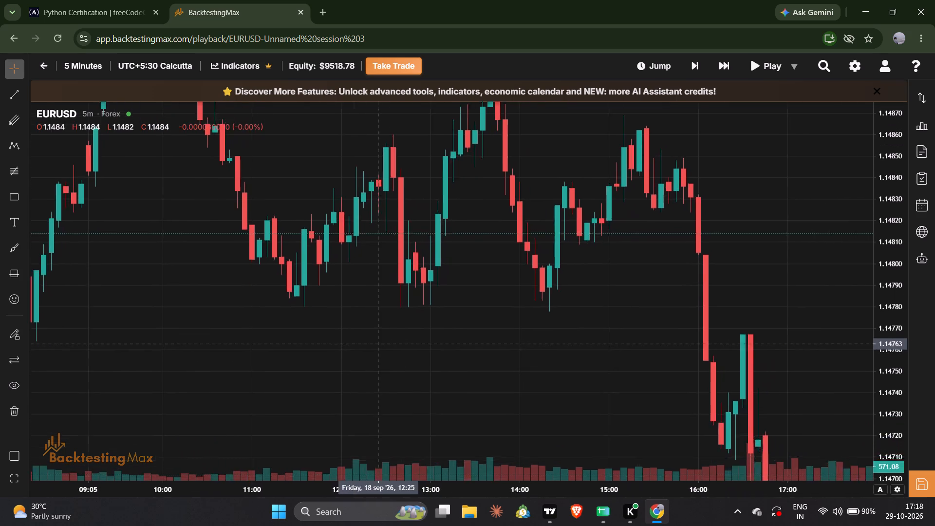
left_click_drag(347, 343, 411, 377)
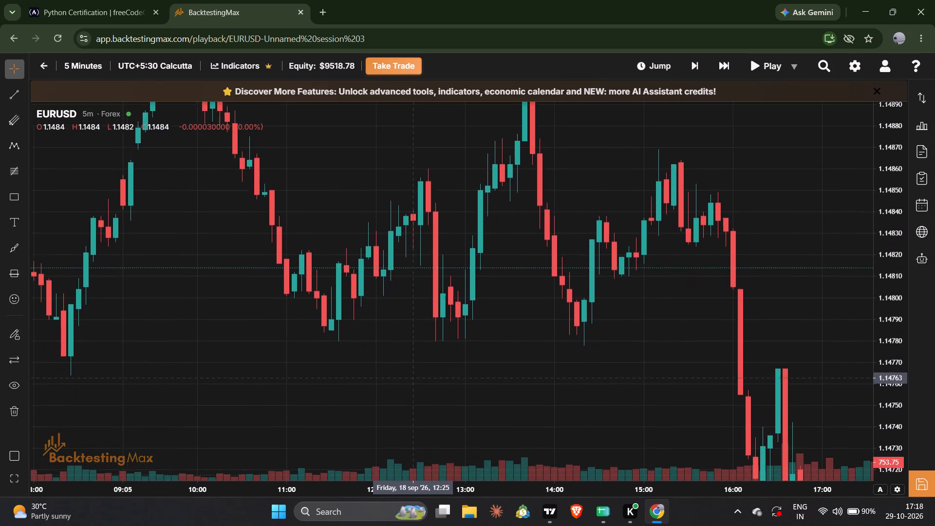
left_click_drag(411, 377, 296, 324)
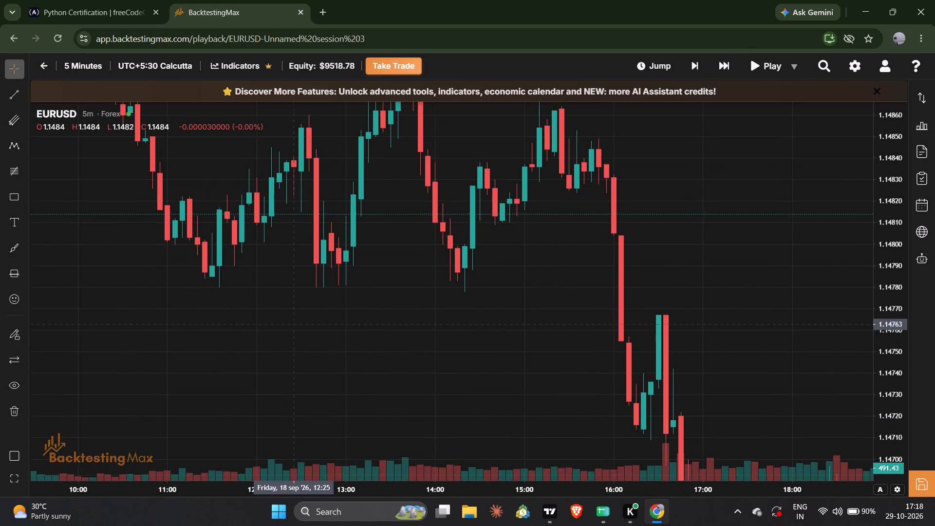
Capture a screenshot of the browser window showing EURUSD from about 06:00 to 21:00, and open the capture in Snipping Tool.
left_click_drag(898, 149, 934, 390)
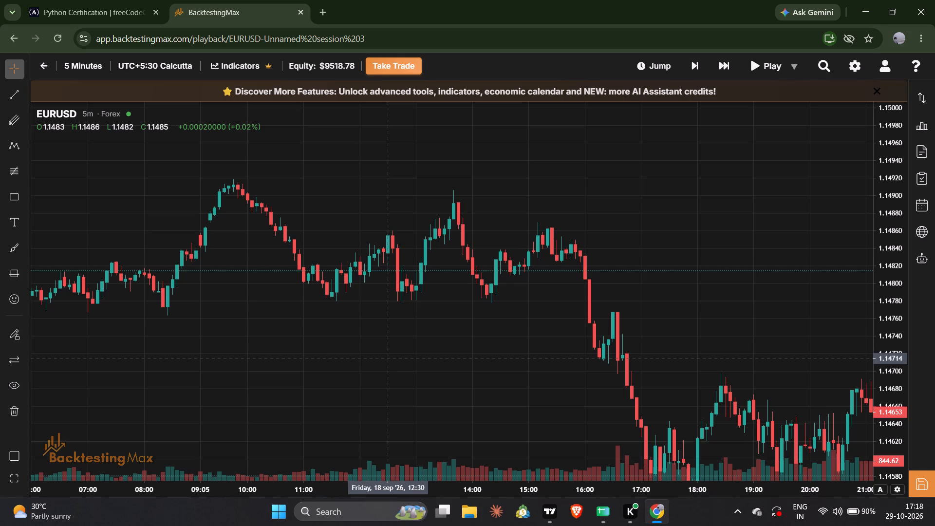
key("shift+super+s")
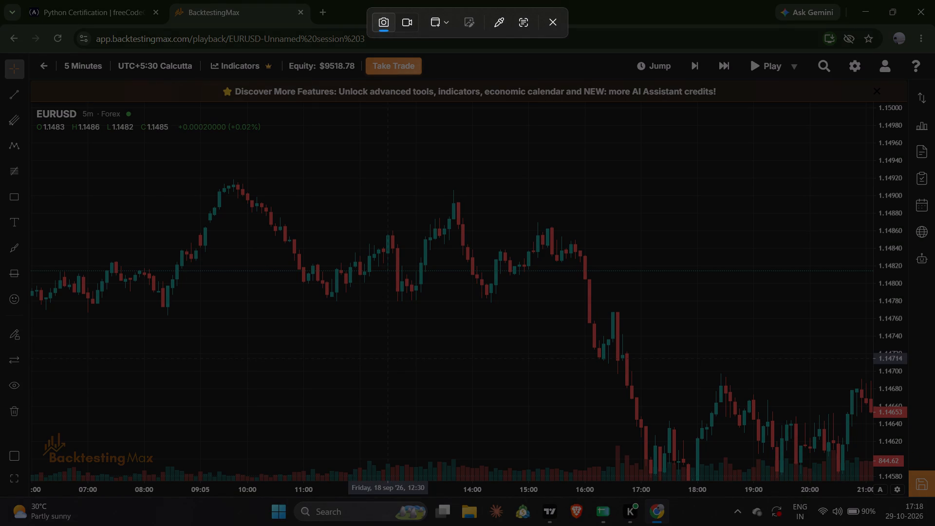
left_click(388, 358)
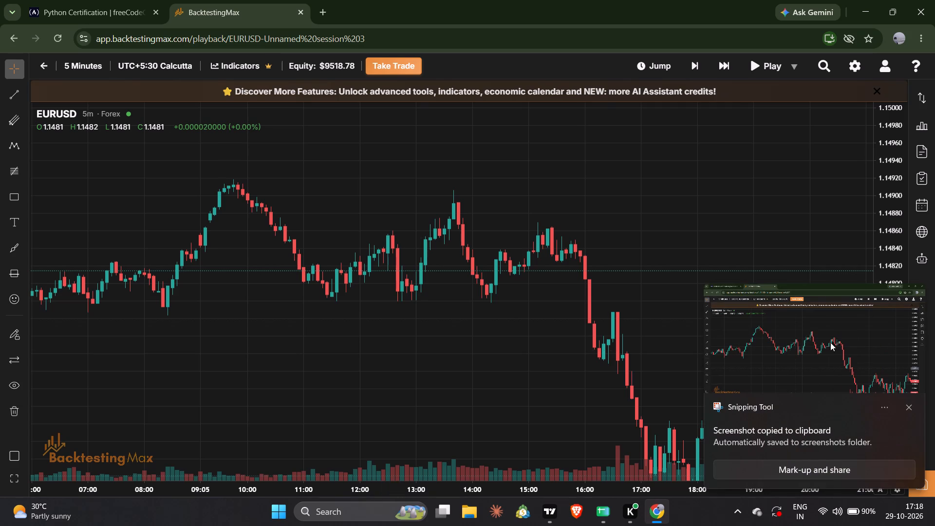
left_click(850, 376)
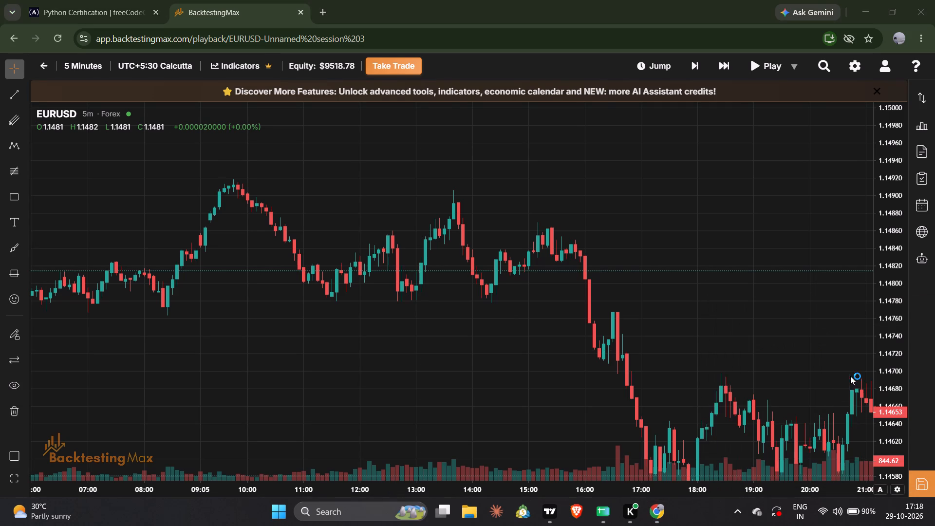
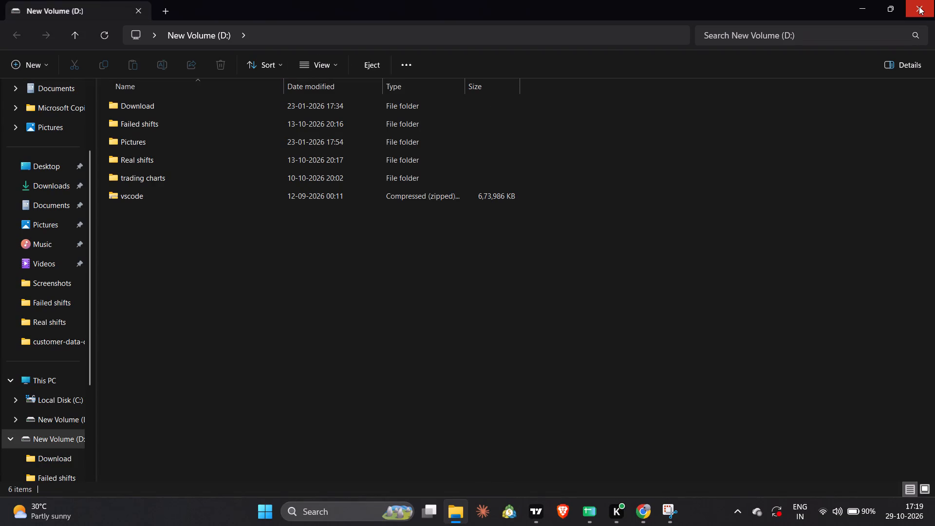
Close the file browser, save the London-session capture as PNG "london(2026-09-18)" in the Real shifts folder, and close Snipping Tool.
left_click(919, 6)
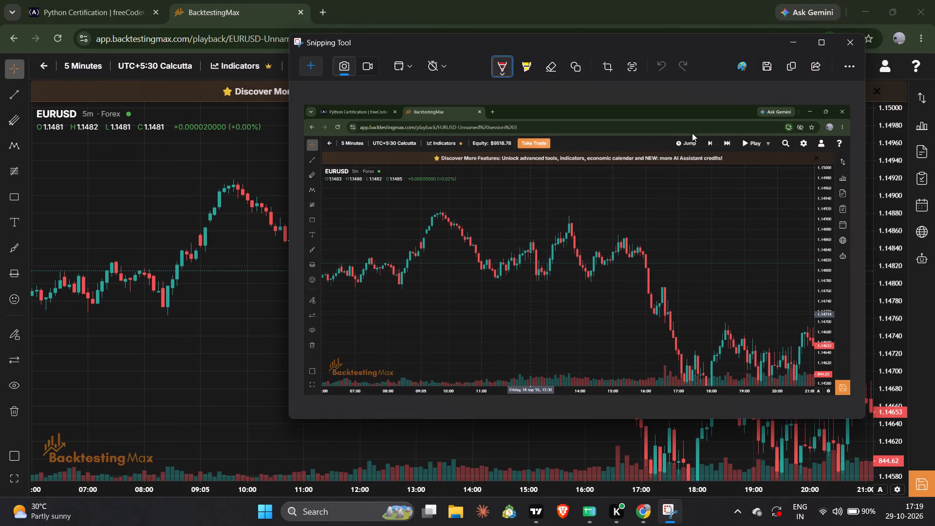
left_click(766, 58)
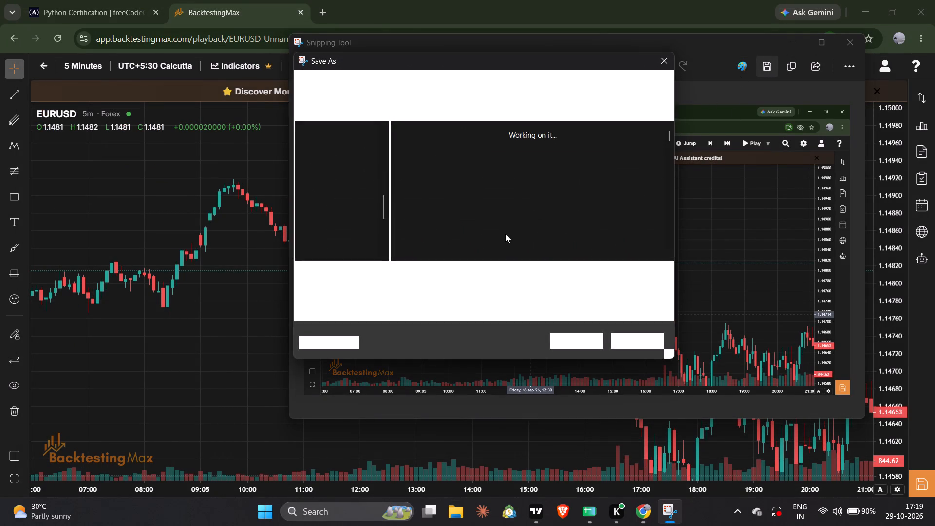
left_click(344, 154)
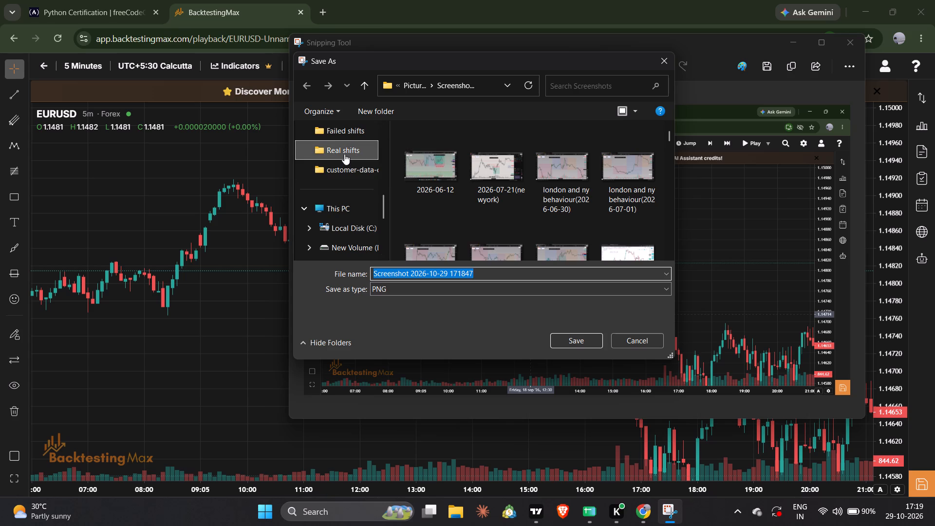
left_click(493, 273)
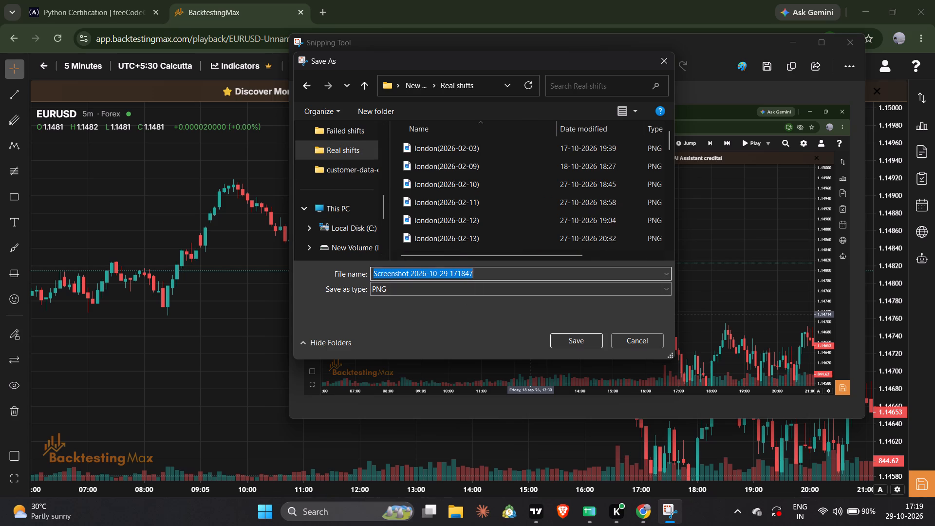
key("BackSpace")
type("london")
key("shift+parenleft")
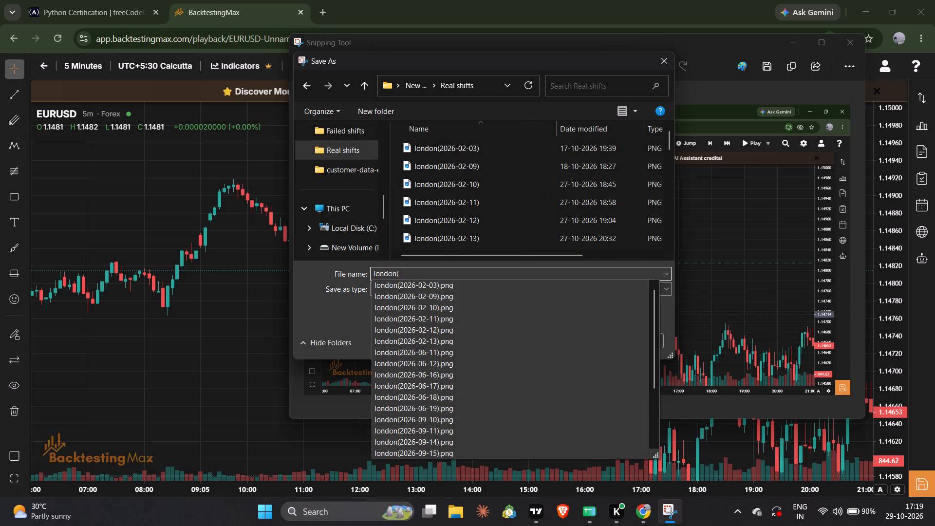
type("202")
type("6-")
type("11")
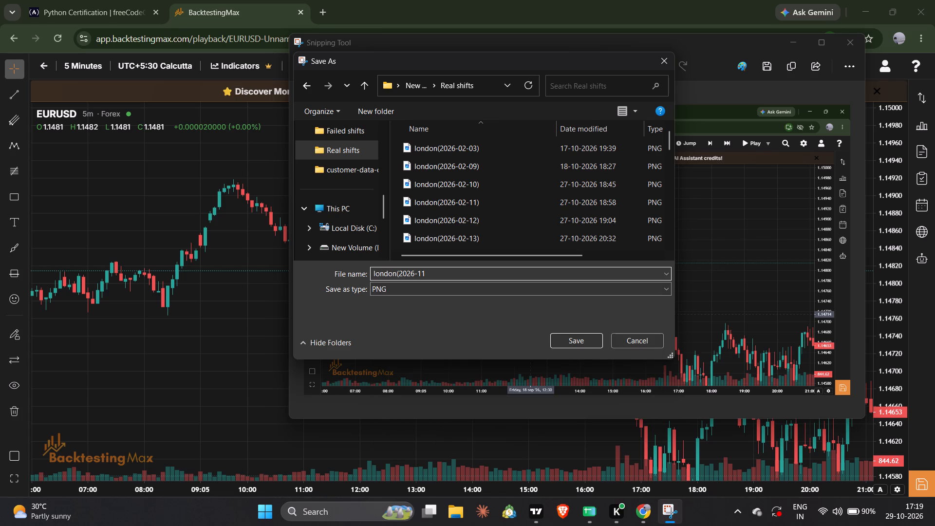
key("BackSpace")
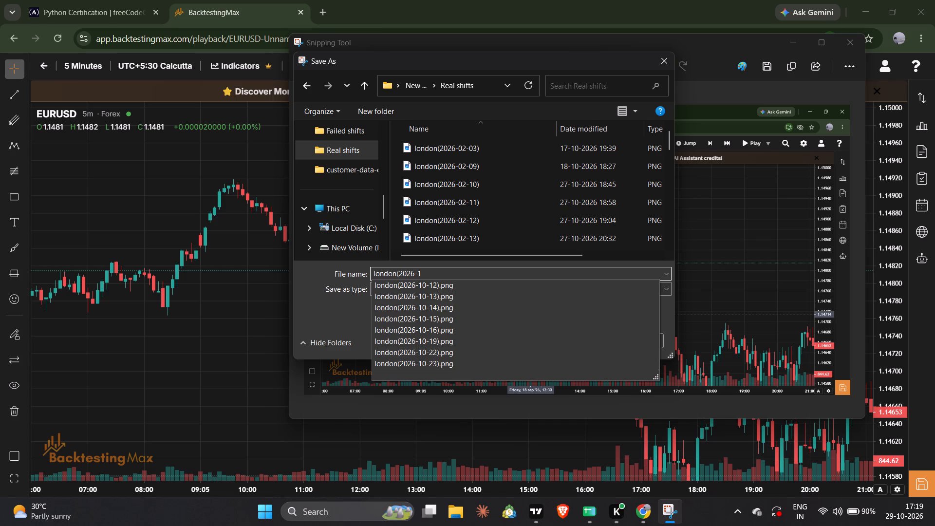
key("BackSpace")
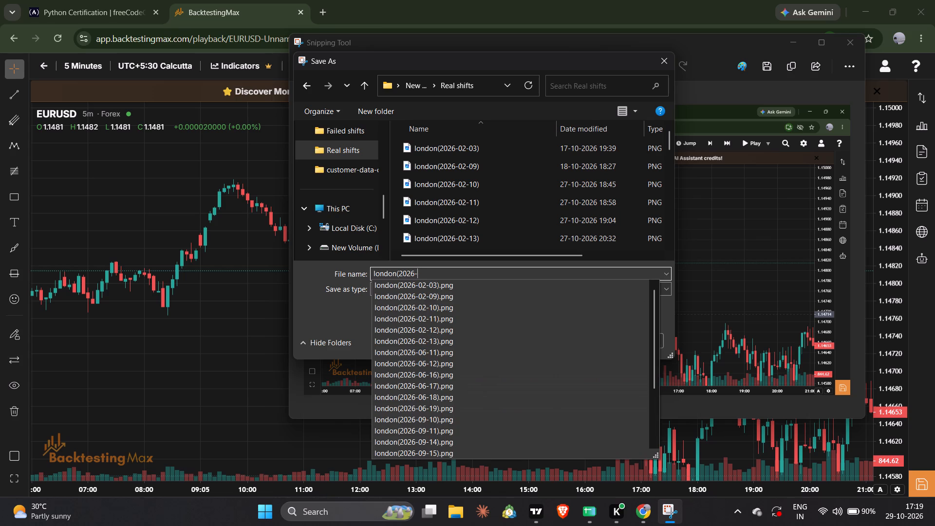
type("09")
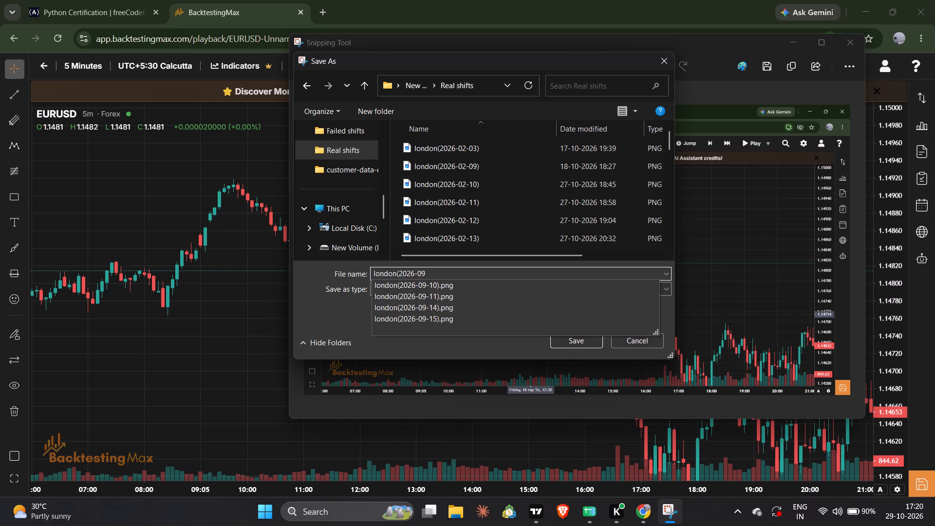
key("minus")
type("18")
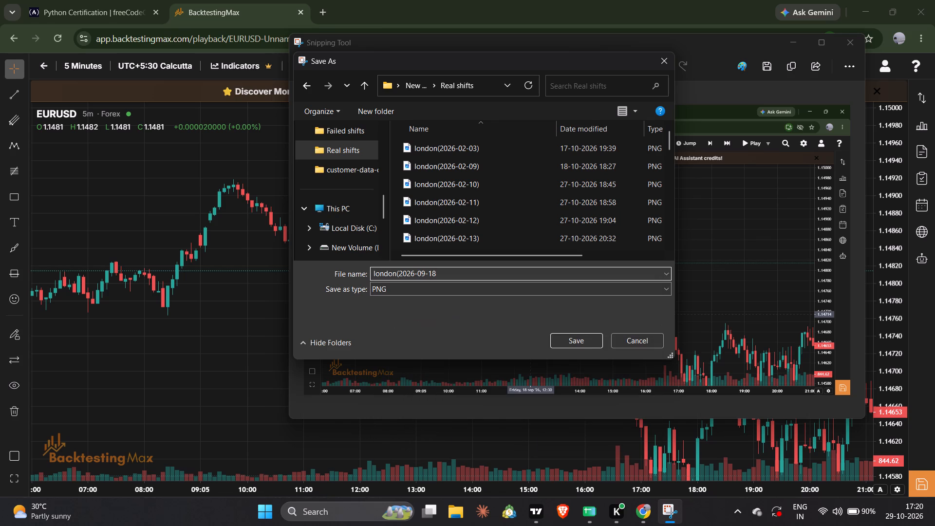
key("shift+parenright")
key("Return")
key("alt+F4")
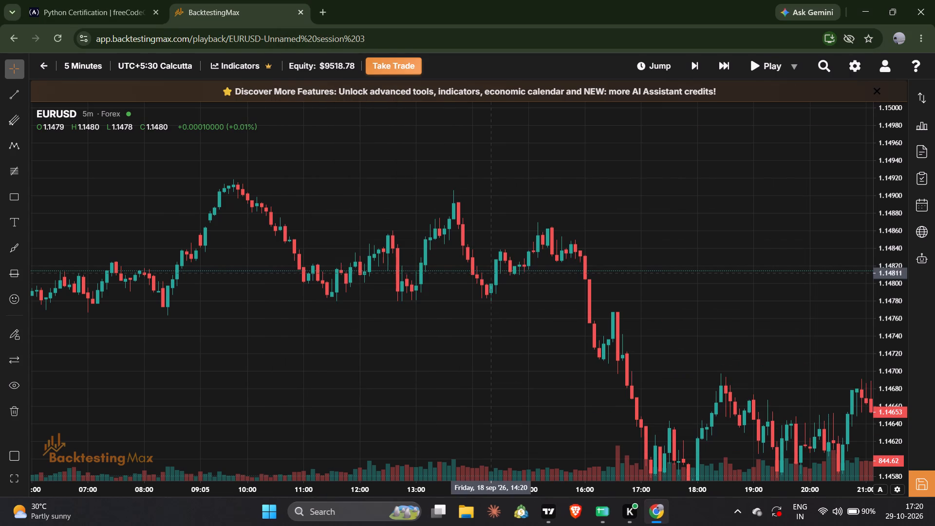
Capture a screenshot of the browser window showing EURUSD from about 10:00 to 23:50 on 18 September 2026, and open it in Snipping Tool.
left_click_drag(561, 385, 520, 344)
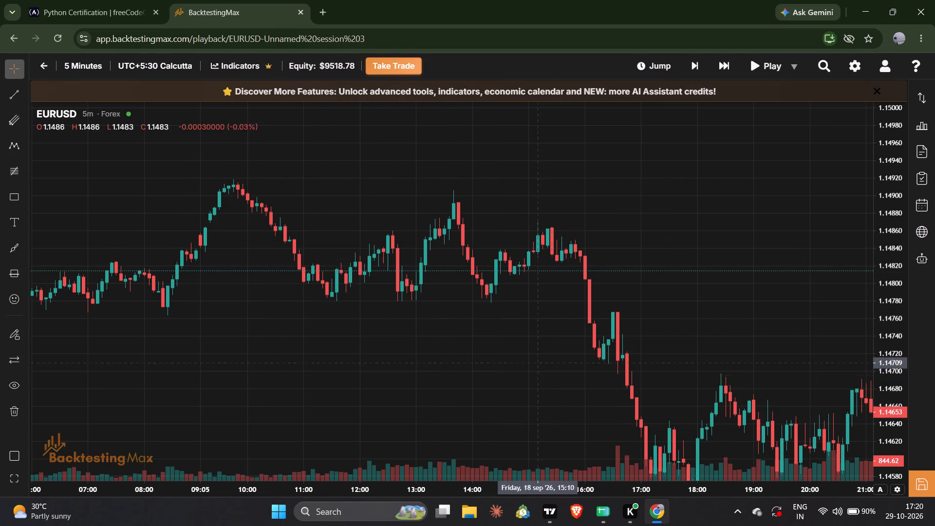
left_click_drag(520, 344, 361, 276)
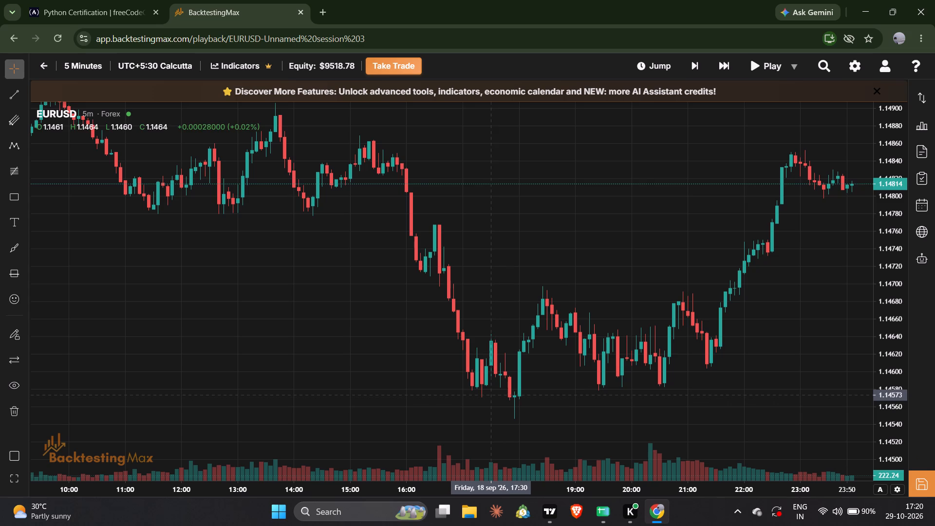
key("shift+super+s")
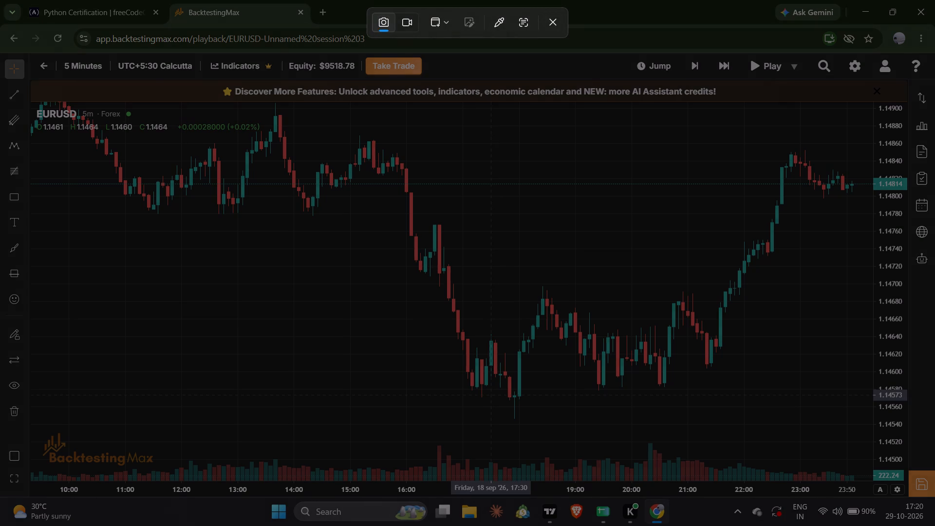
left_click(492, 395)
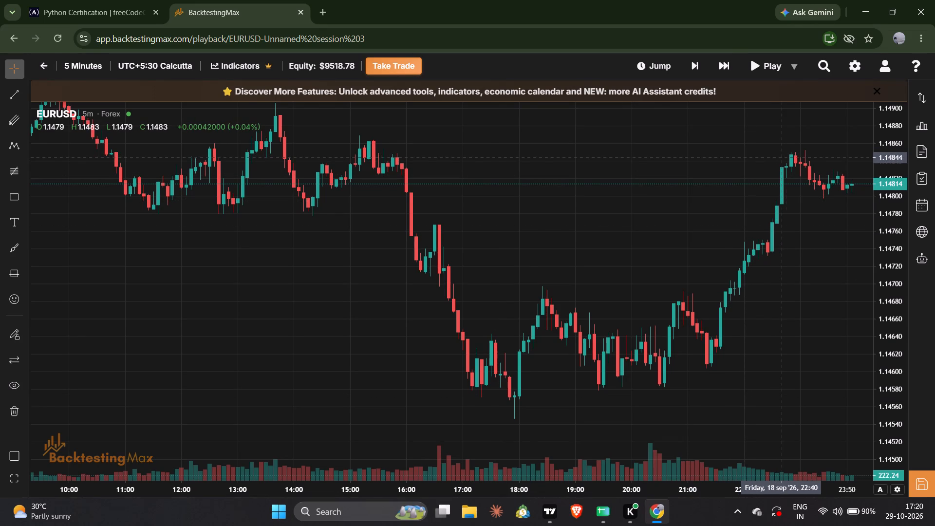
left_click(721, 352)
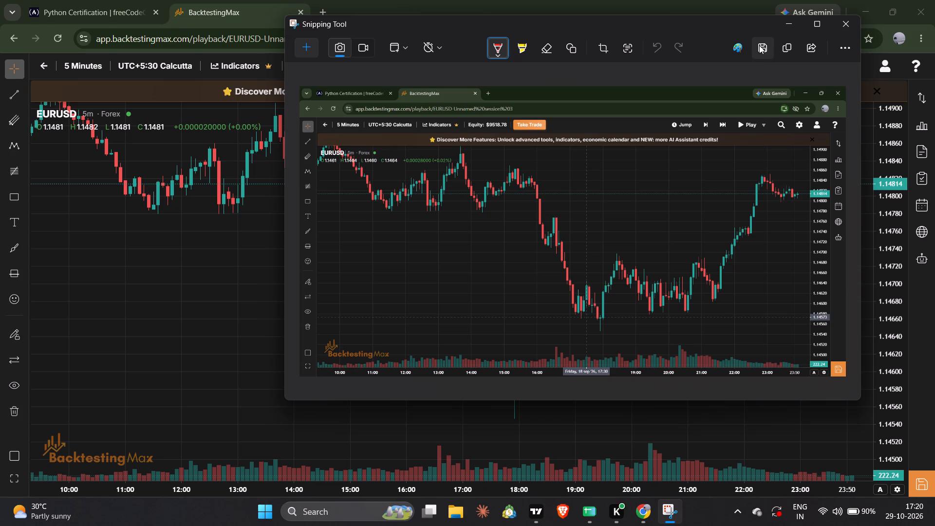
Save the New York-session capture as PNG "newyork(2026-09-18)" in the Real shifts folder and close Snipping Tool.
left_click(759, 46)
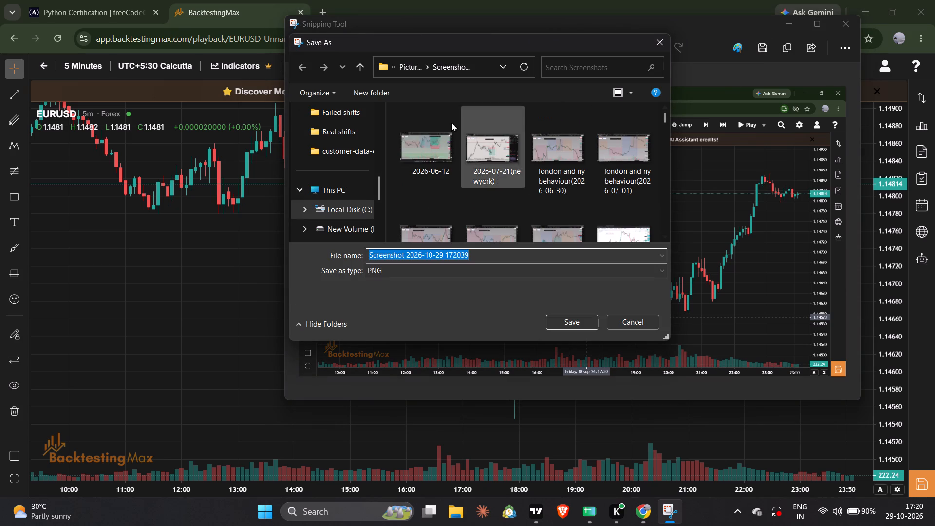
left_click(344, 133)
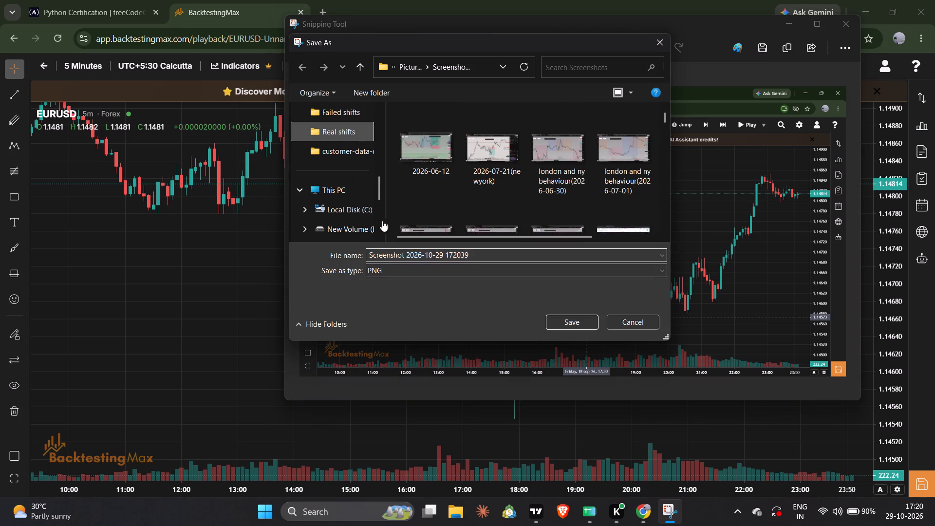
left_click(475, 256)
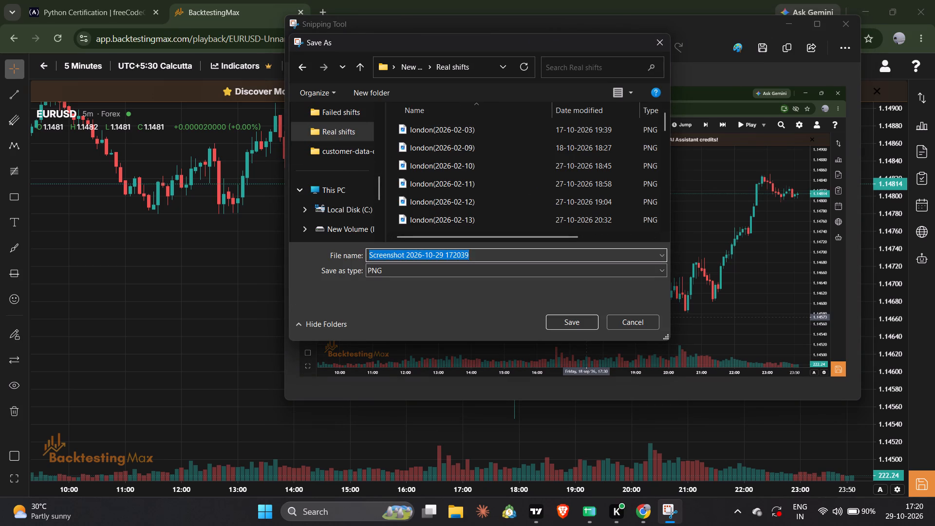
key("BackSpace")
type("new")
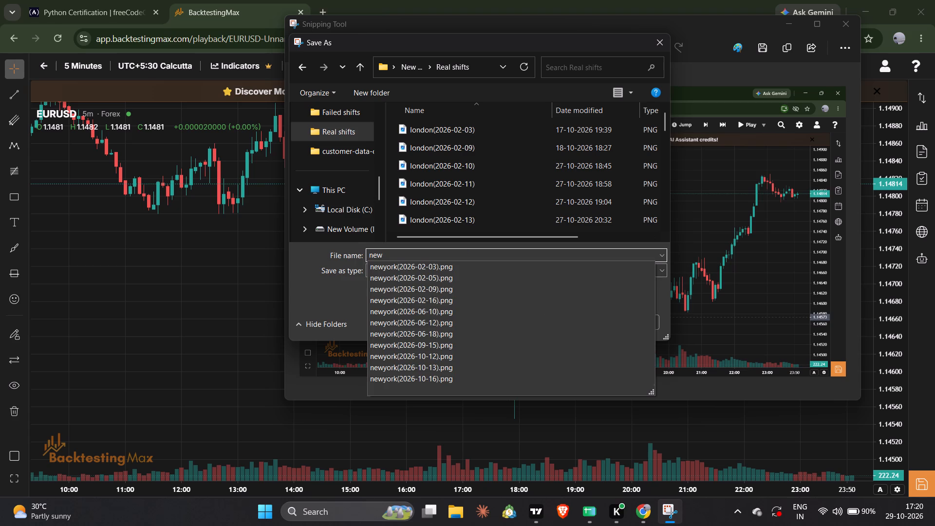
type("york")
key("shift+parenleft")
type("2026-09-18")
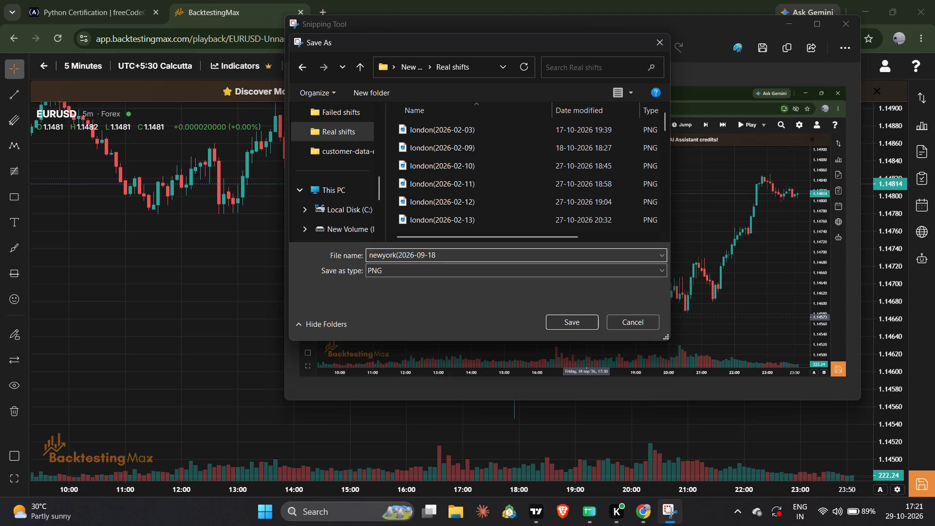
key("shift+parenright")
key("Return")
key("alt+F4")
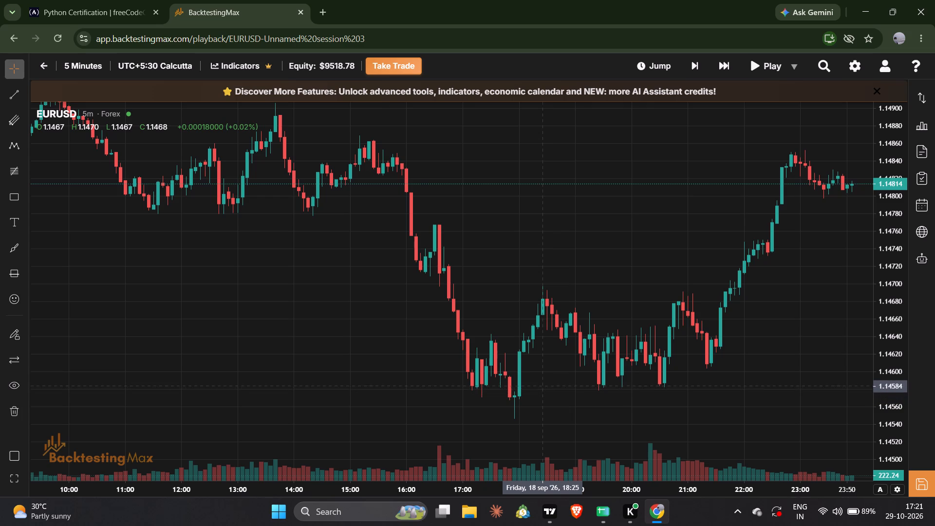
Run the EURUSD replay automatically past the weekend and pause it at about 06:15 on 21 September 2026.
left_click_drag(544, 381, 403, 359)
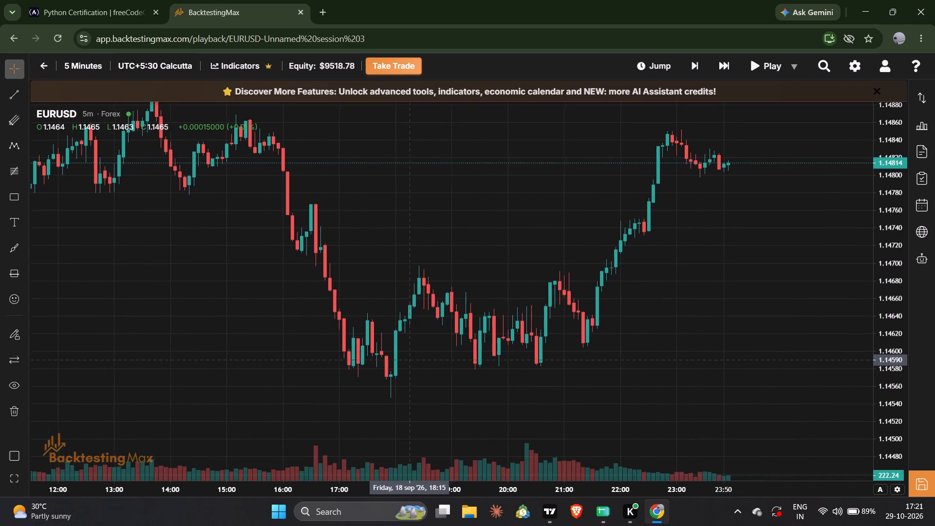
left_click_drag(403, 359, 395, 359)
left_click_drag(643, 332, 592, 355)
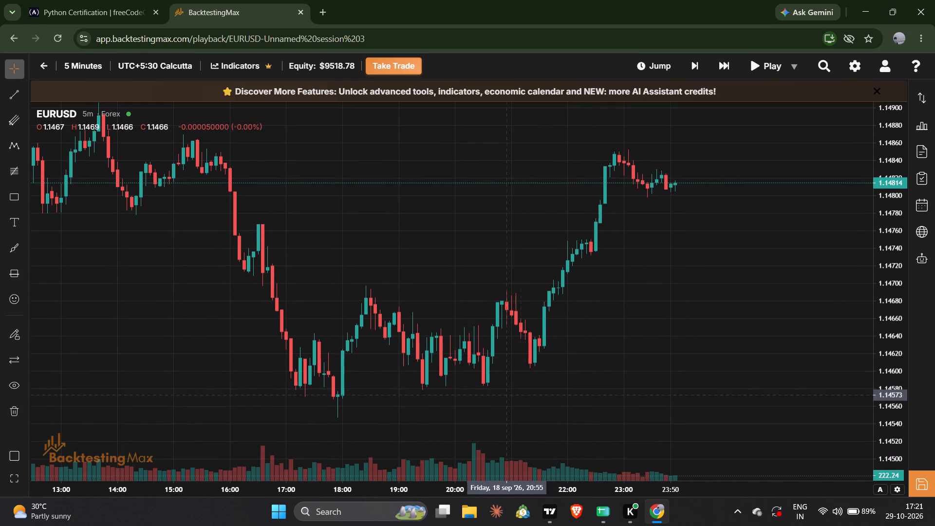
left_click_drag(657, 350, 540, 321)
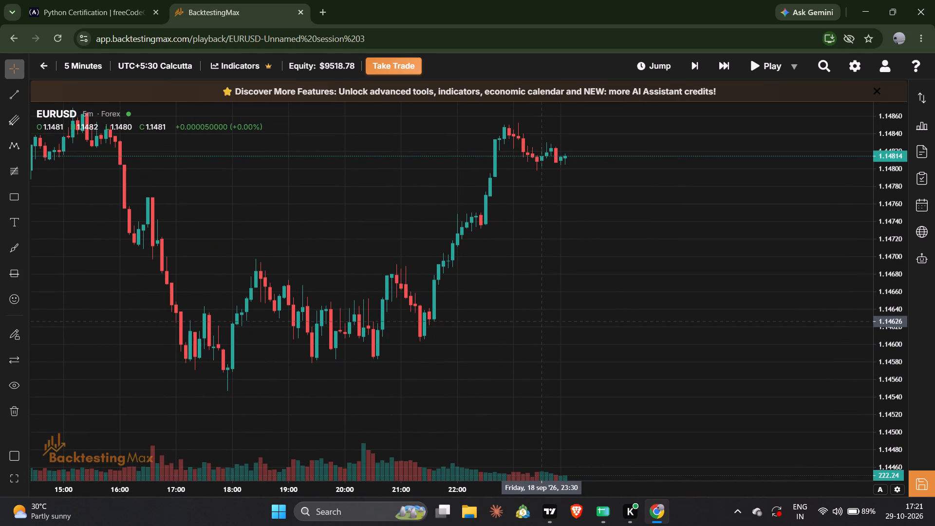
key("space")
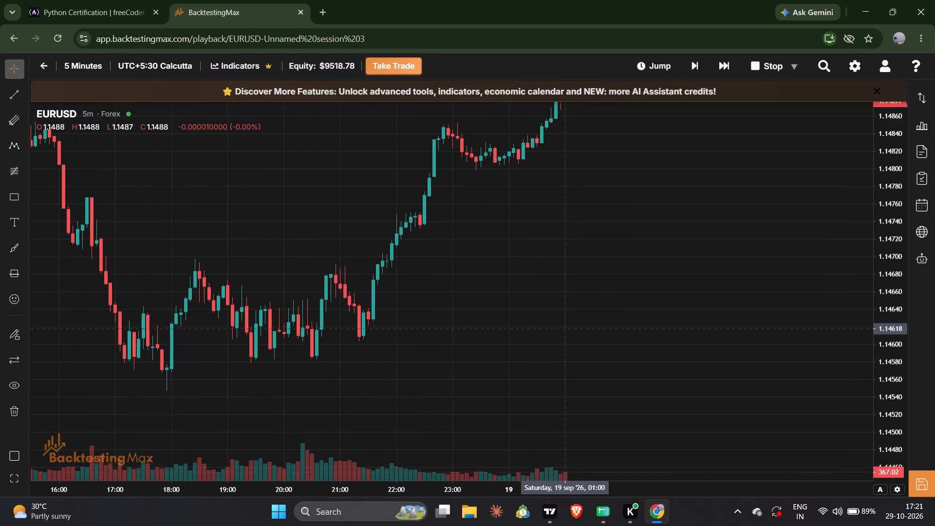
left_click_drag(567, 328, 563, 350)
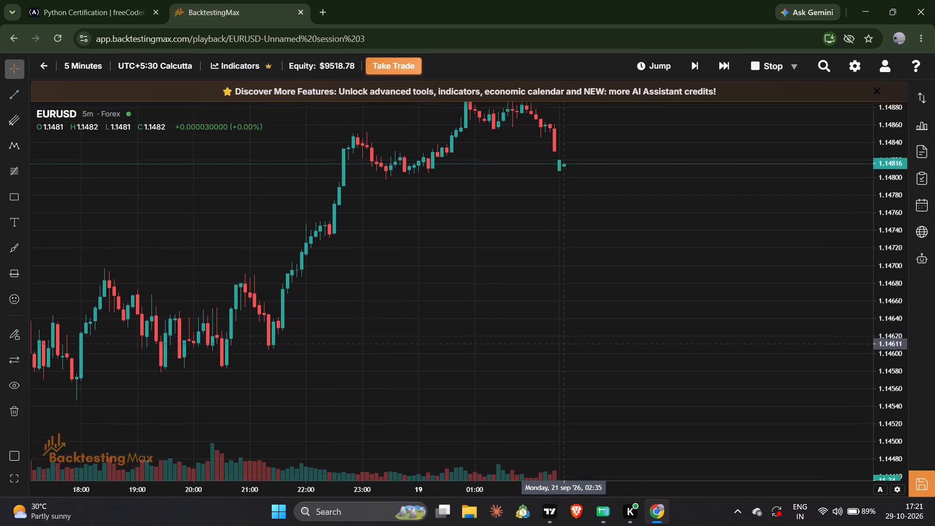
left_click_drag(563, 350, 555, 376)
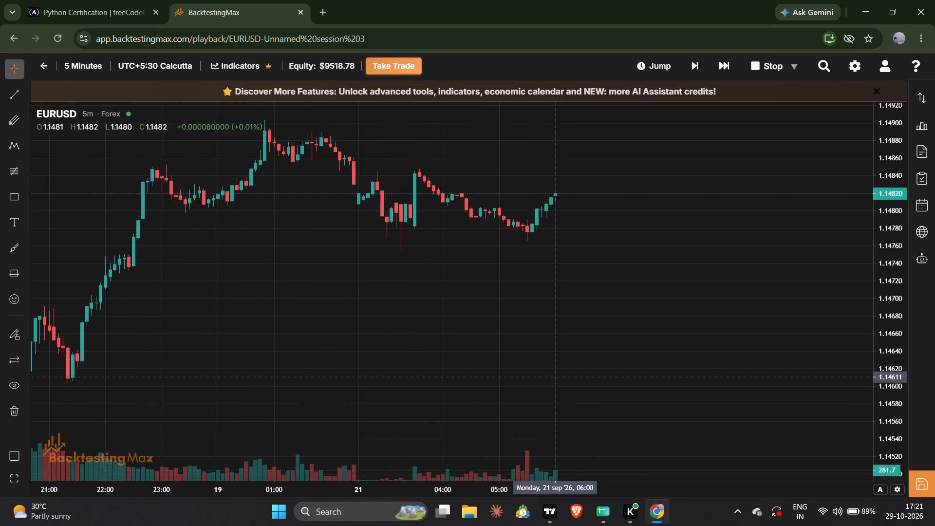
key("space")
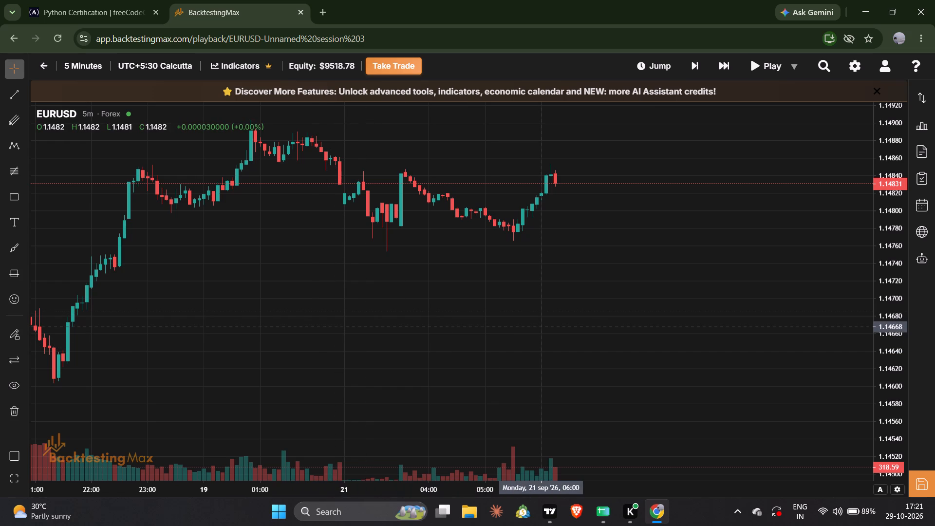
Run the EURUSD replay automatically from about 06:15 and pause it at about 12:40 on 21 September 2026.
key("space")
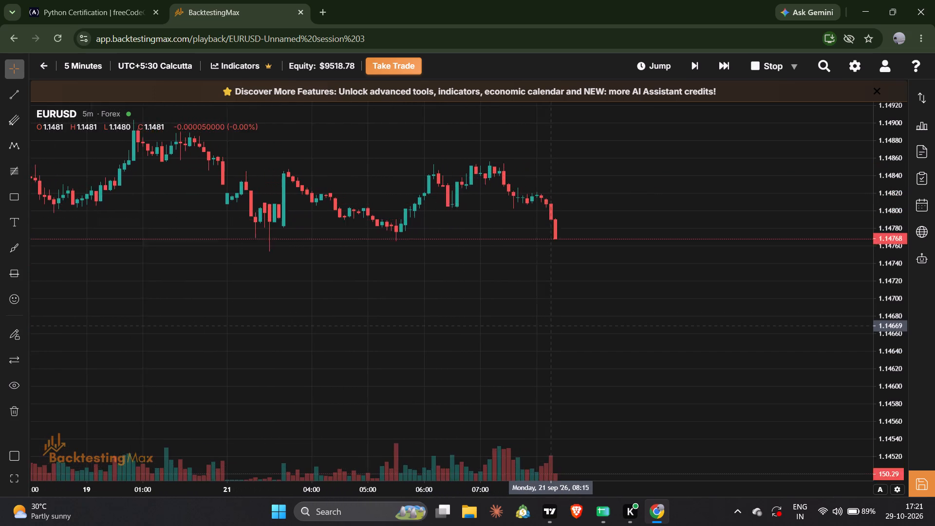
key("space")
key("space")
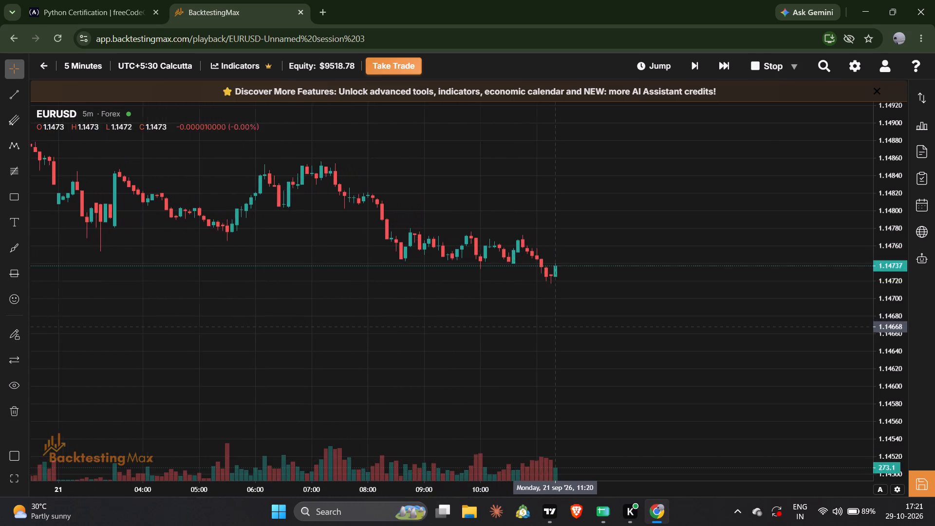
key("space")
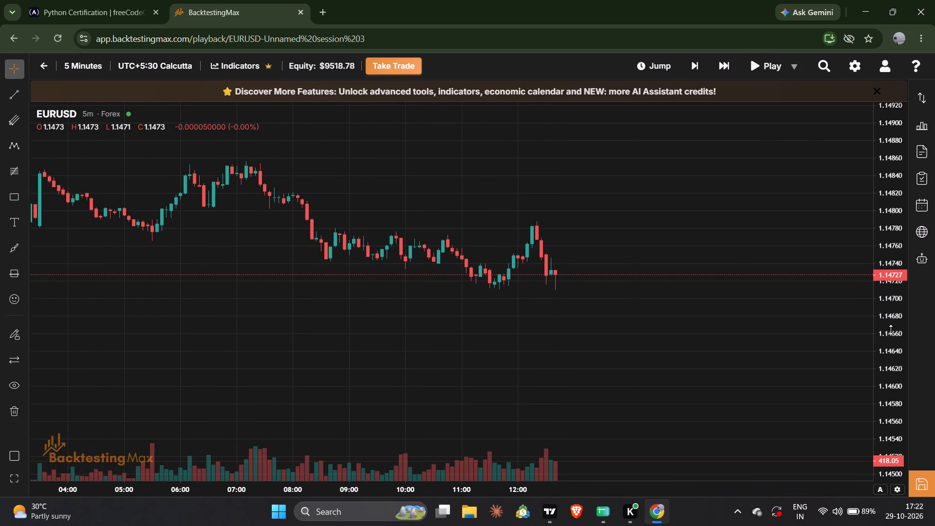
Advance the replay candle by candle to about 13:55 on 21 September 2026.
left_click_drag(886, 355, 883, 252)
left_click_drag(526, 368, 527, 383)
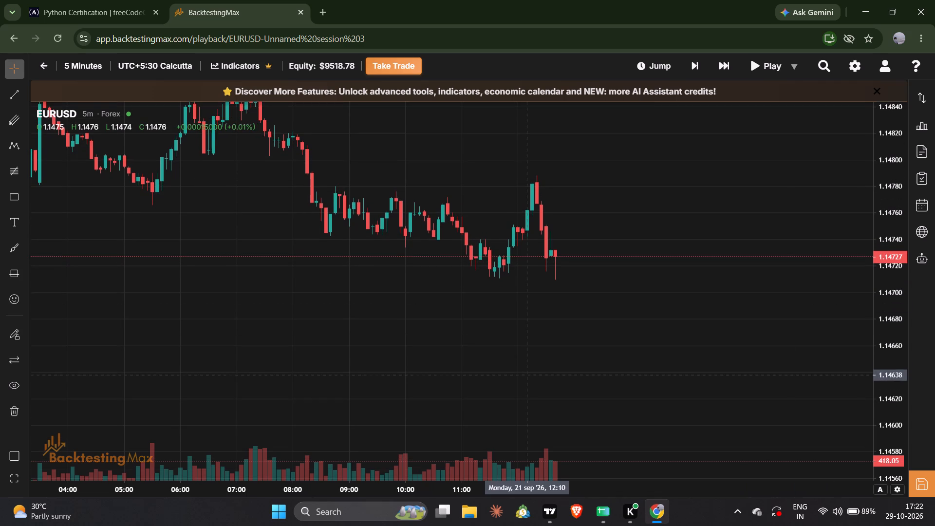
left_click_drag(527, 383, 561, 419)
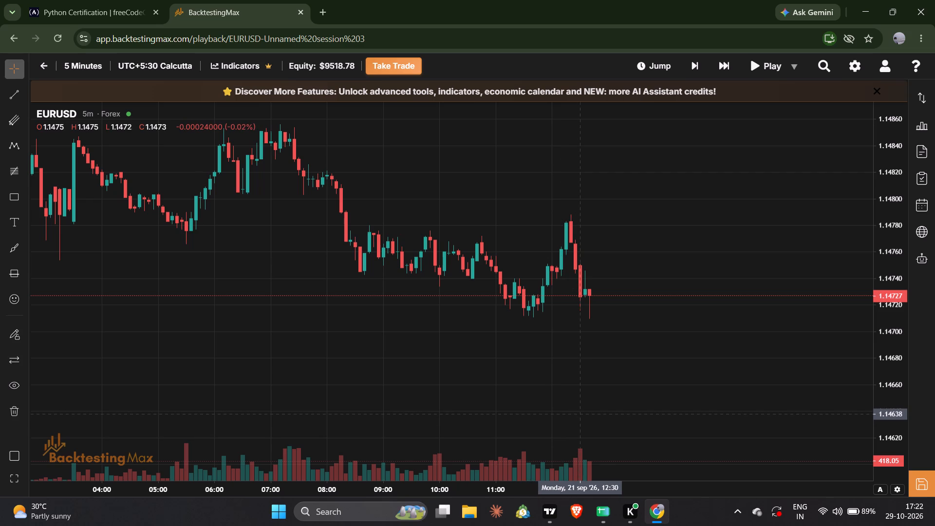
key("Right")
key("Right")
key("Right")
key("Right")
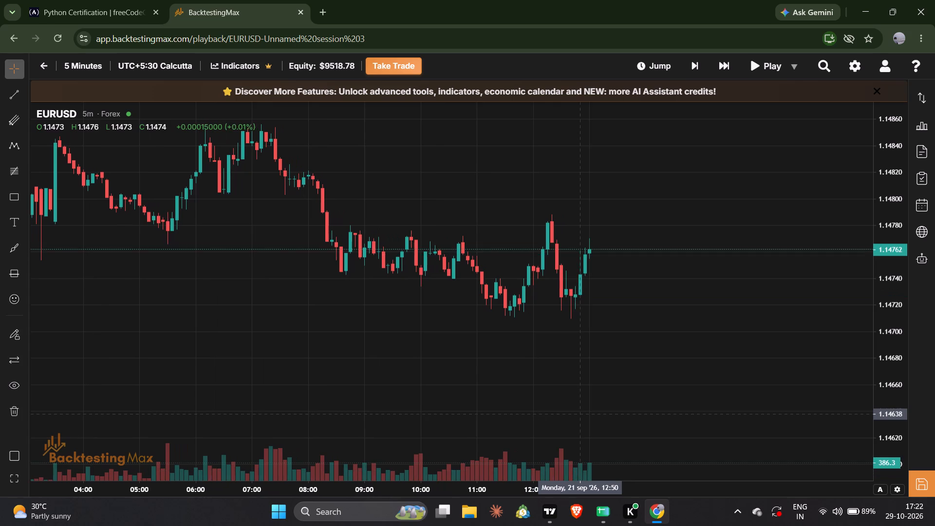
key("Right")
key("Right")
key("Right")
key("Right")
key("Right")
key("Right")
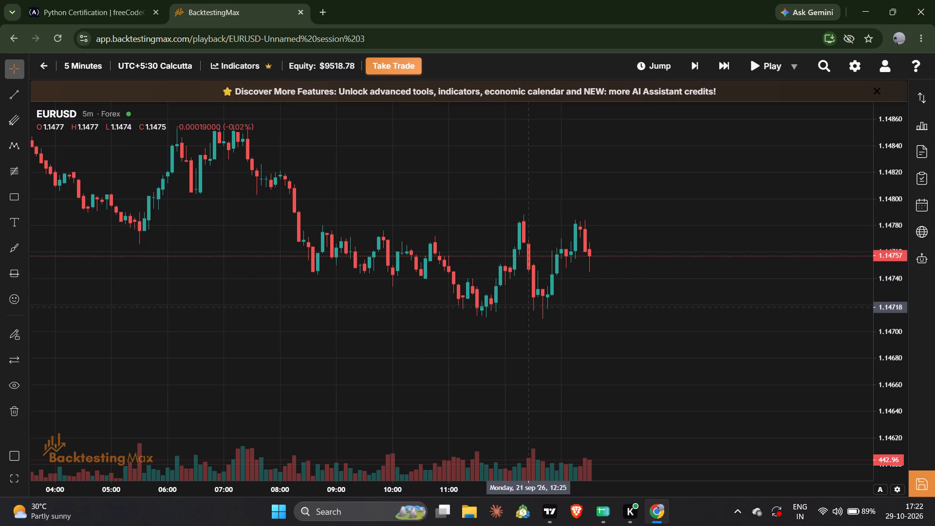
key("Right")
key("Right")
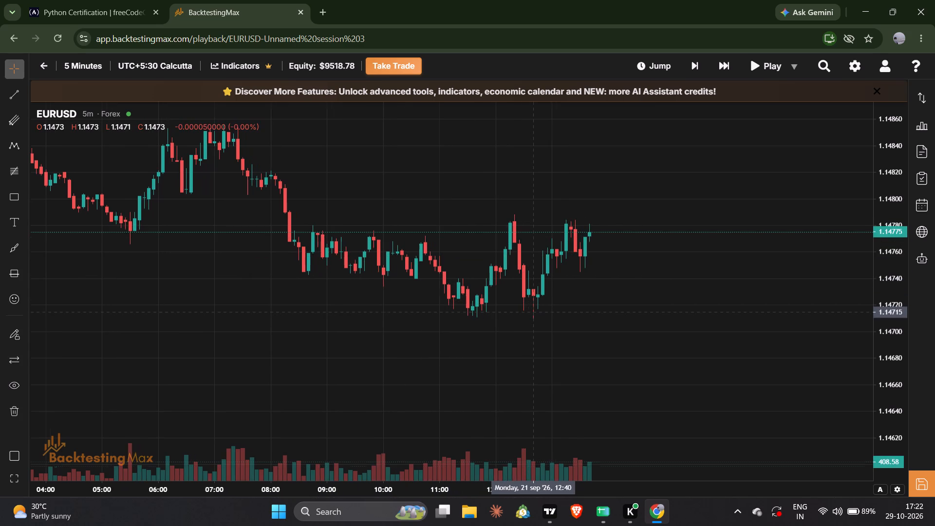
key("Right")
key("Right")
key("Right")
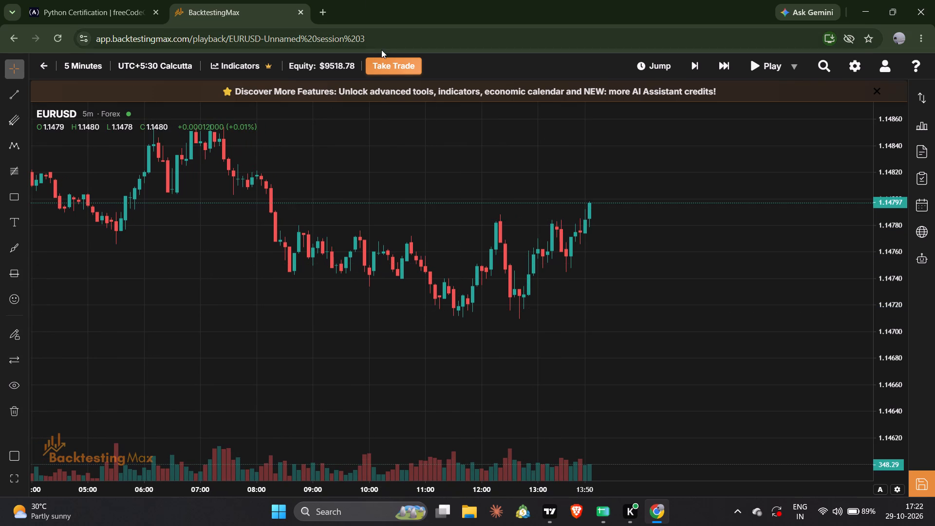
Place a long EURUSD limit order with entry at about 1.14742, stop loss at about 1.14707 and take profit at about 1.14816.
left_click(389, 64)
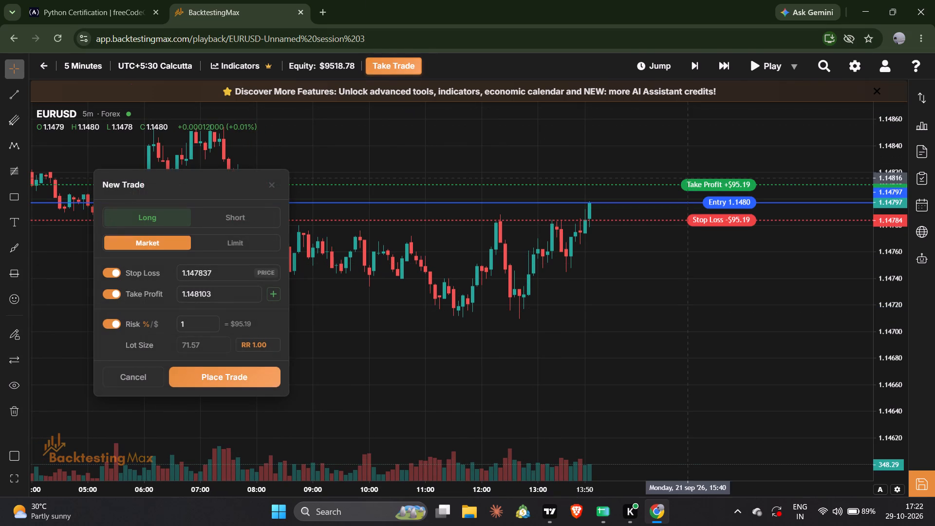
left_click(233, 241)
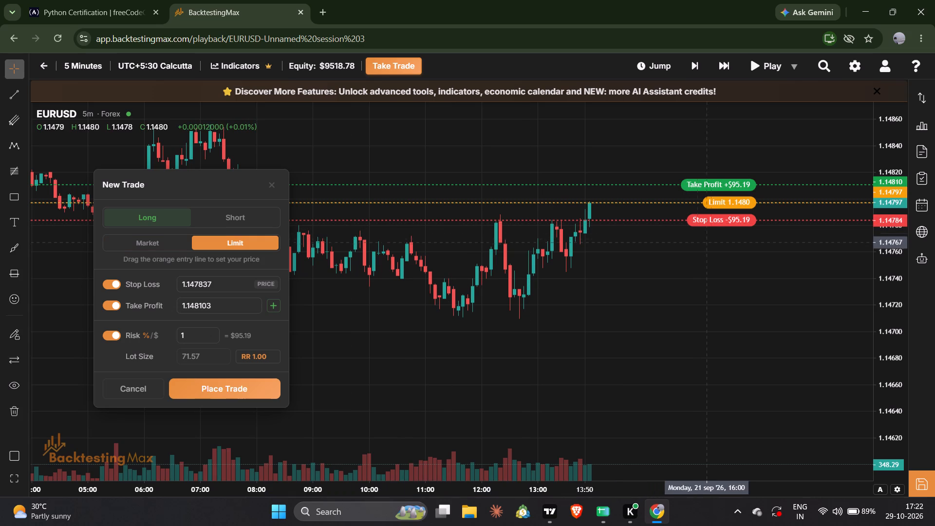
left_click_drag(733, 223, 704, 341)
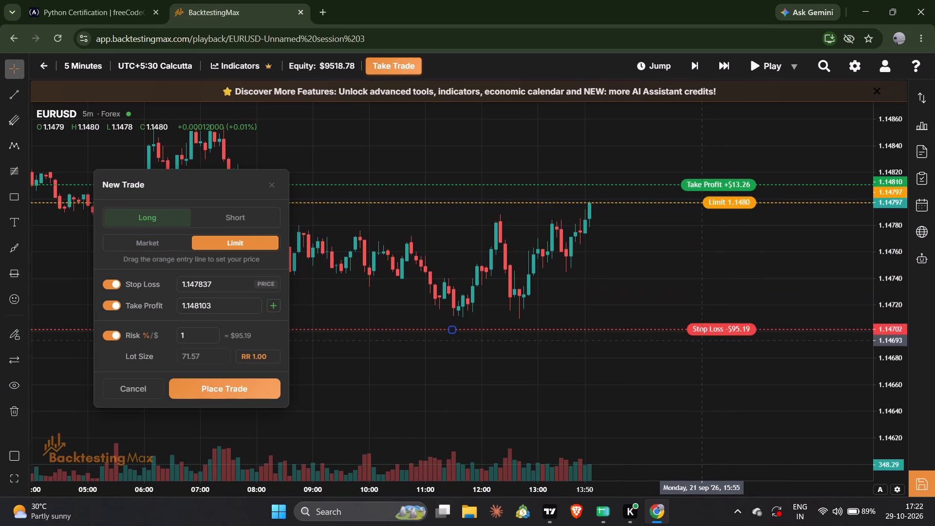
left_click_drag(704, 341, 703, 332)
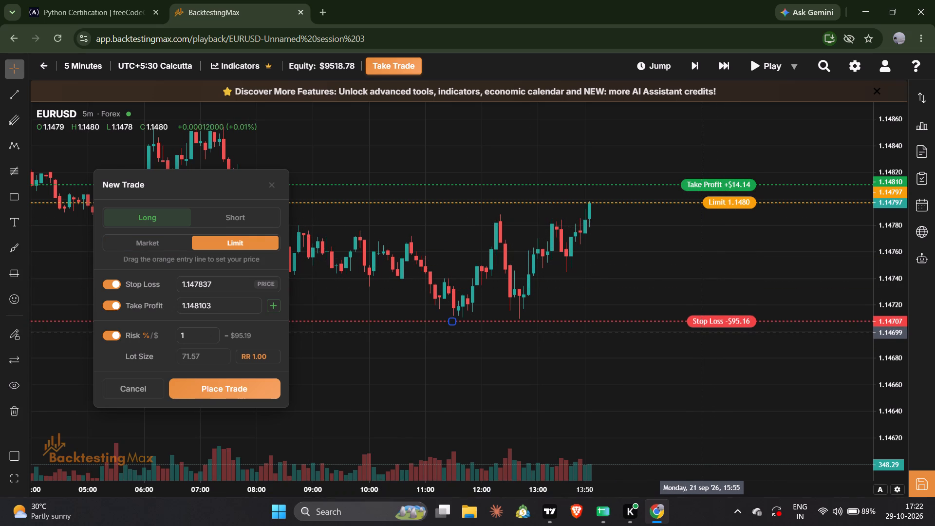
left_click_drag(703, 332, 704, 333)
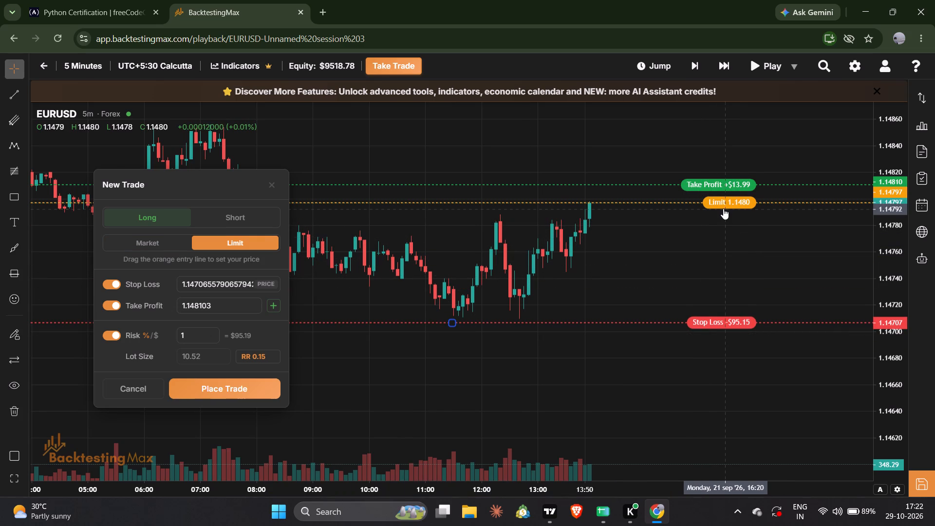
left_click_drag(713, 203, 726, 268)
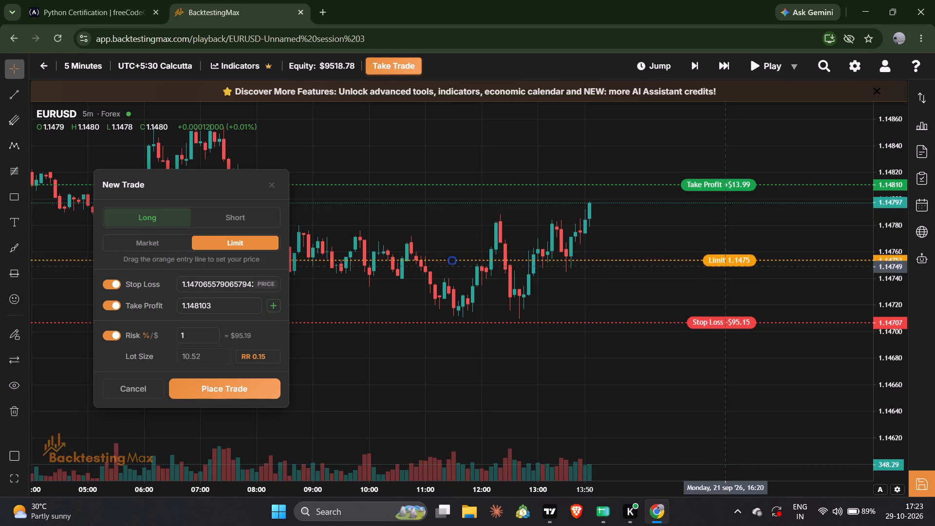
left_click_drag(726, 268, 733, 282)
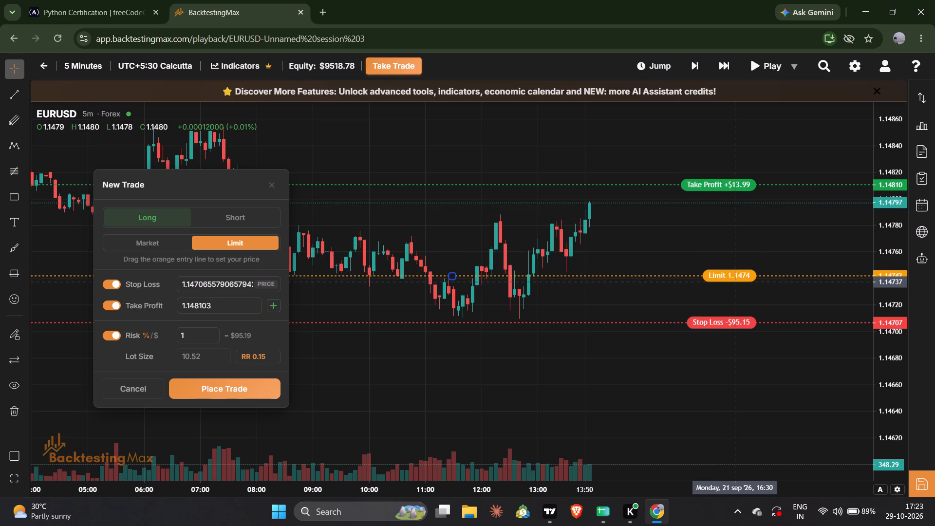
left_click_drag(733, 282, 731, 279)
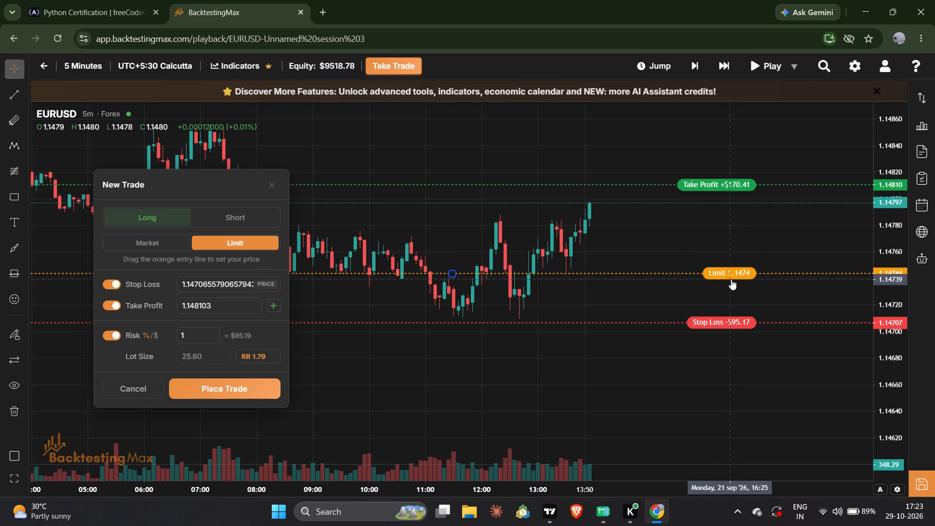
left_click_drag(725, 279, 725, 282)
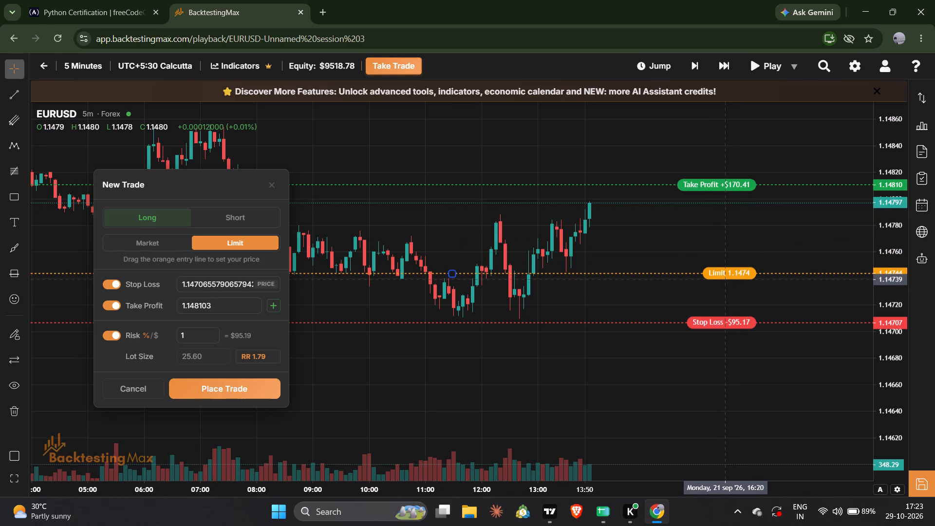
left_click_drag(725, 282, 726, 284)
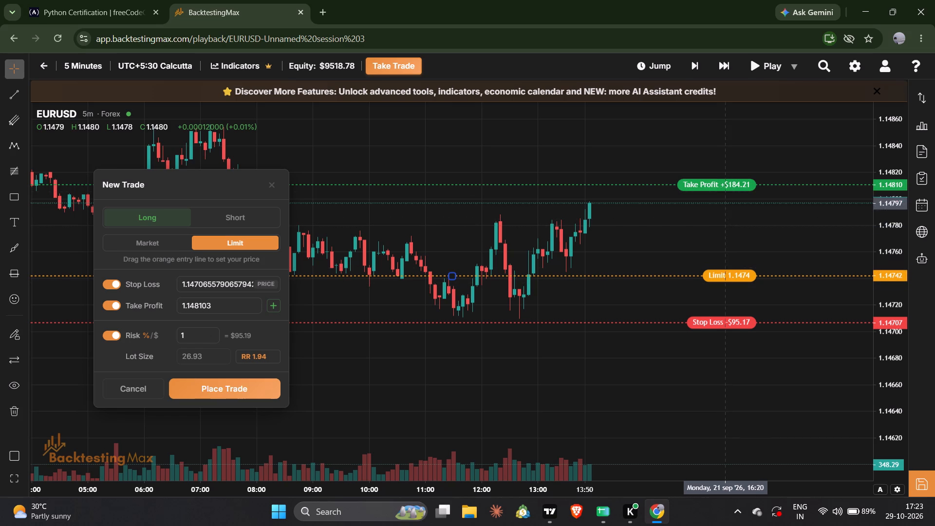
left_click_drag(720, 184, 722, 175)
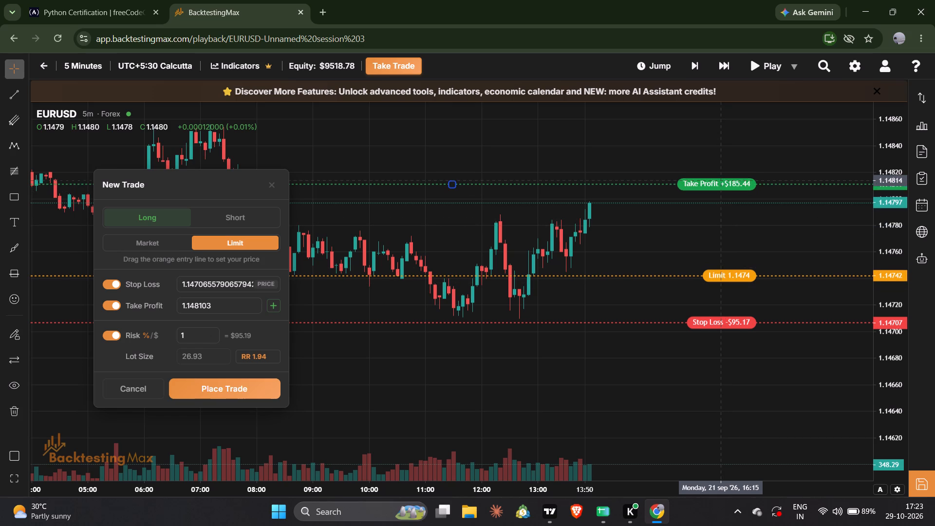
left_click_drag(722, 175, 722, 174)
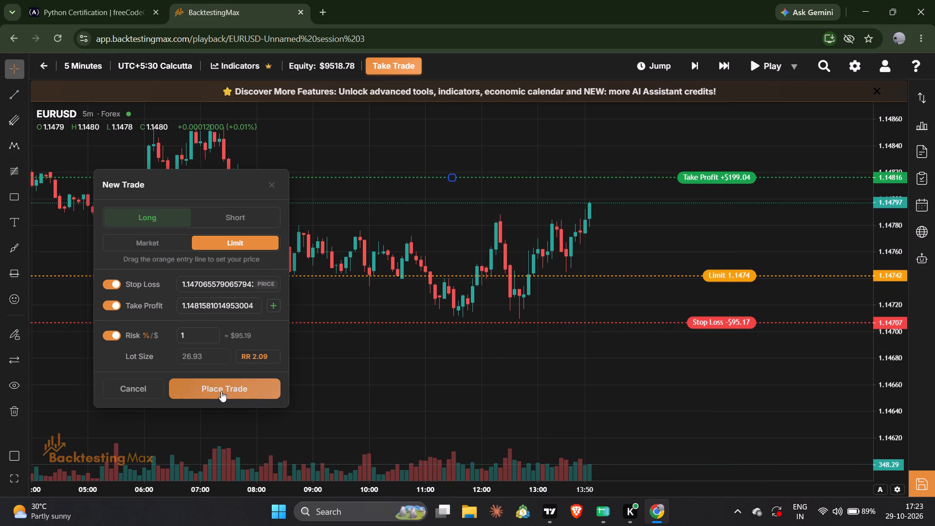
left_click(224, 392)
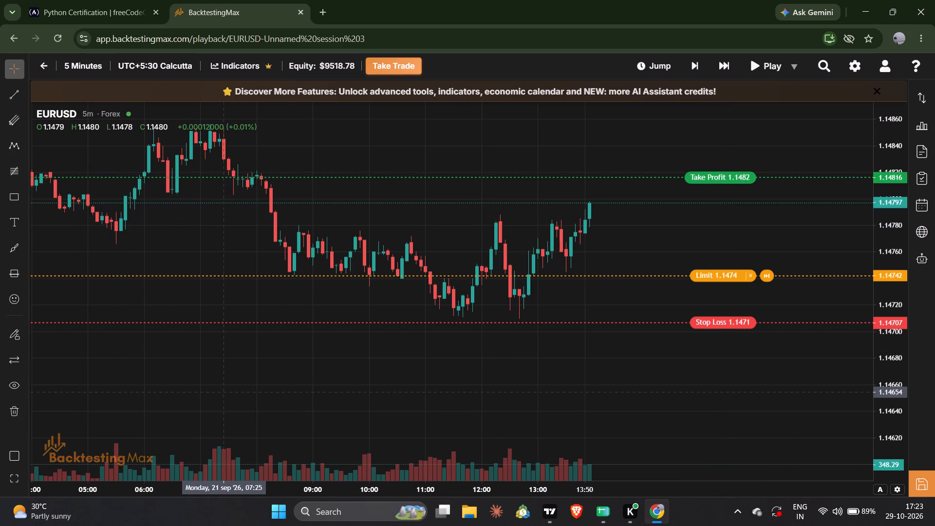
Fast-forward the replay towards the pending limit order's fill and stop it at about 15:20.
left_click(771, 281)
left_click(771, 281)
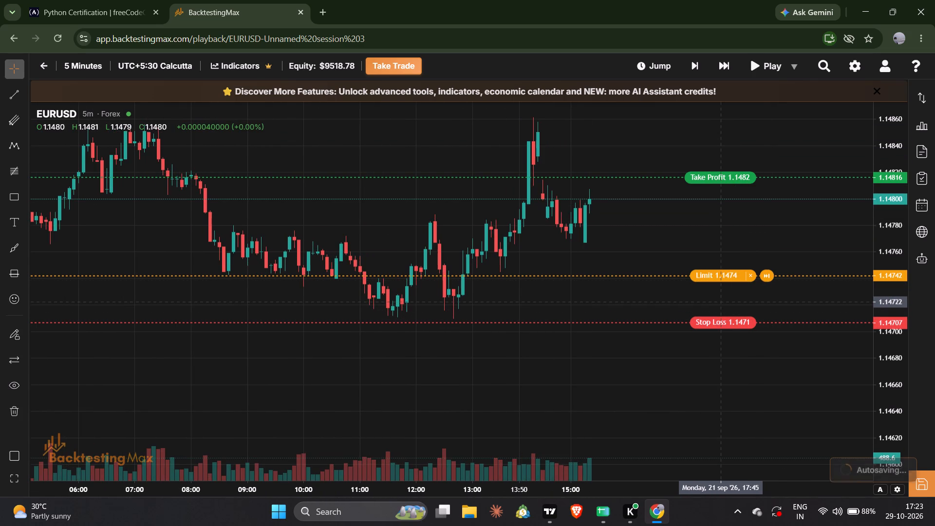
Advance the replay candle by candle to about 17:15 with the long limit order still pending.
key("Right")
key("Right")
key("Right")
key("Right")
key("Right")
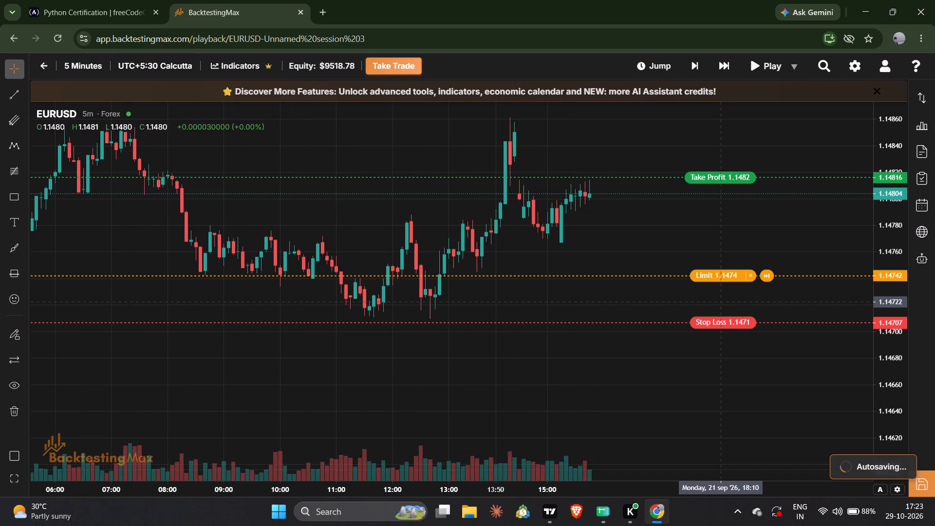
key("Right")
key("Right")
key("Right")
key("Right")
key("Right")
key("Right")
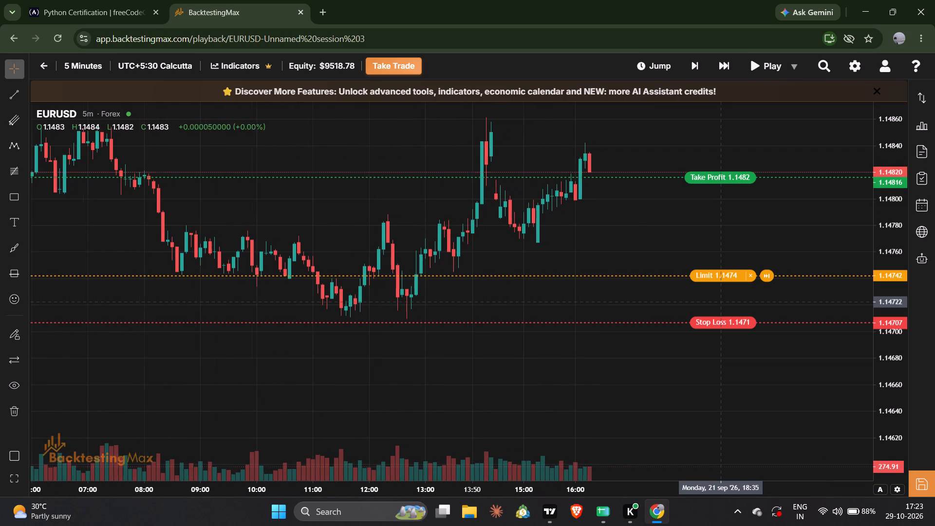
key("Right")
key("Right")
key("Right")
key("Right")
key("Right")
key("Right")
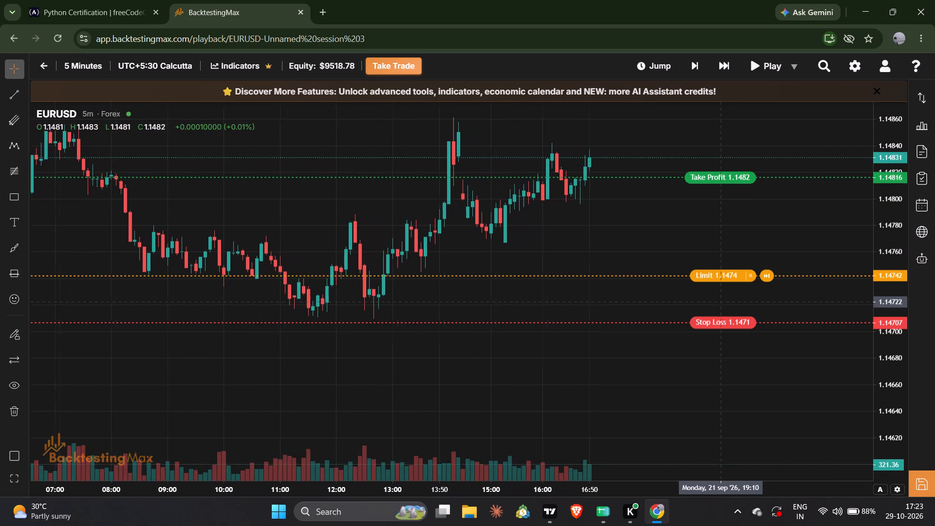
key("Right")
key("Right")
key("Right")
key("Right")
key("Right")
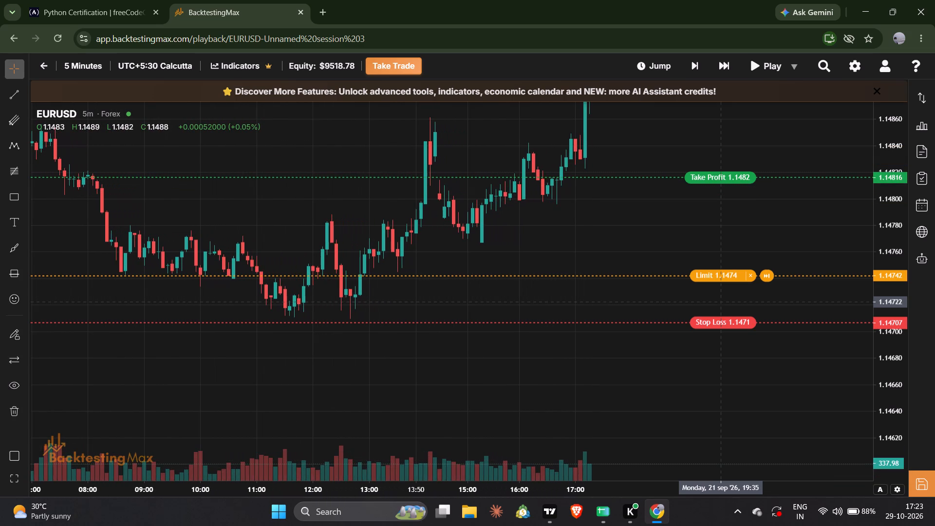
Fast-forward the replay until the pending long limit order at 1.14742 is filled.
left_click(765, 275)
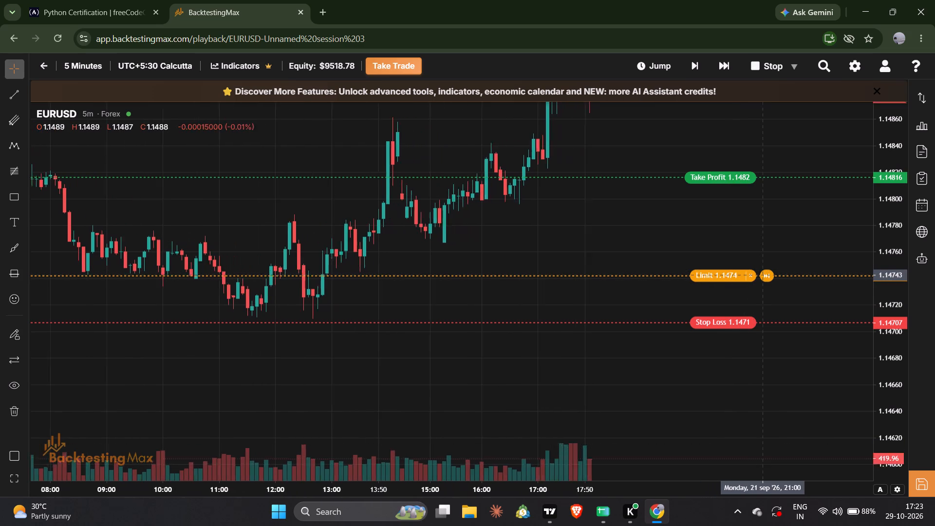
left_click(765, 275)
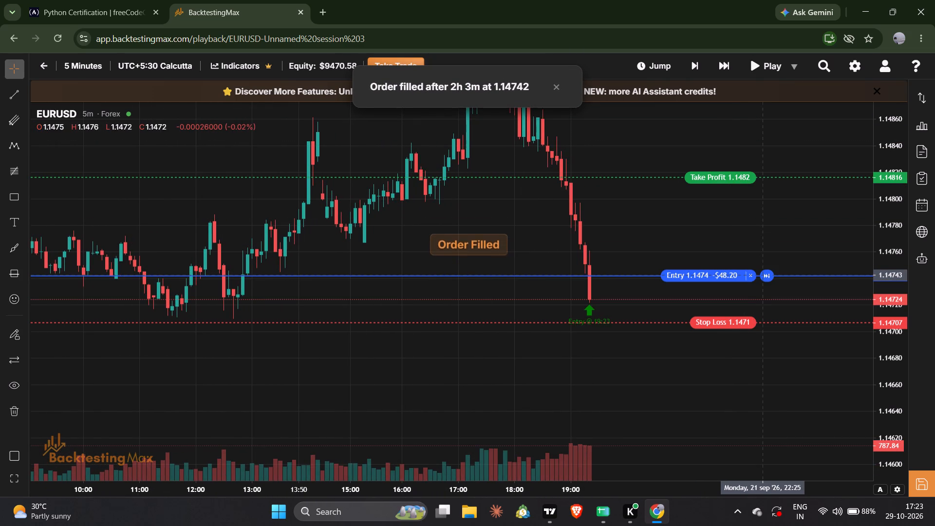
Run the replay onward from the filled long entry and pause it at about 20:05 on 21 September 2026.
left_click_drag(670, 225, 744, 417)
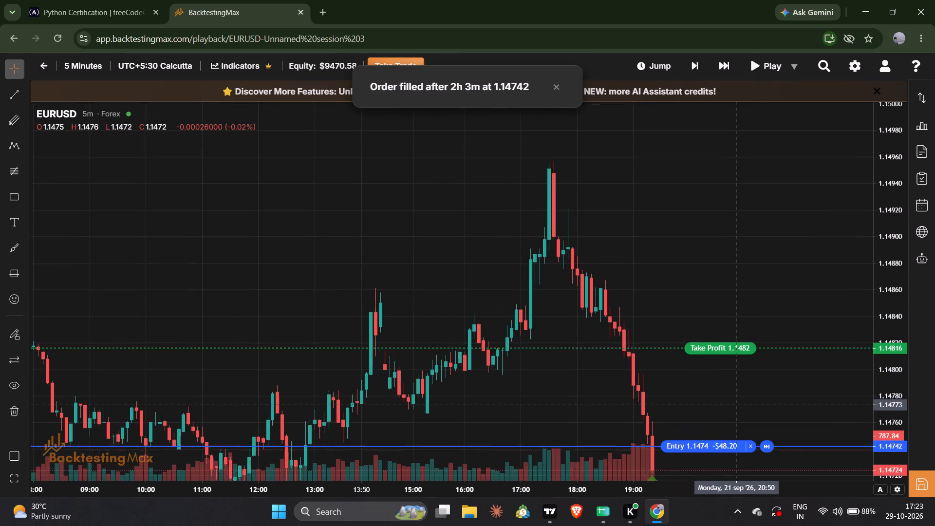
left_click_drag(744, 417, 815, 354)
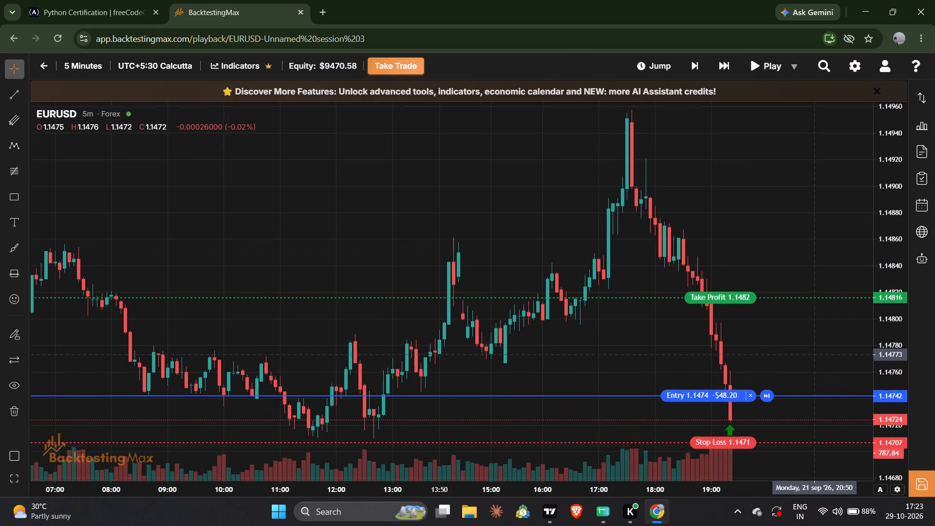
left_click_drag(815, 354, 632, 314)
left_click(632, 314)
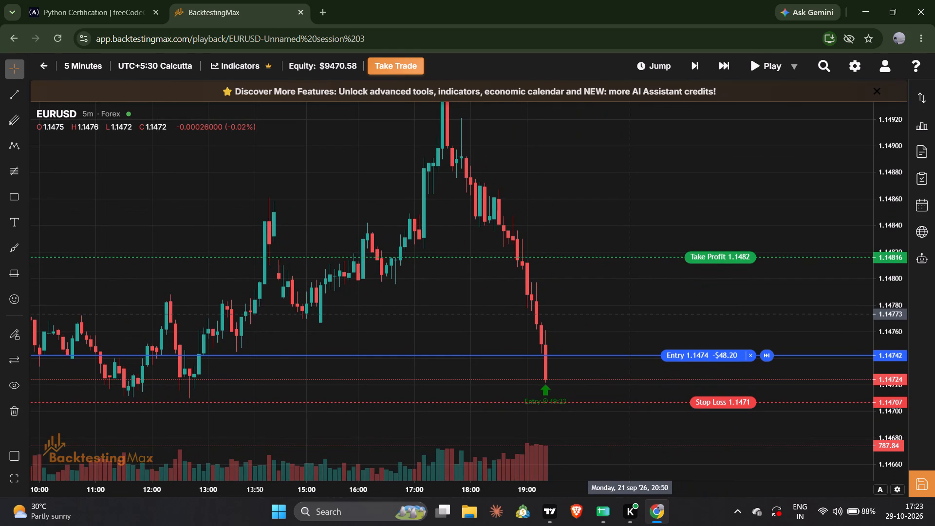
key("space")
key("space")
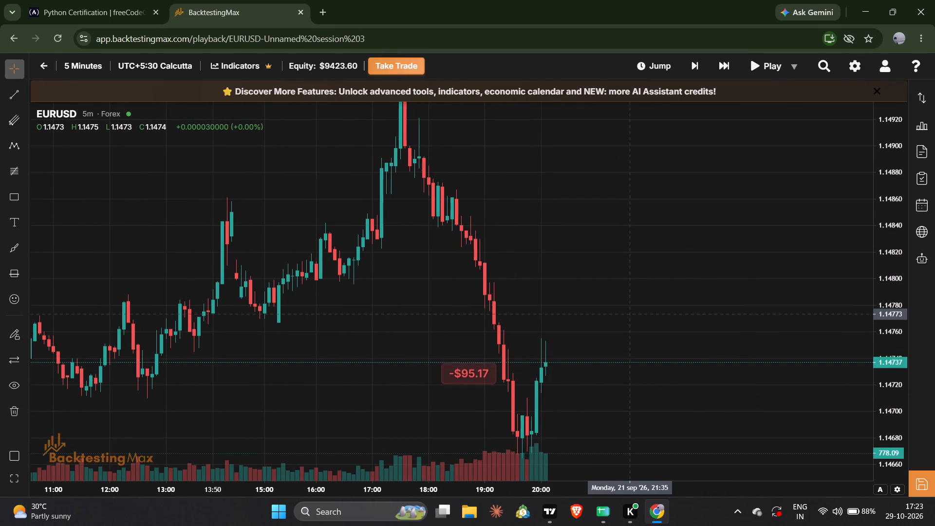
left_click_drag(330, 336, 576, 321)
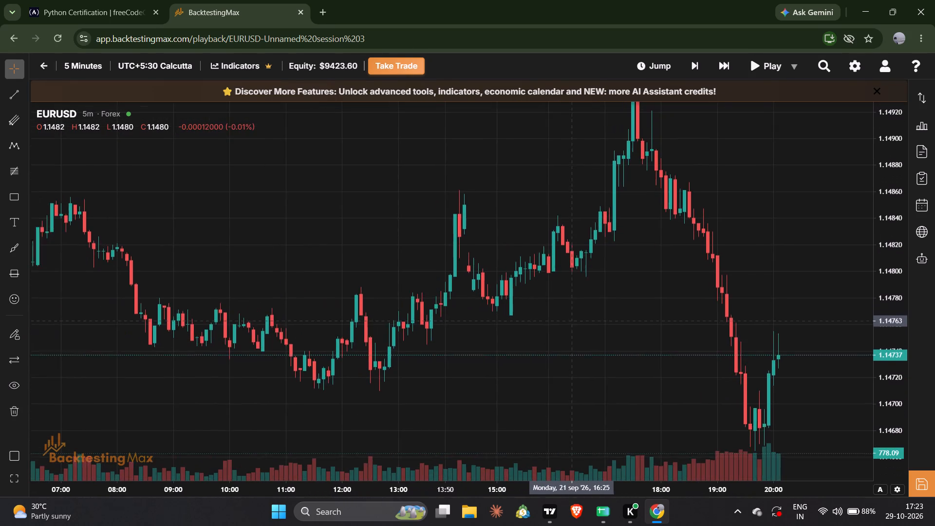
Frame the London session of 21 September 2026 on the chart, capture the full screen and open the capture in Snipping Tool.
left_click_drag(576, 321, 582, 326)
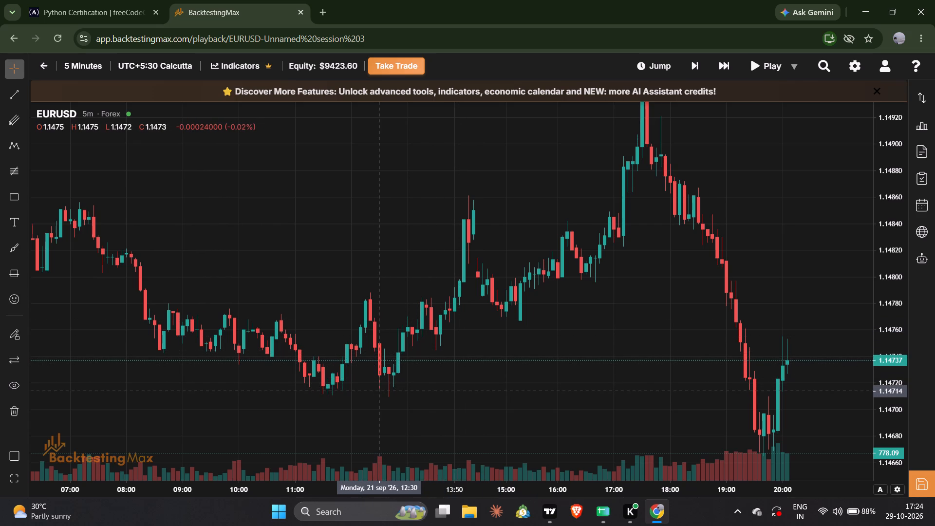
left_click_drag(381, 391, 393, 337)
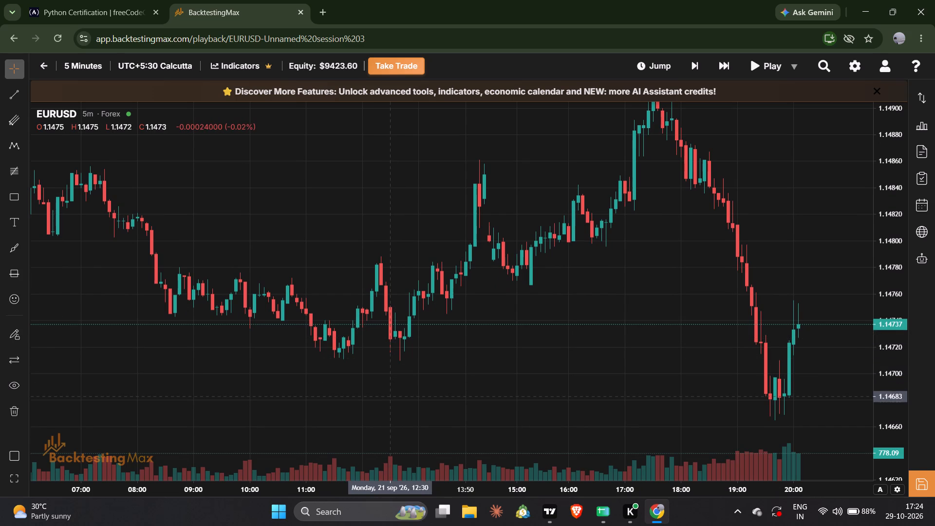
key("shift+super+s")
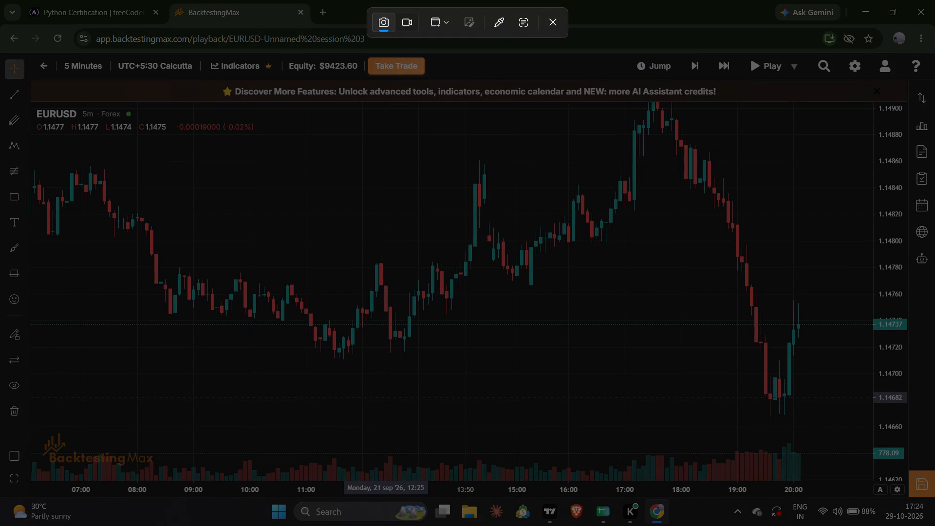
left_click(387, 397)
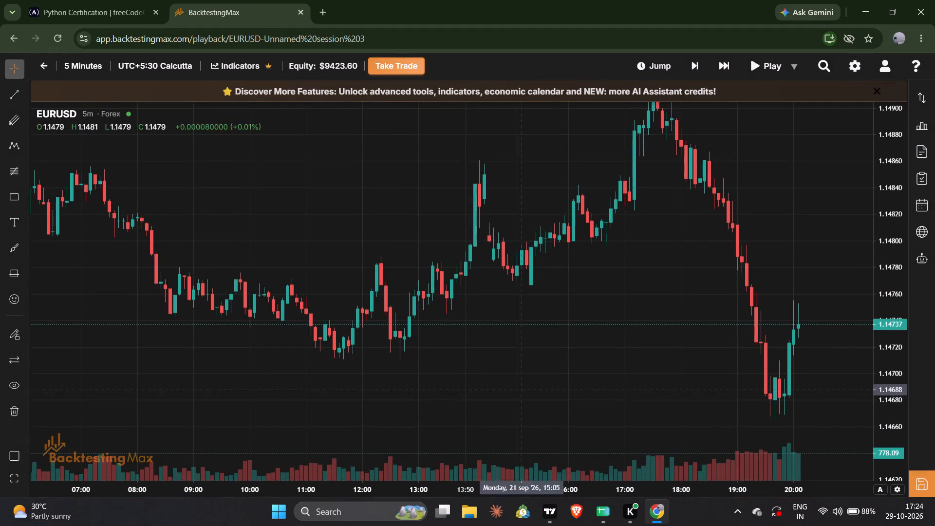
left_click(825, 385)
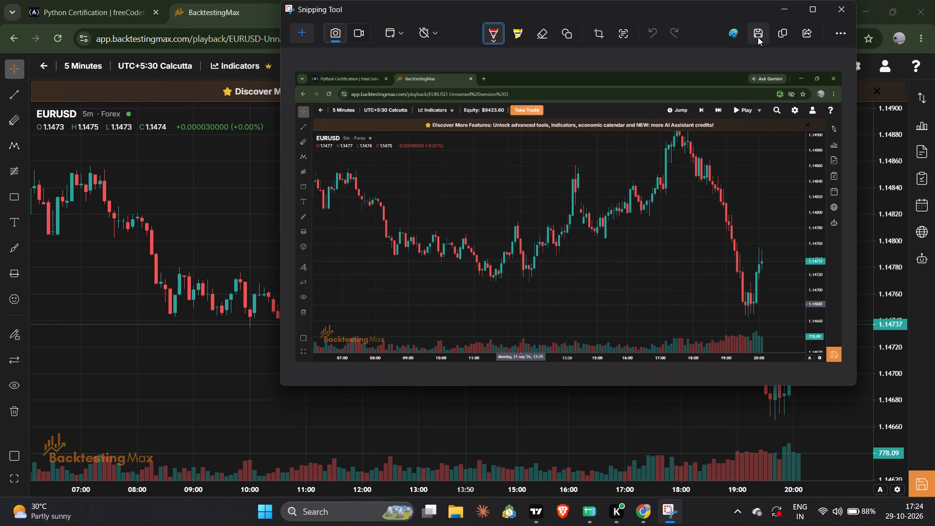
Save the capture as PNG in the Real shifts folder under the name london(2026-09-21) and close Snipping Tool.
left_click(758, 37)
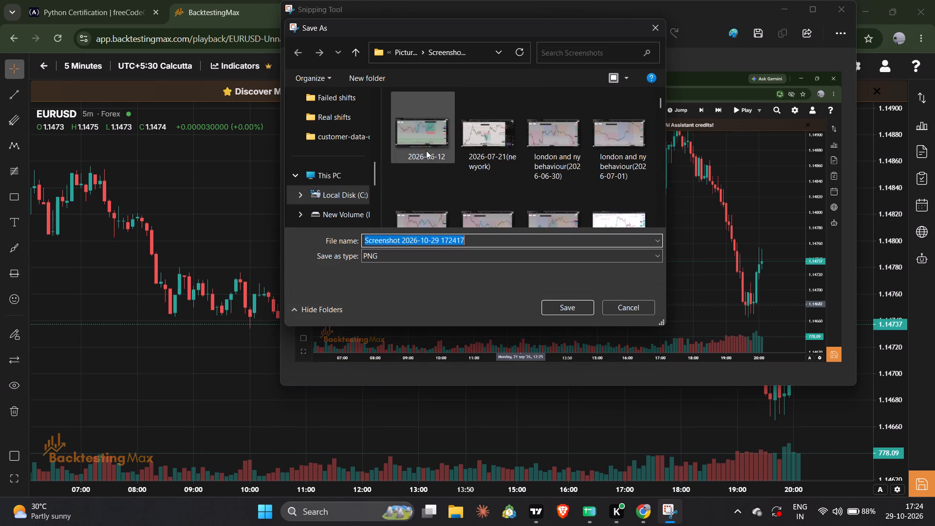
left_click(339, 114)
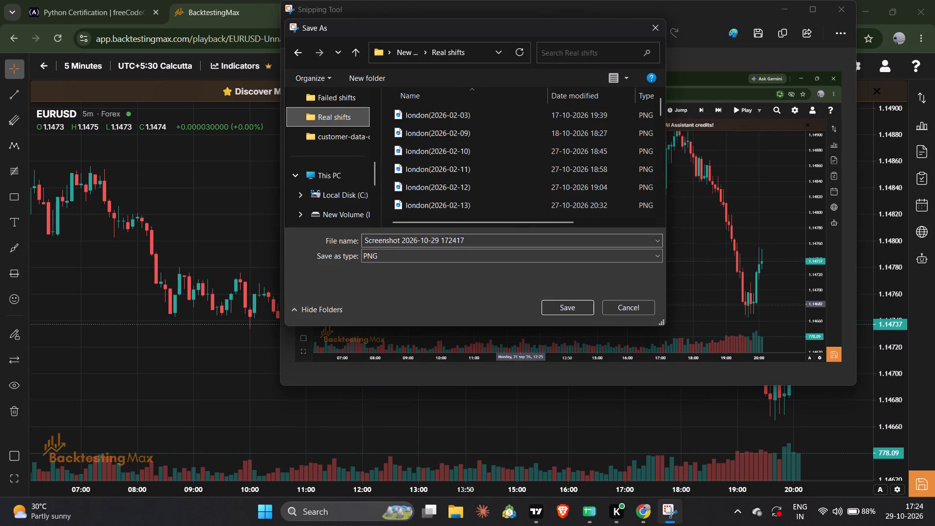
left_click(491, 244)
key("BackSpace")
type("lo")
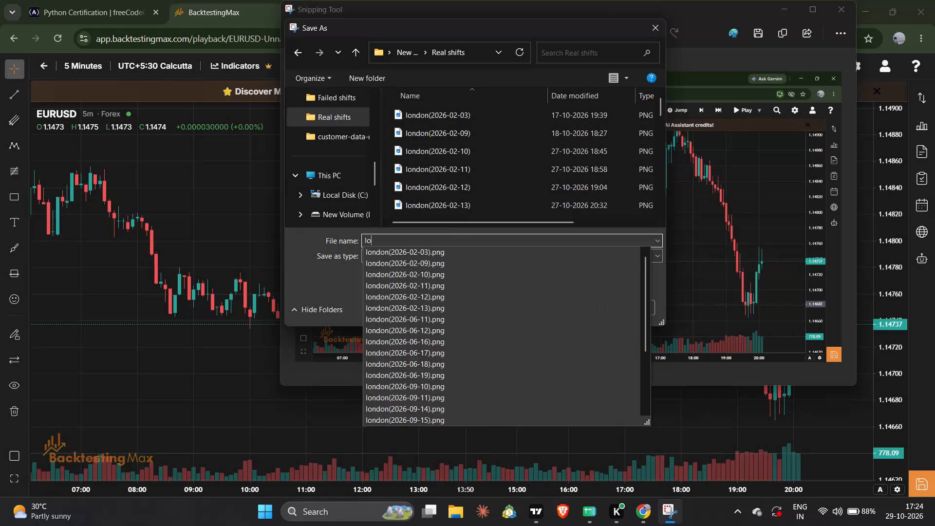
type("ndon")
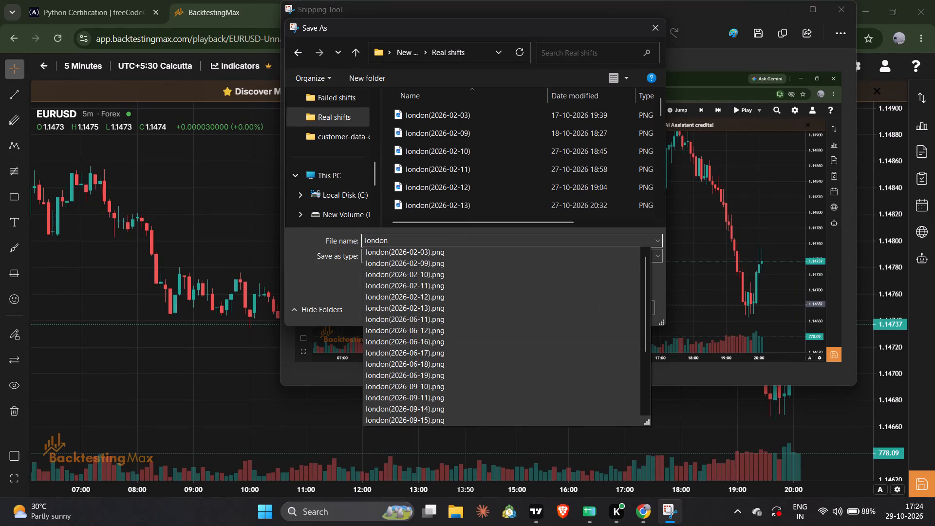
key("shift+parenleft")
type("2026-09-1")
key("BackSpace")
type("21")
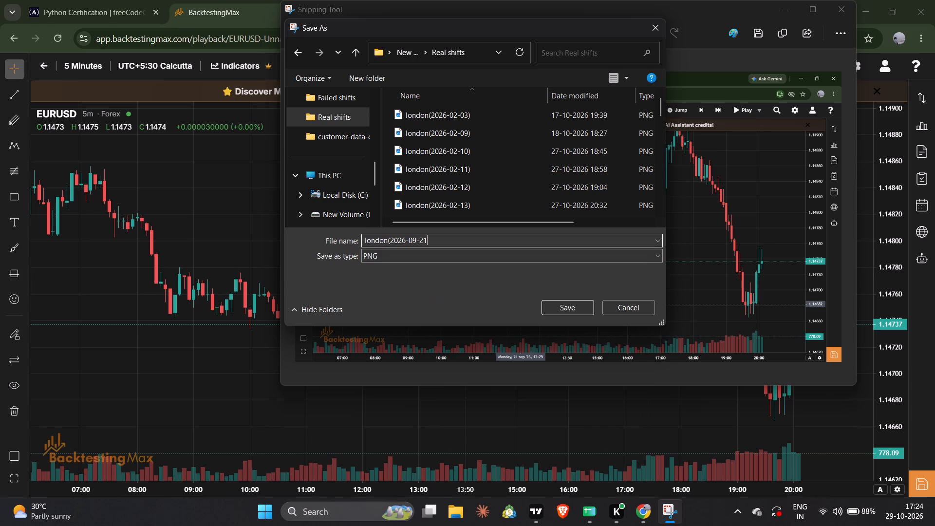
key("shift+parenright")
key("Return")
key("alt+F4")
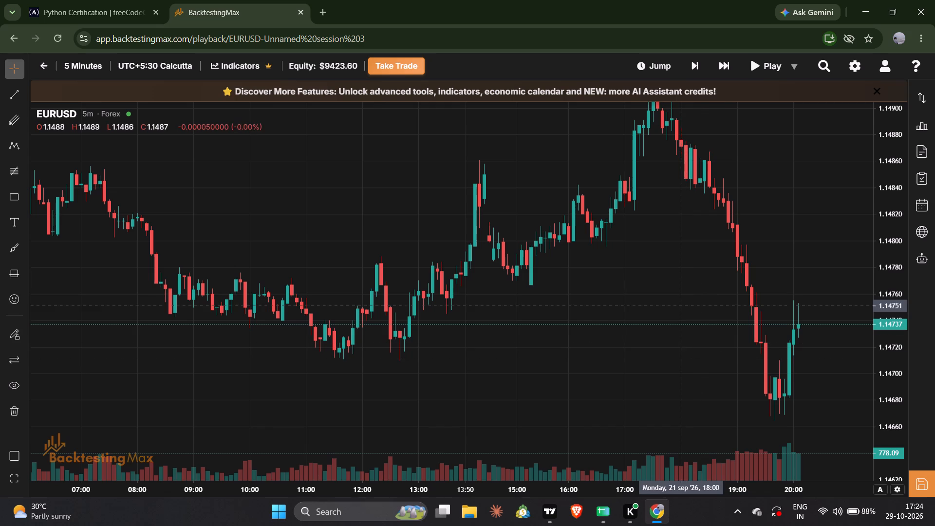
Run the replay onward from about 20:05 and pause it at about 00:40 on 22 September 2026.
left_click_drag(666, 279, 672, 369)
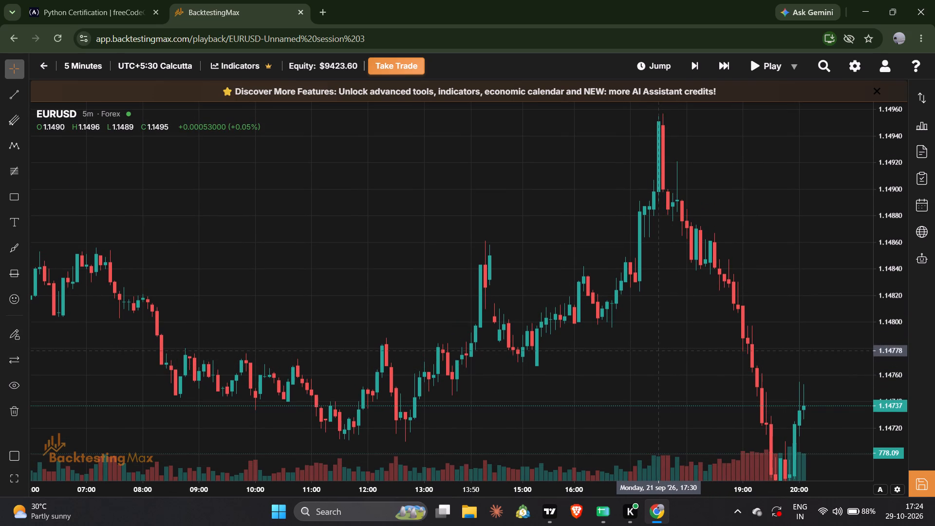
left_click_drag(659, 350, 634, 360)
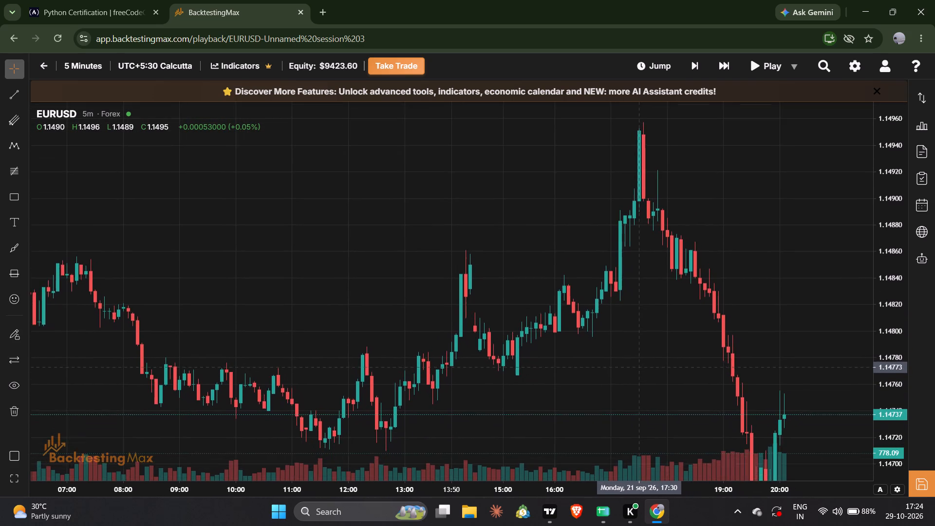
left_click_drag(634, 360, 617, 354)
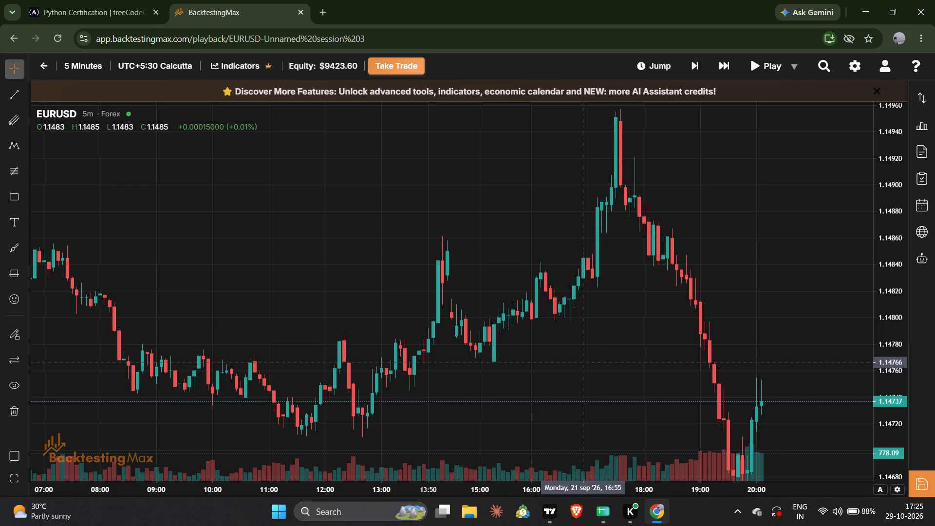
left_click_drag(584, 361, 430, 358)
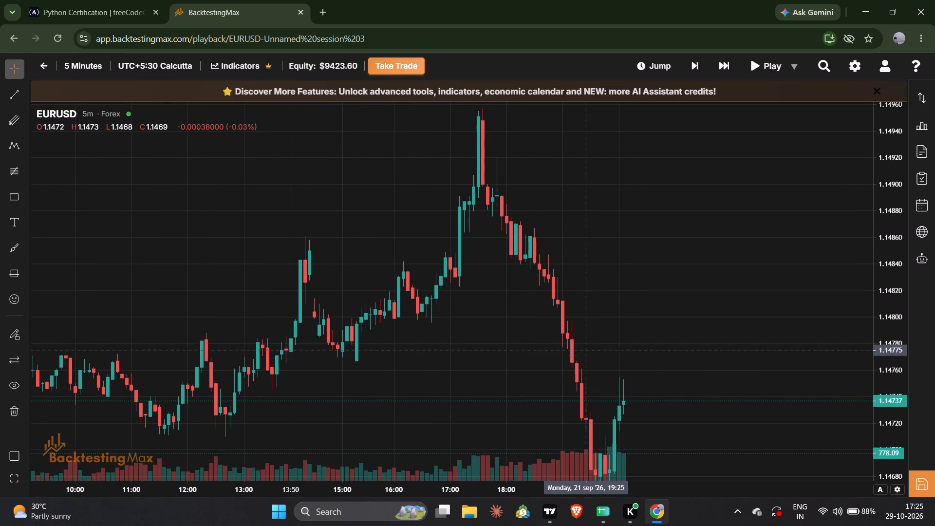
left_click_drag(617, 270, 579, 320)
key("space")
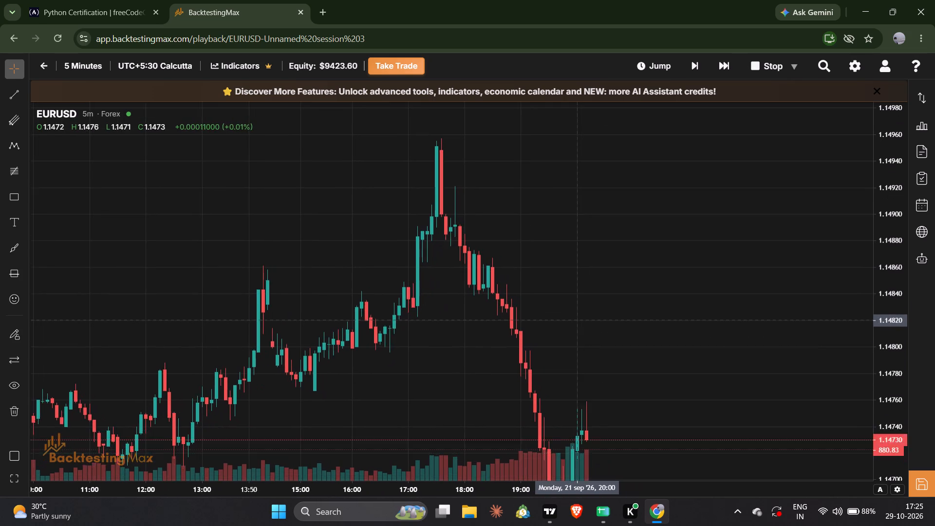
left_click_drag(579, 320, 554, 113)
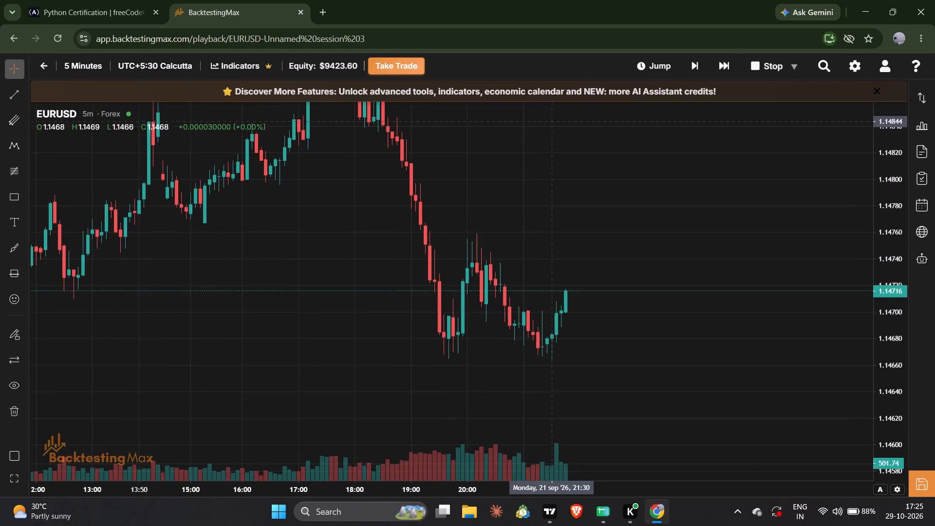
left_click_drag(554, 113, 566, 141)
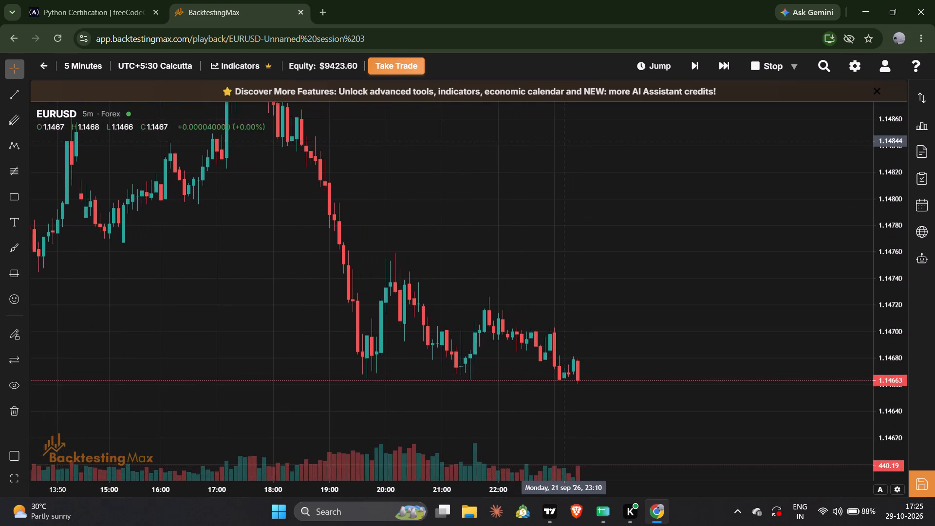
left_click_drag(566, 141, 564, 136)
key("space")
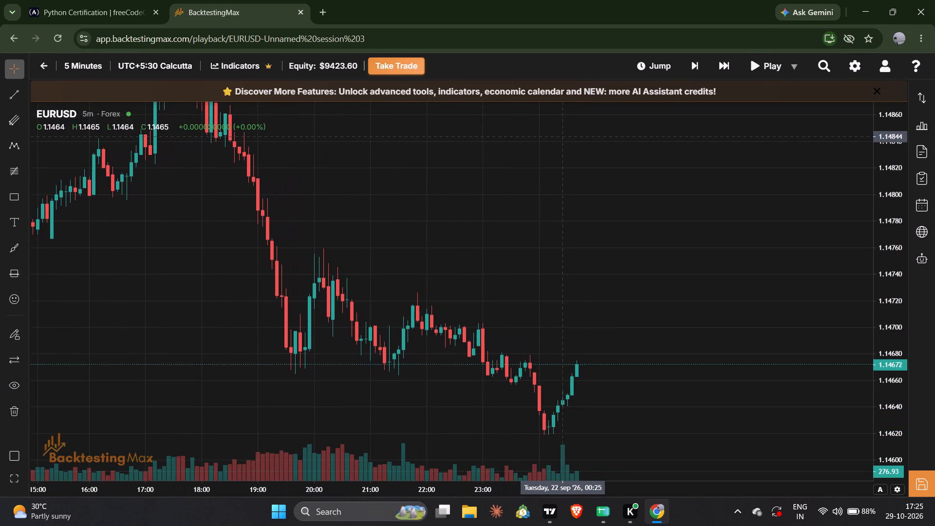
Fit the 21 September New York session's price swing on the chart, capture the full screen and open the capture in Snipping Tool.
left_click_drag(234, 277, 533, 262)
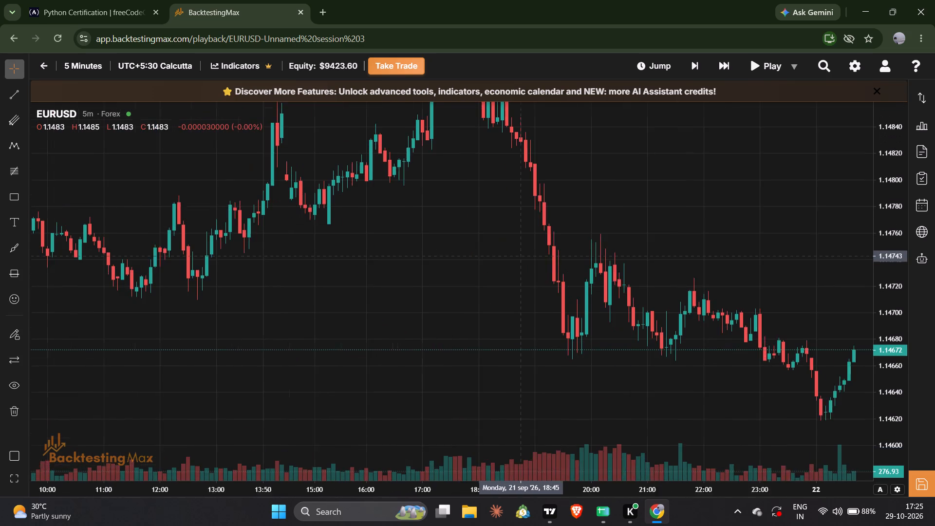
left_click_drag(533, 262, 533, 262)
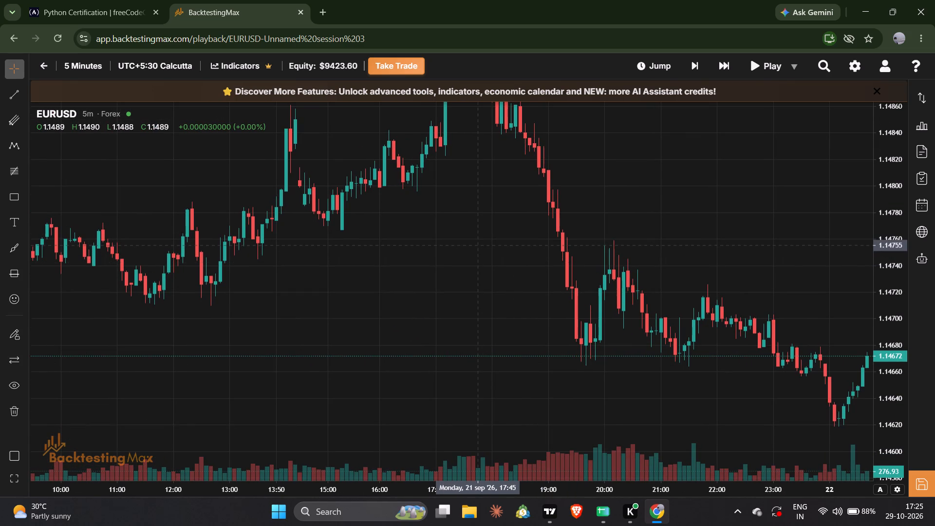
left_click_drag(480, 245, 486, 309)
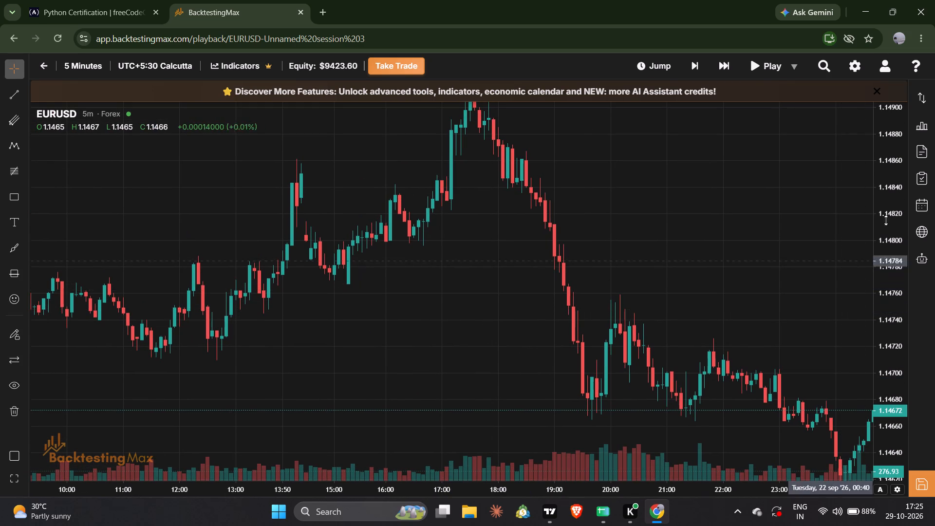
left_click_drag(895, 148, 905, 249)
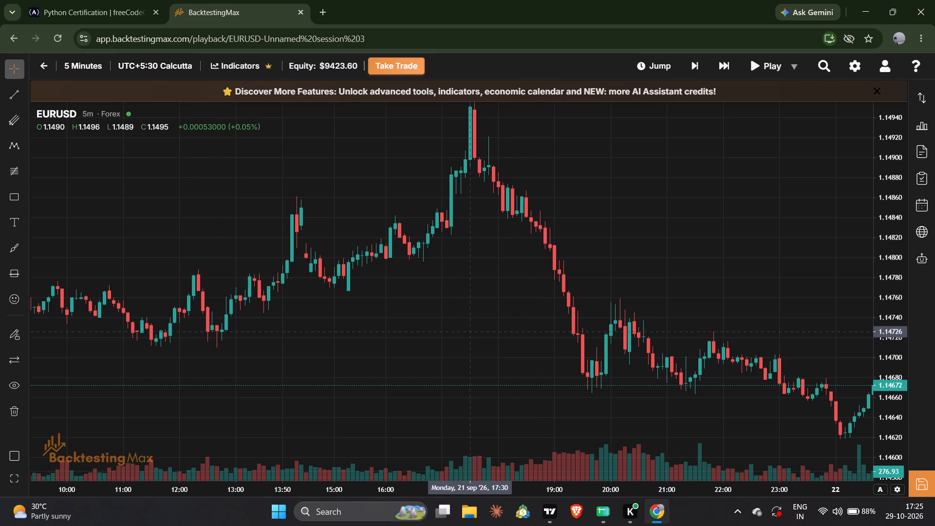
key("shift+super+s")
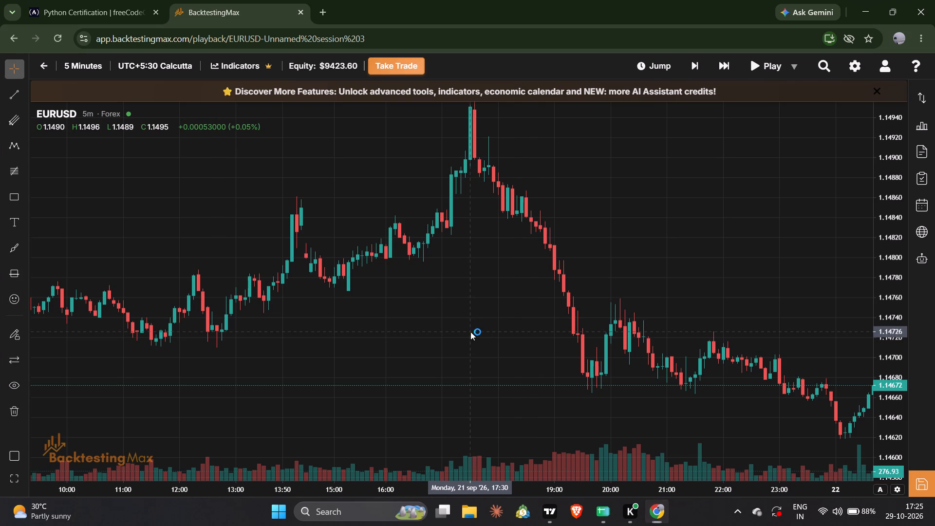
left_click(470, 332)
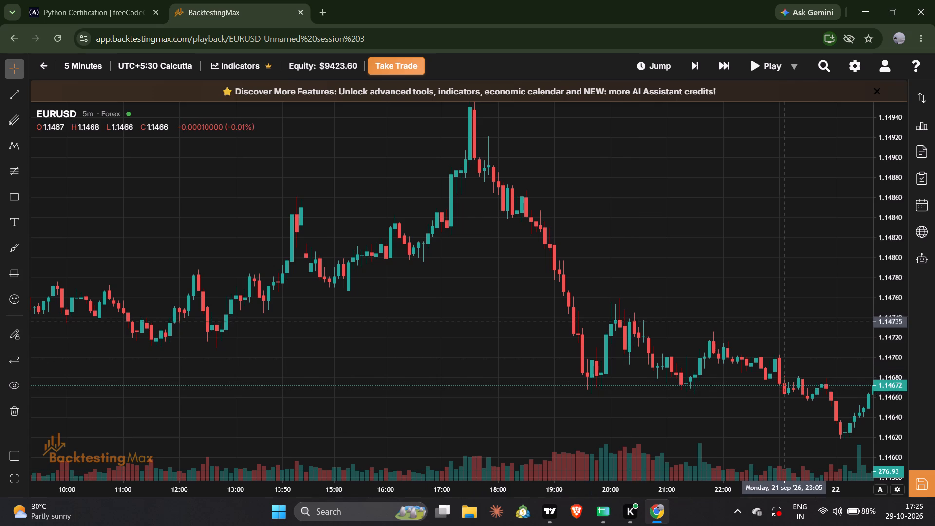
left_click(784, 334)
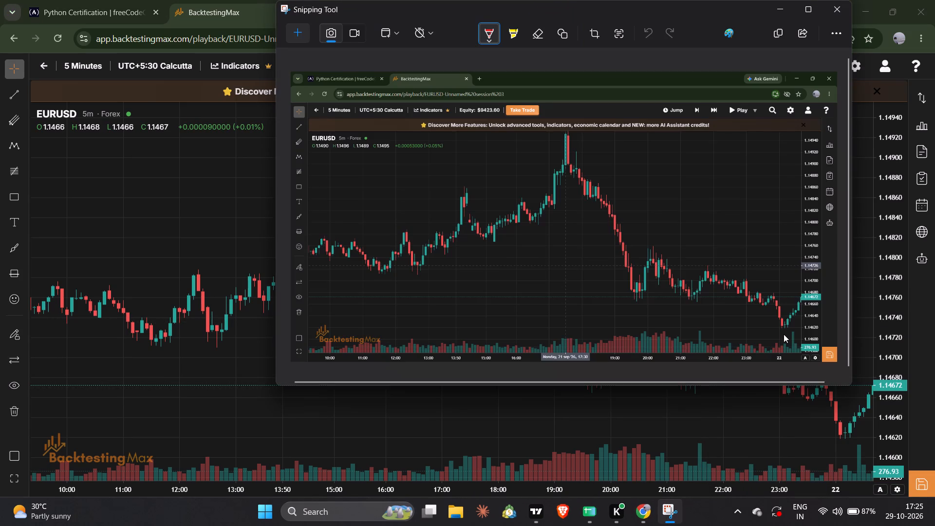
Save the capture as PNG in the Real shifts folder under the name newyork(2026-09-21) and close Snipping Tool.
left_click(757, 36)
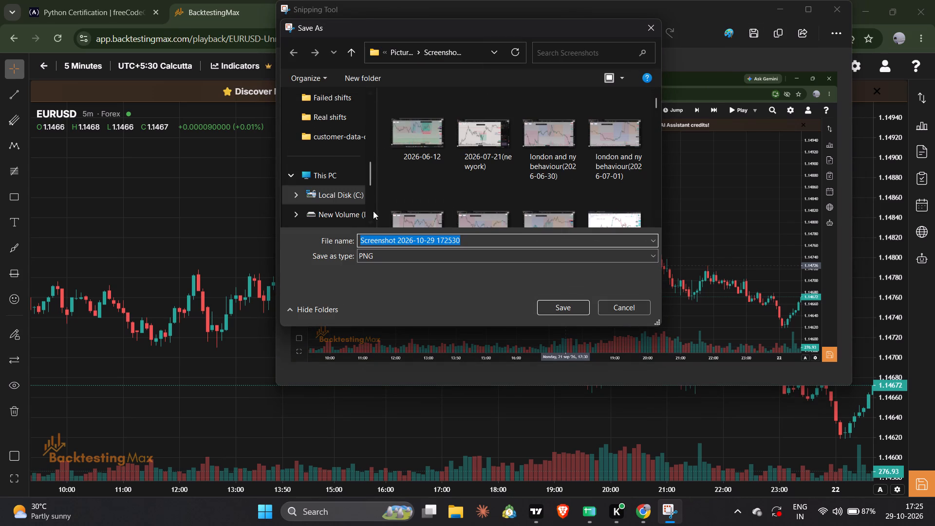
left_click(337, 122)
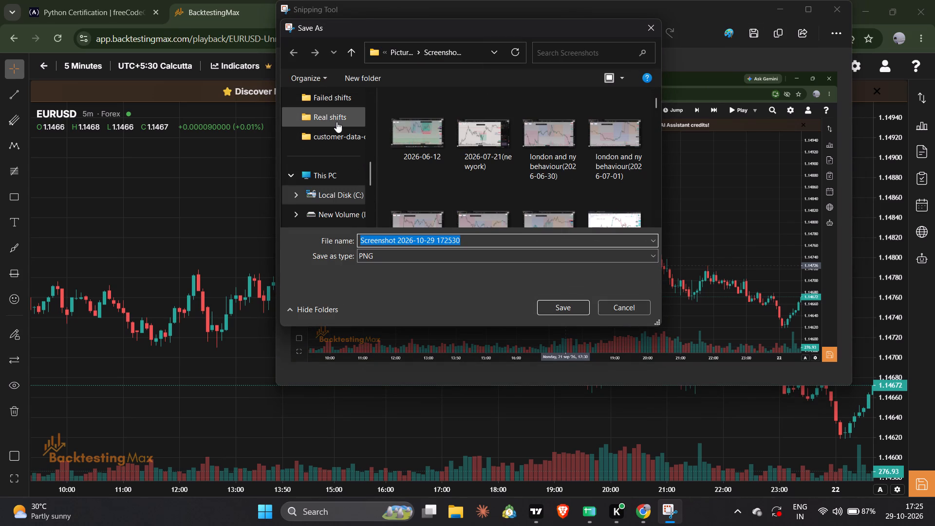
left_click(474, 243)
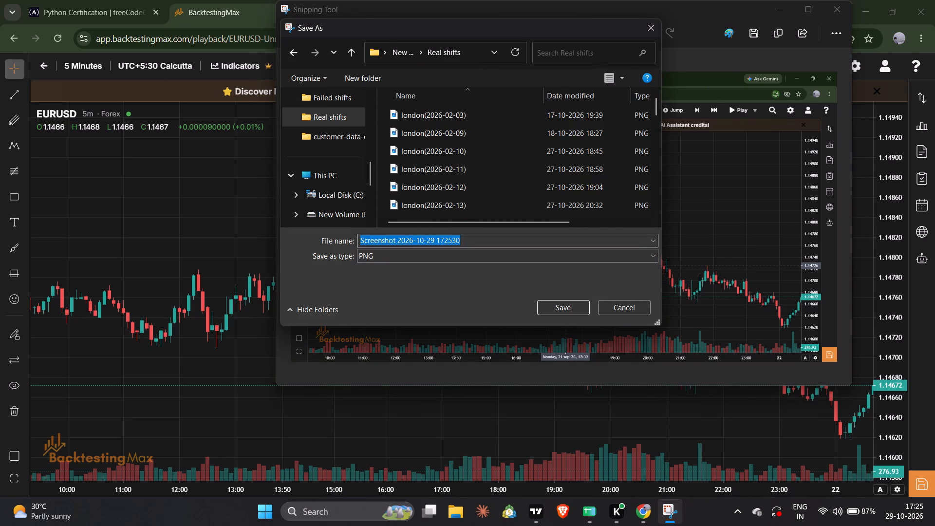
key("BackSpace")
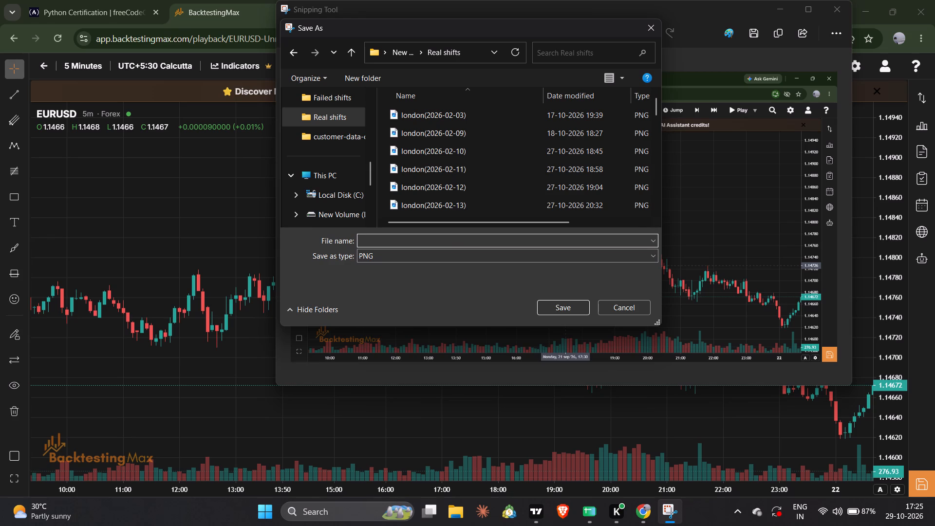
type("new")
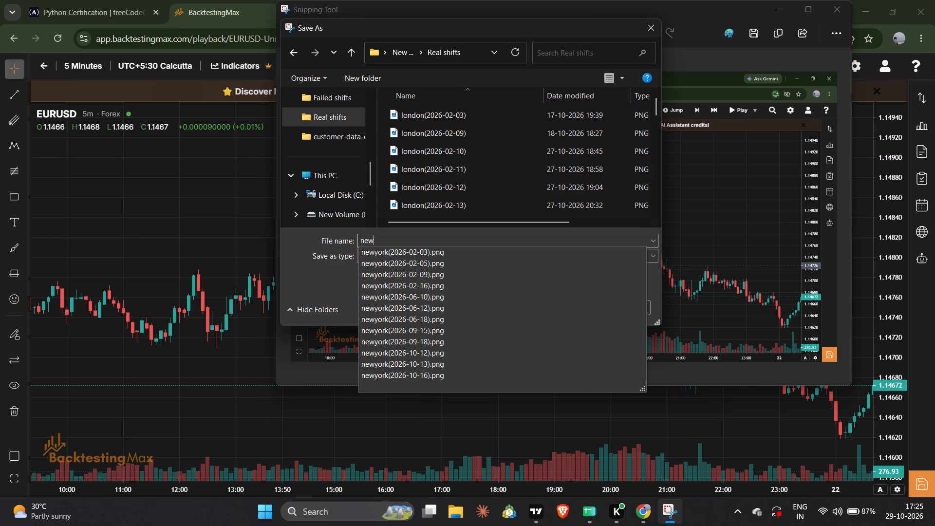
type("york")
type("(202")
type("6-09-21")
key("shift+parenright")
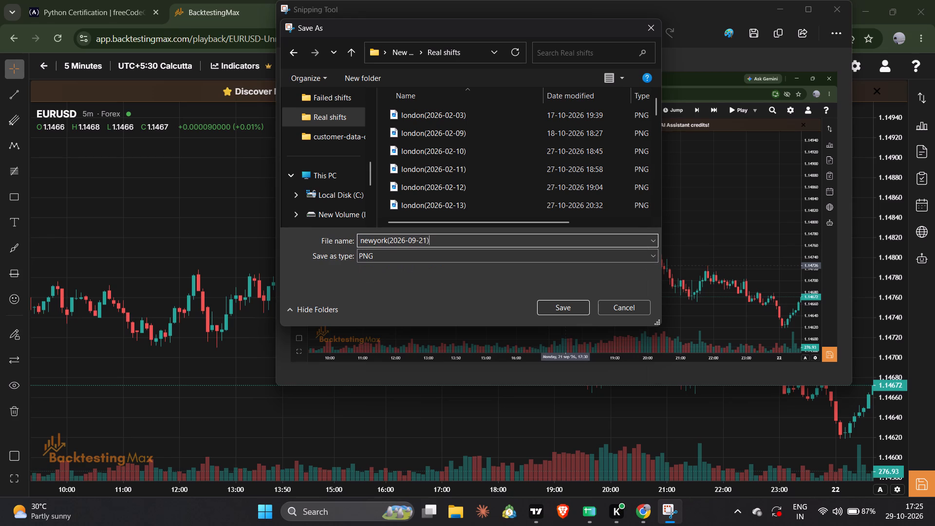
key("Return")
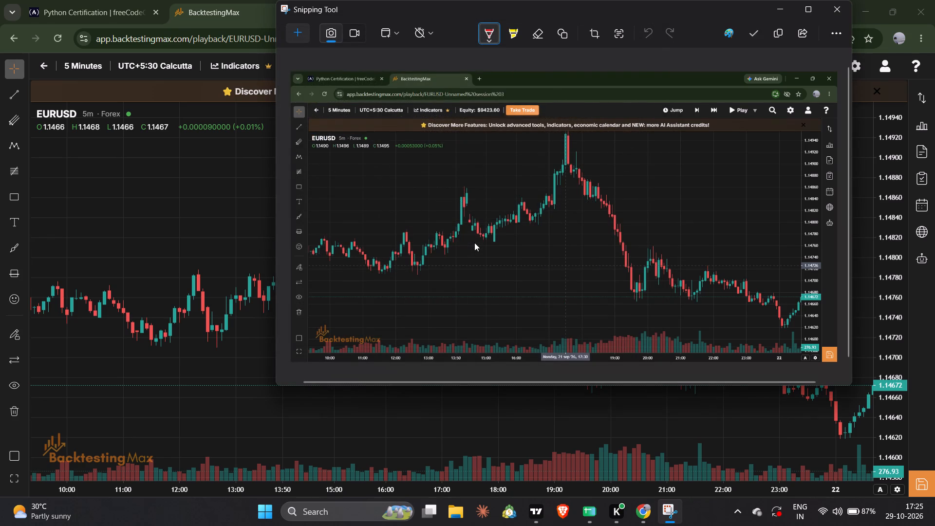
key("alt+F4")
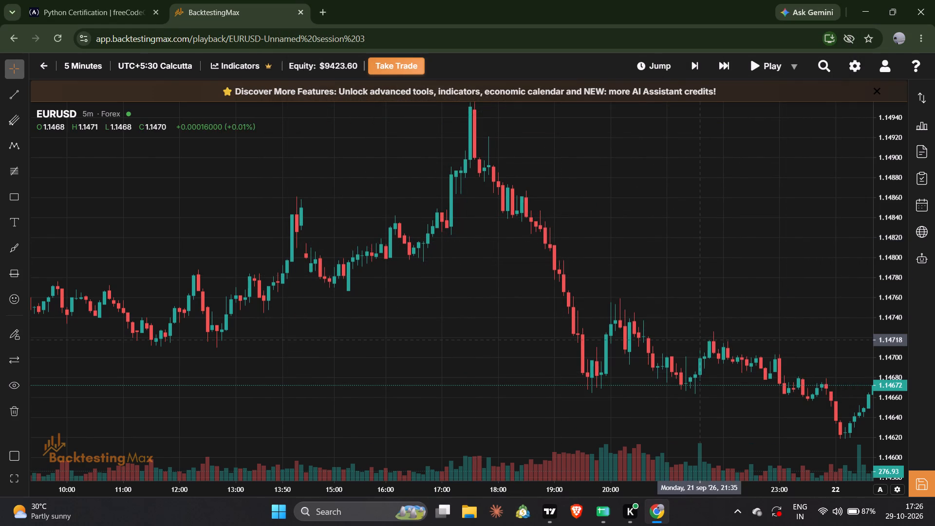
Run the replay onward from about 00:40 and pause it at about 13:20 on 22 September 2026.
left_click_drag(700, 339, 435, 251)
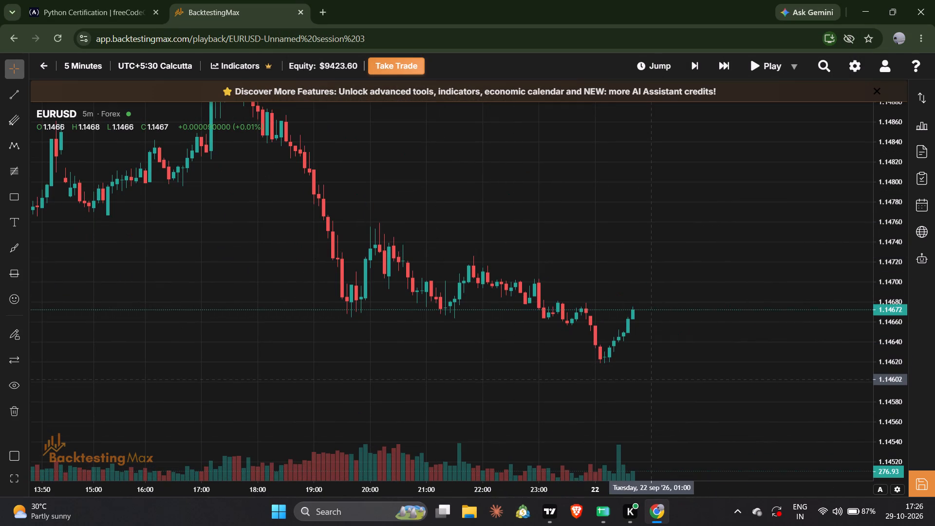
key("space")
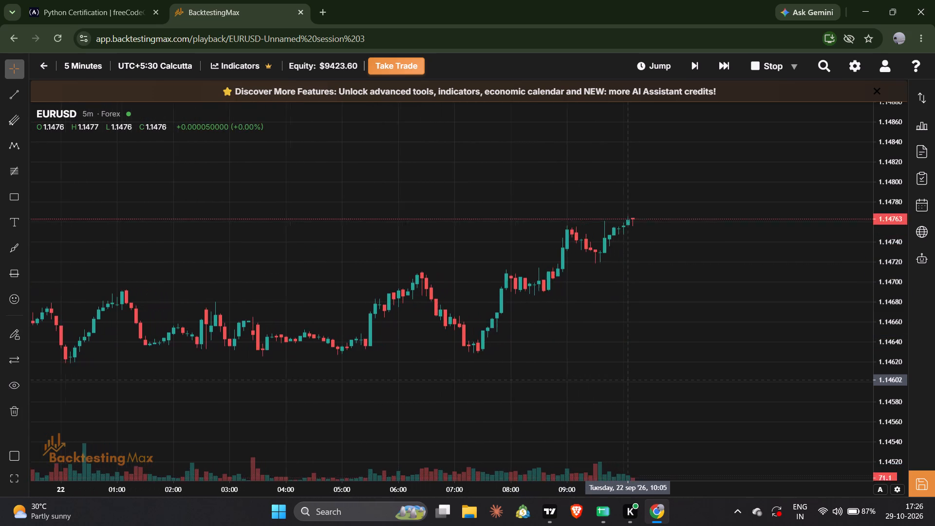
key("space")
key("space")
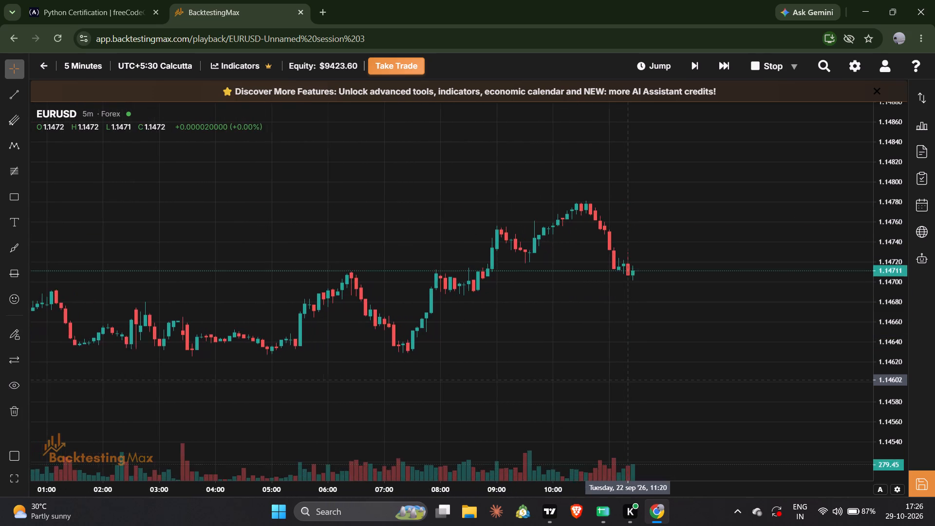
key("space")
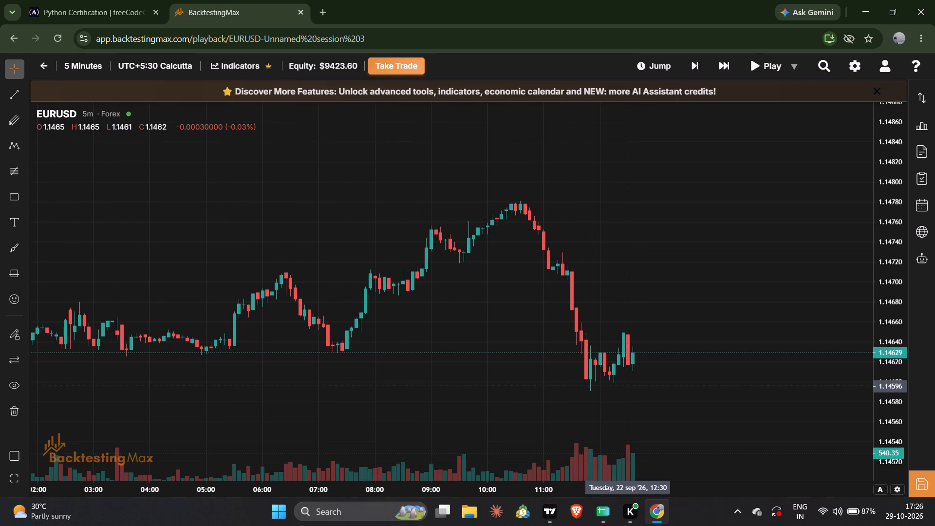
key("space")
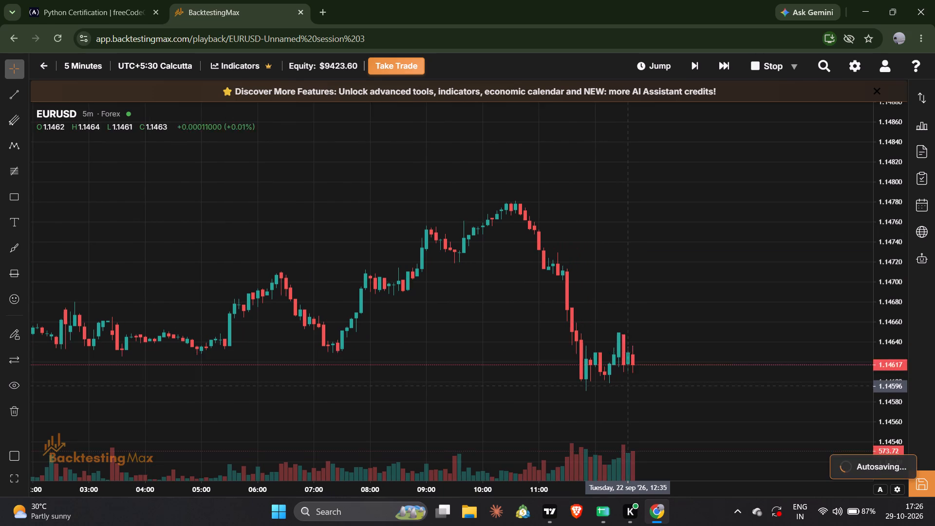
key("space")
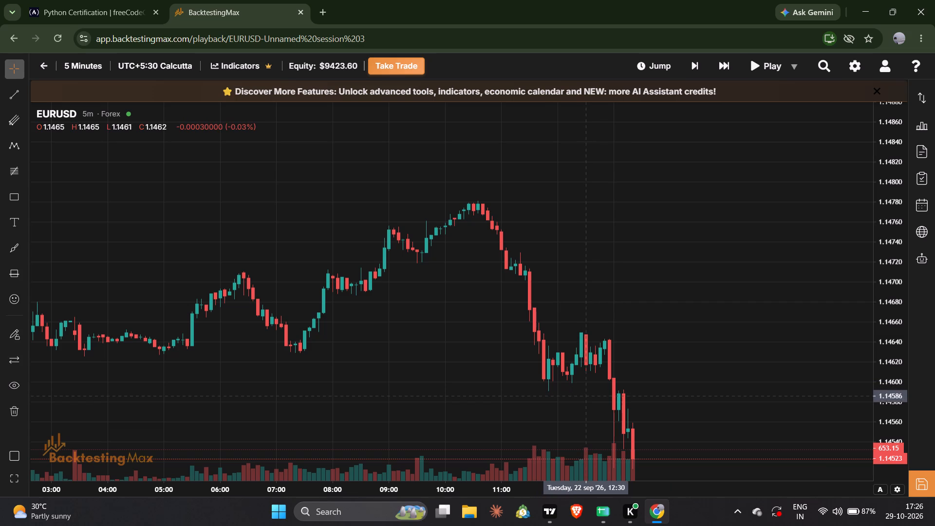
Place a short limit trade with entry at about 1.14601, stop loss at about 1.14651, take profit 1.144975 and 1% risk.
left_click_drag(584, 395, 535, 292)
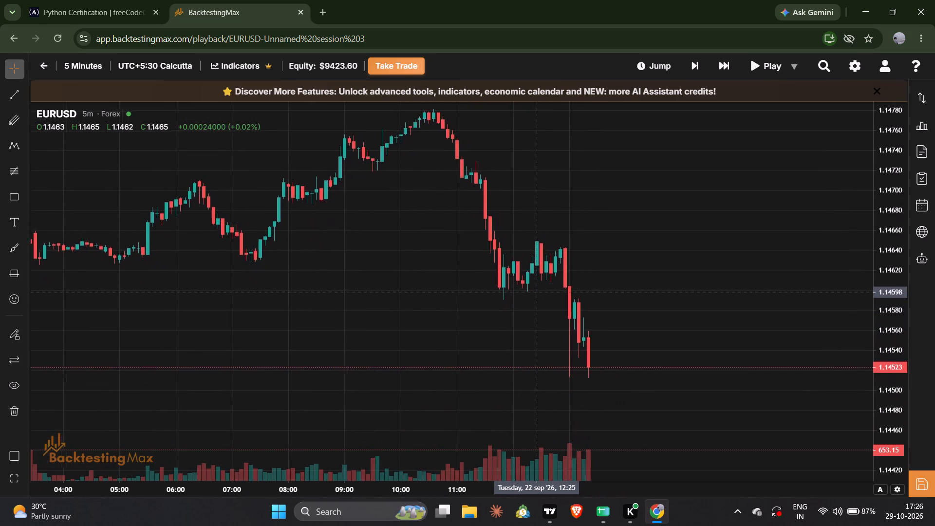
left_click_drag(535, 292, 530, 295)
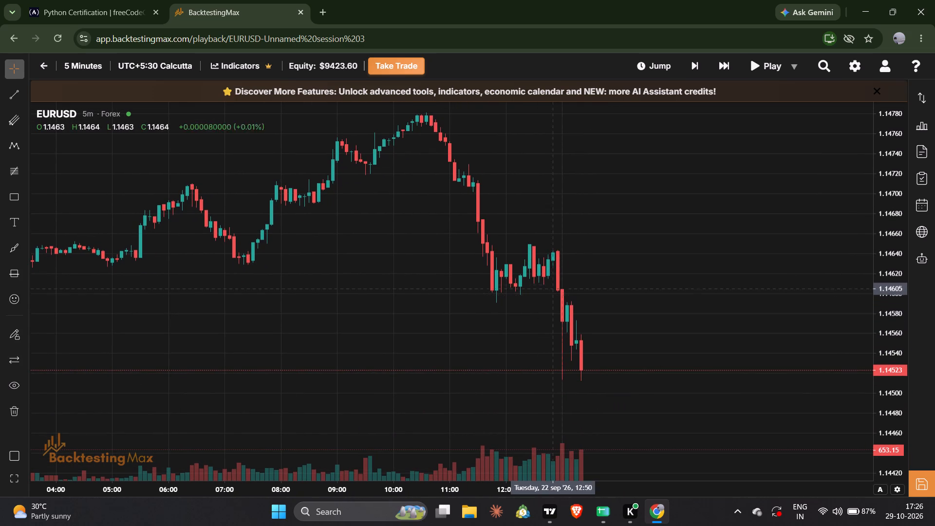
left_click(380, 63)
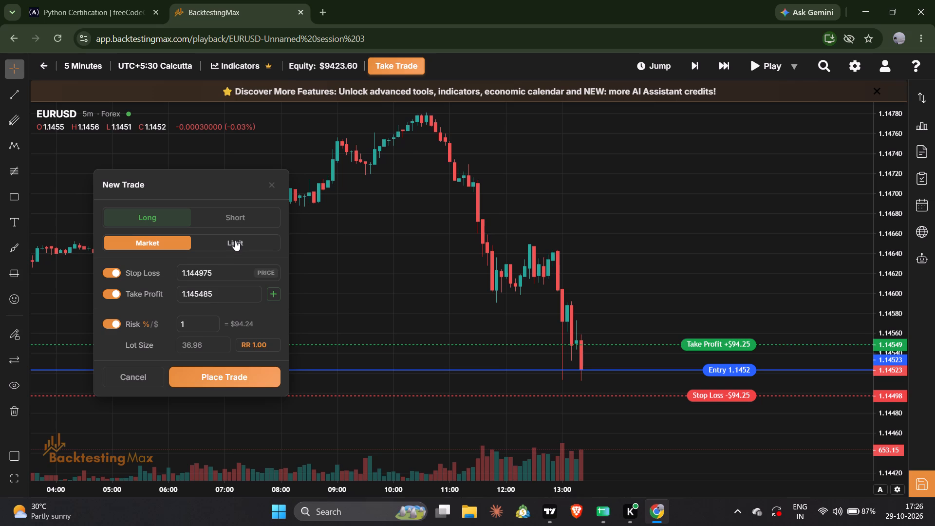
left_click_drag(235, 240, 235, 219)
left_click(235, 219)
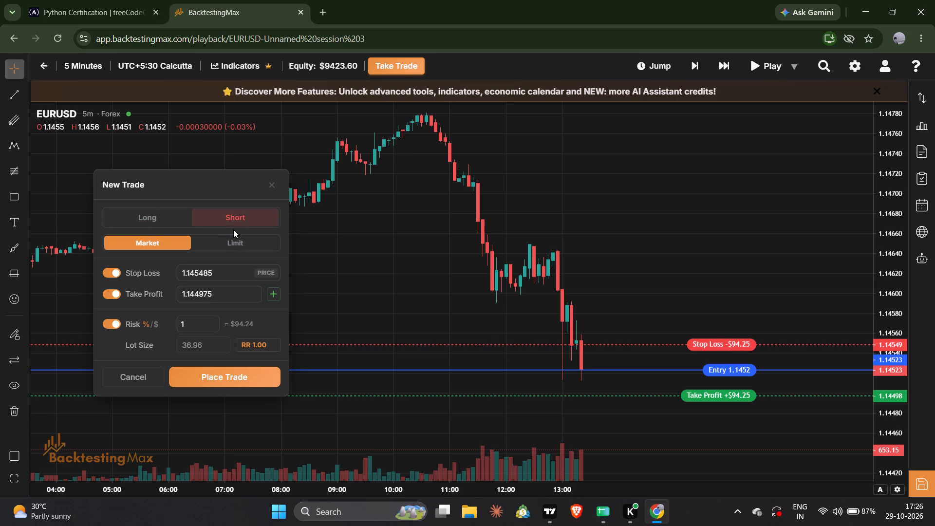
left_click(240, 241)
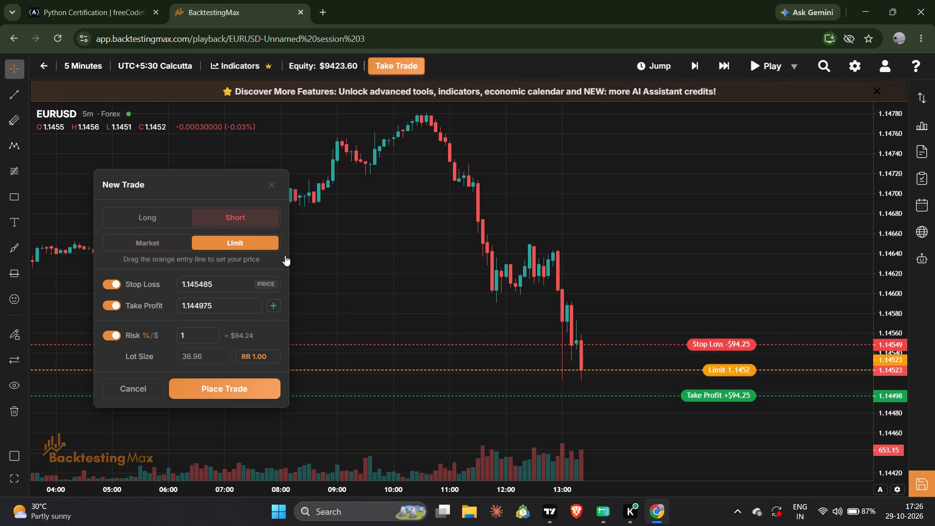
left_click_drag(722, 347, 726, 264)
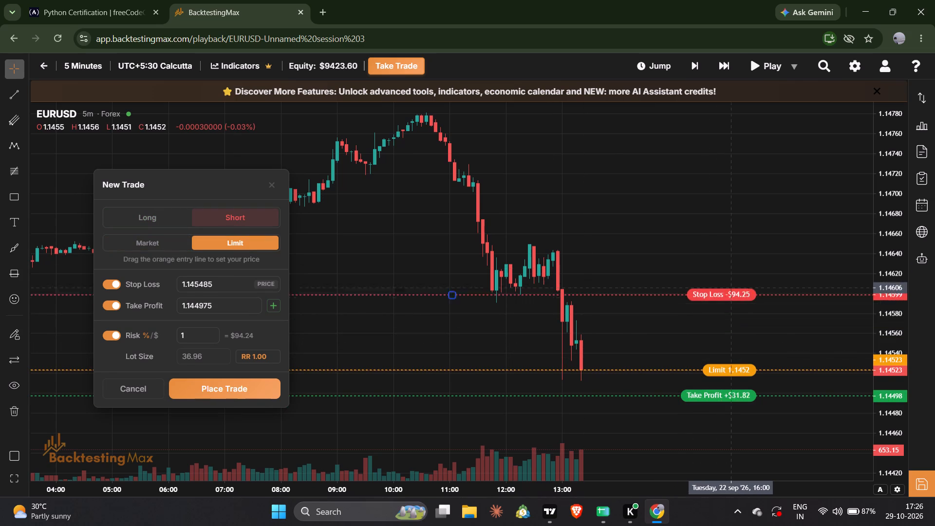
left_click_drag(726, 264, 713, 235)
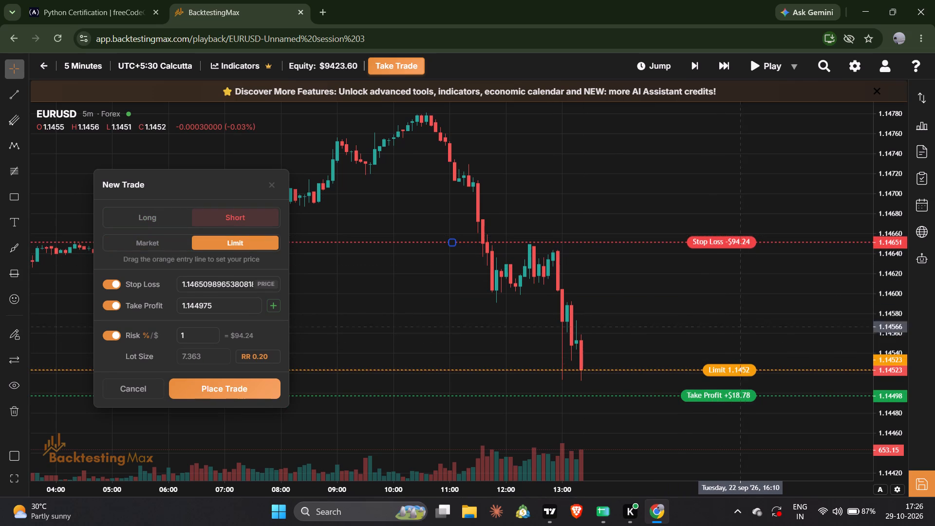
left_click_drag(738, 367, 692, 274)
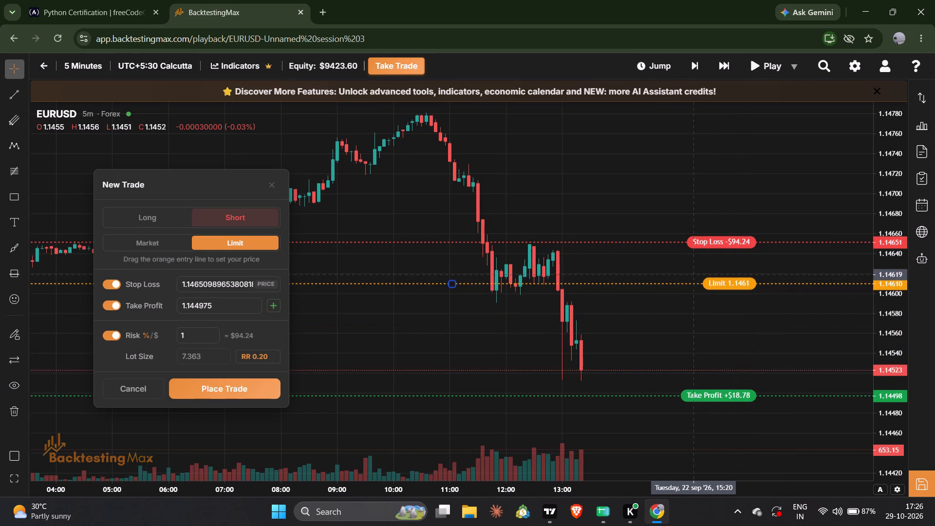
left_click_drag(692, 274, 695, 282)
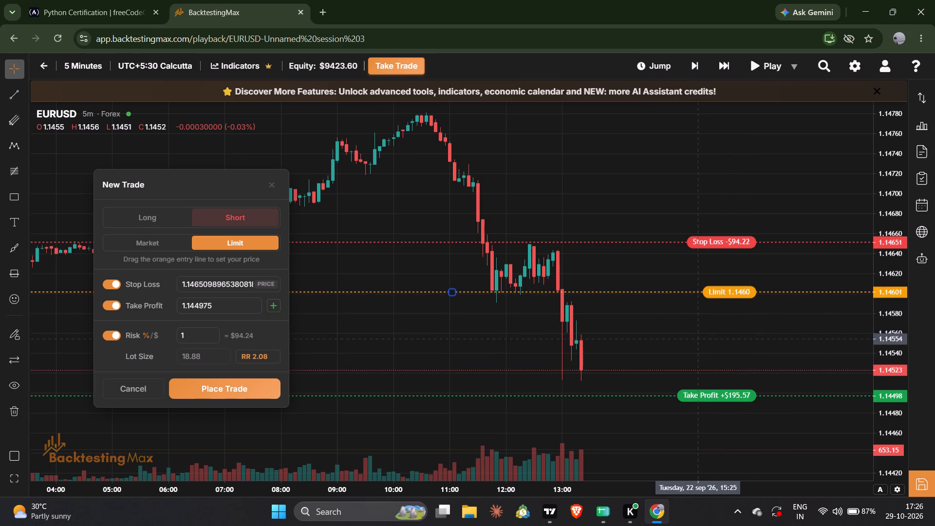
left_click(242, 388)
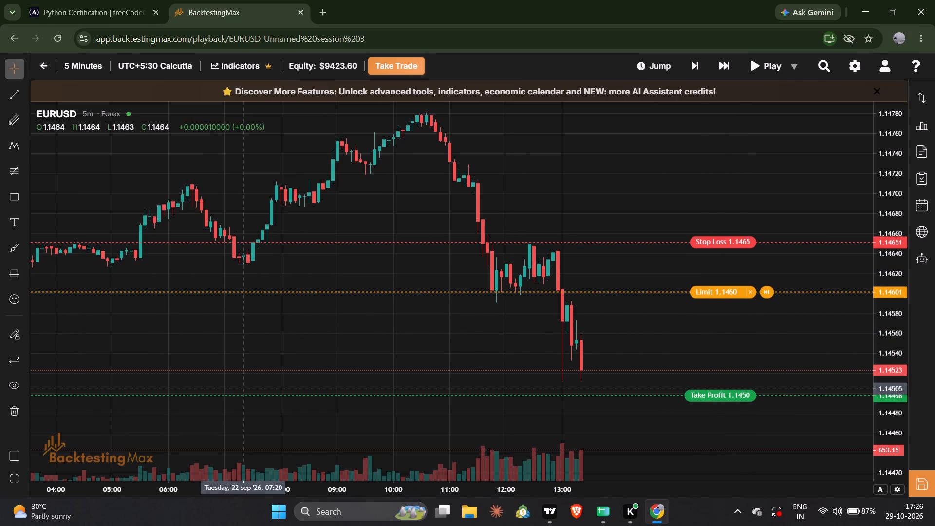
Advance the replay candle by candle from about 13:20 to about 14:25 on 22 September 2026.
key("Right")
key("Right")
key("Right")
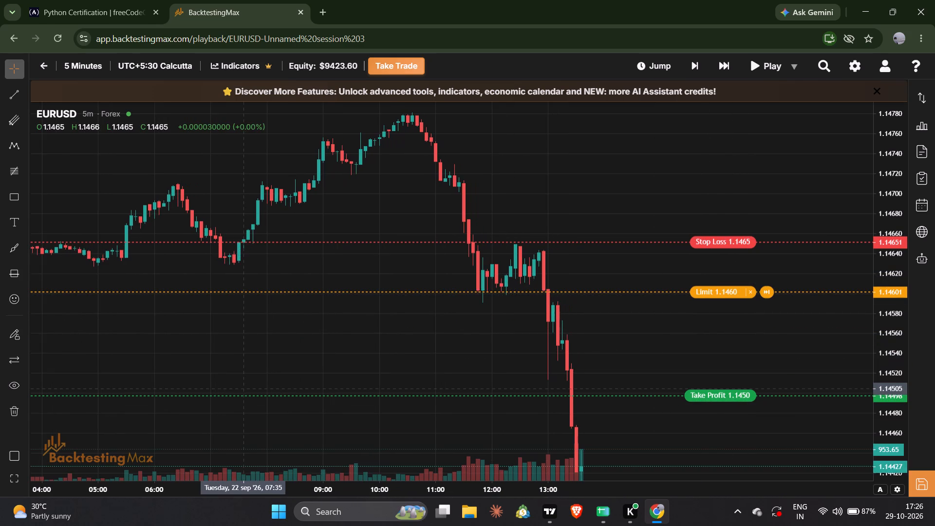
key("Right")
key("Right")
key("Right")
key("Right")
key("Right")
key("Right")
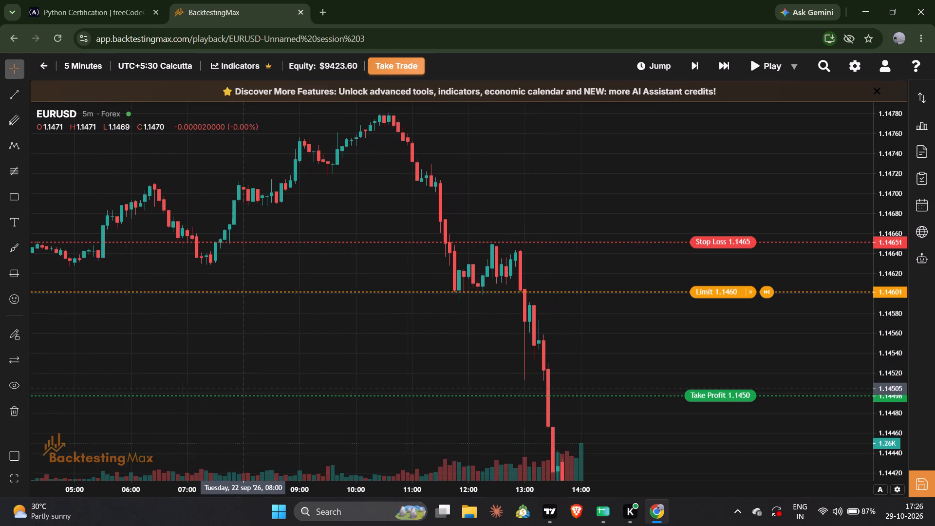
key("Right")
key("Right")
key("Right")
key("Right")
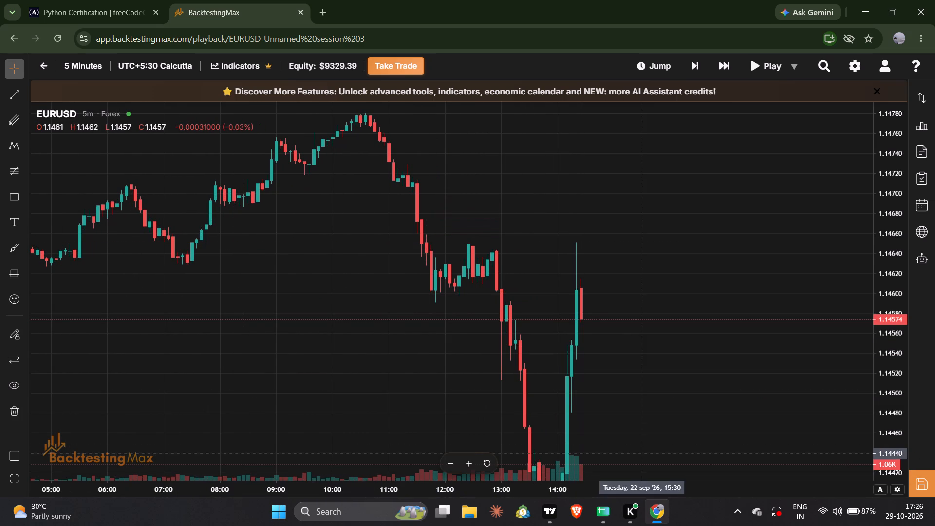
Run the replay onward from about 14:25 and pause it at about 15:35 on 22 September 2026.
left_click_drag(687, 413, 655, 348)
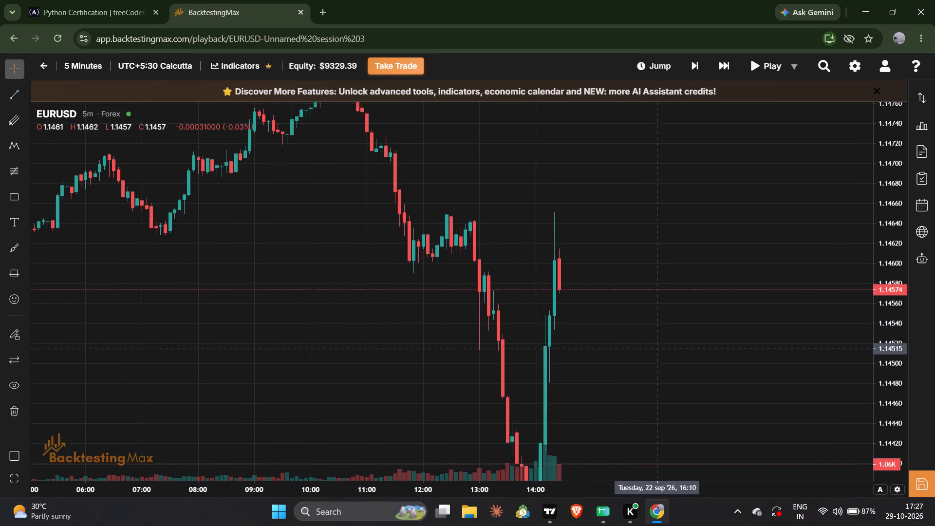
left_click_drag(655, 348, 720, 318)
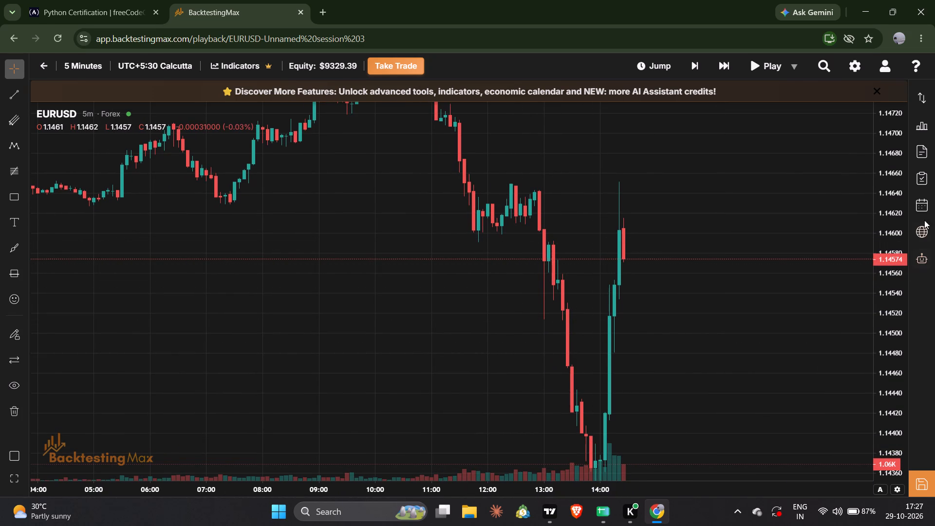
left_click_drag(892, 183, 907, 330)
left_click_drag(767, 351, 762, 349)
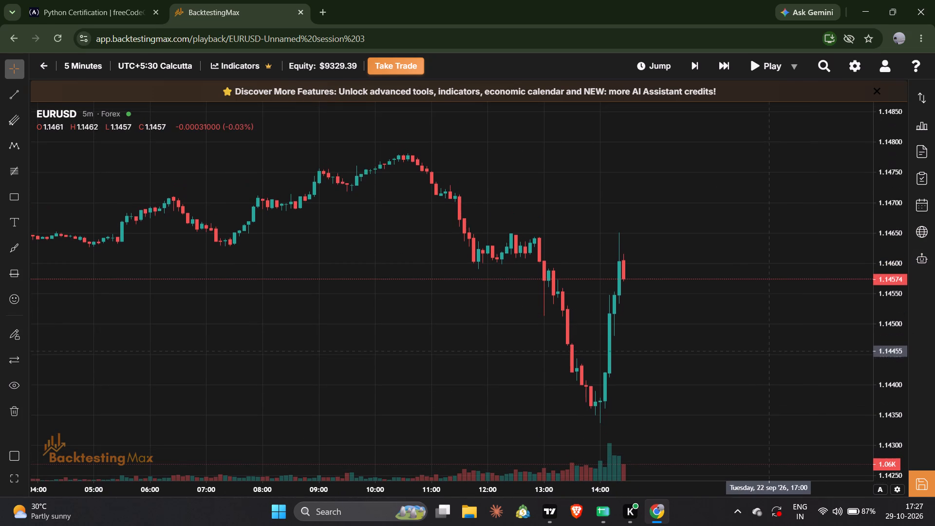
left_click_drag(762, 349, 660, 239)
key("space")
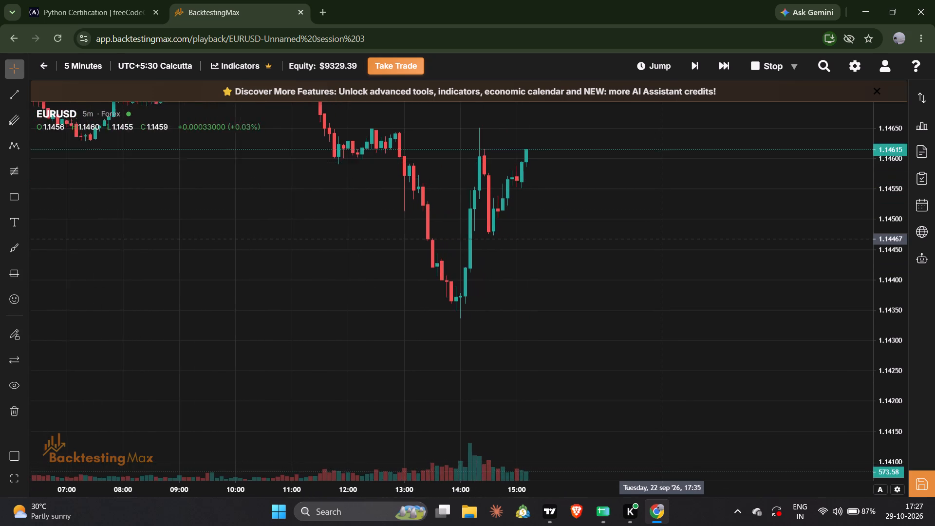
key("space")
Run the replay onward from about 15:35 and pause it at about 18:25 on 22 September 2026.
left_click_drag(547, 224, 577, 308)
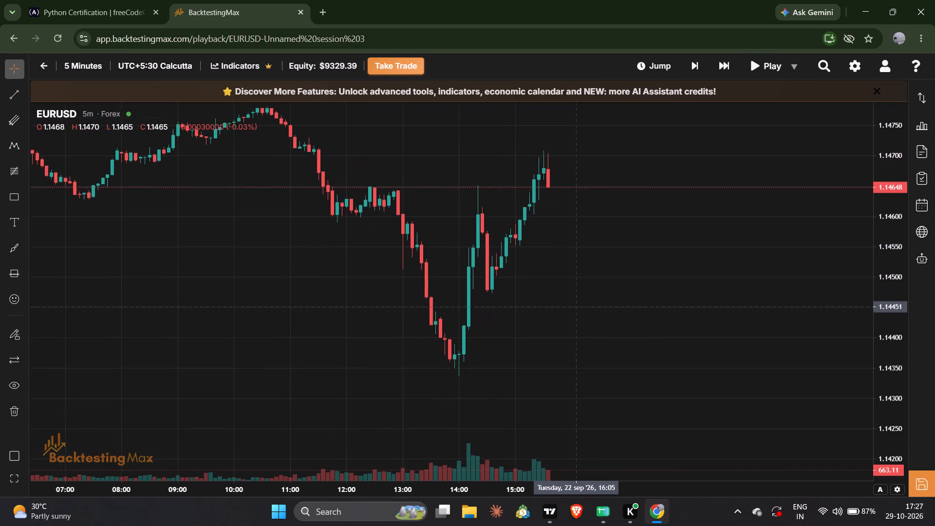
left_click_drag(577, 308, 612, 323)
key("space")
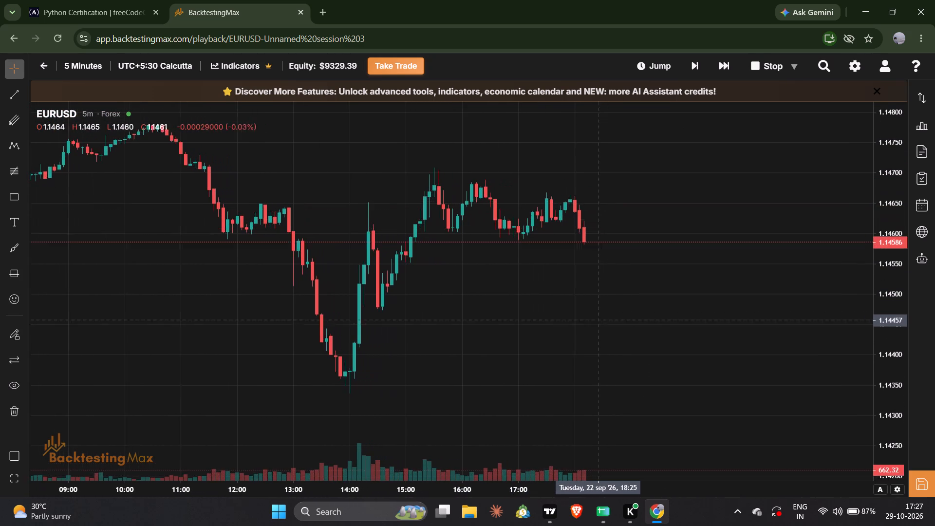
key("space")
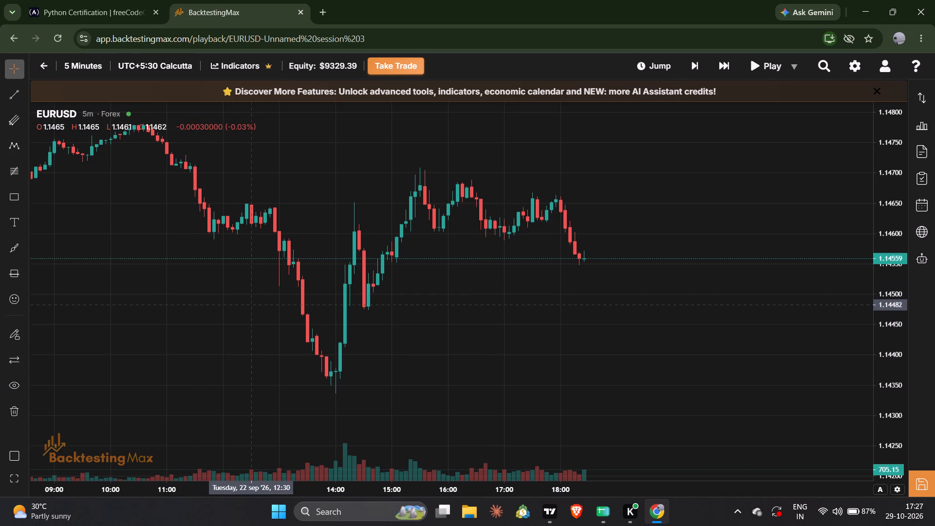
Take a full-screen capture of the EUR/USD chart up to about 18:25 on 22 September 2026 and open it in Snipping Tool.
left_click_drag(250, 304, 299, 324)
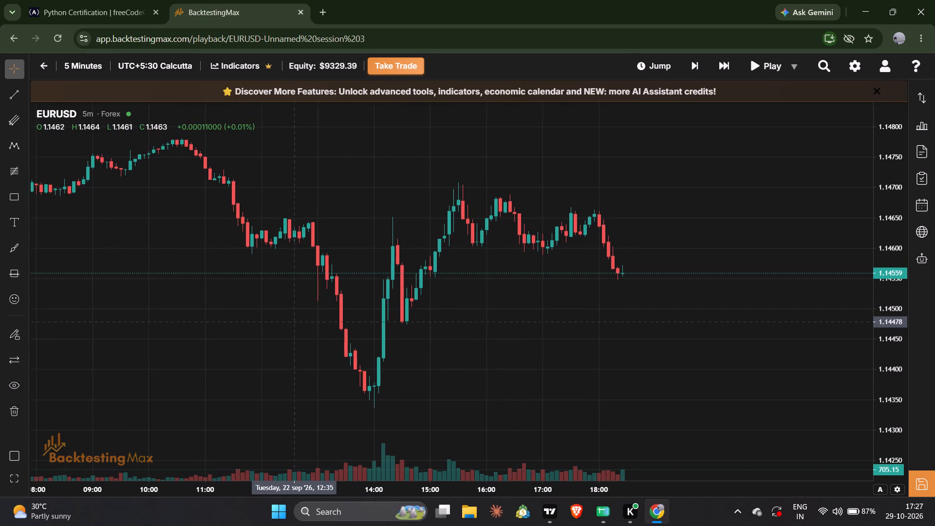
left_click_drag(299, 324, 330, 337)
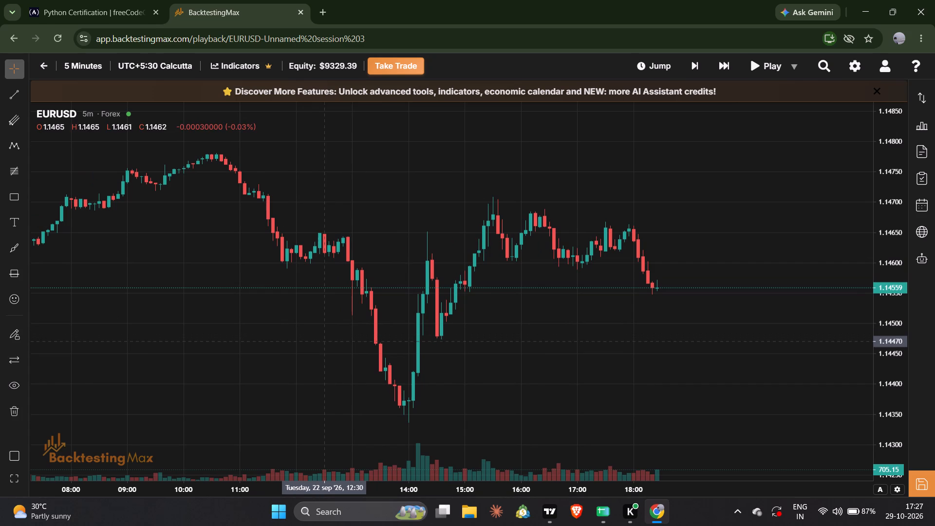
key("shift+super+s")
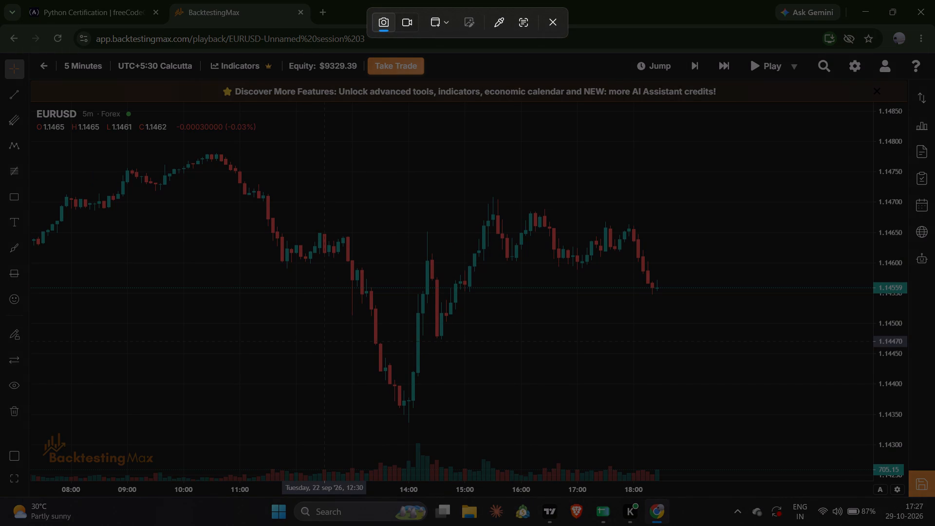
left_click(326, 341)
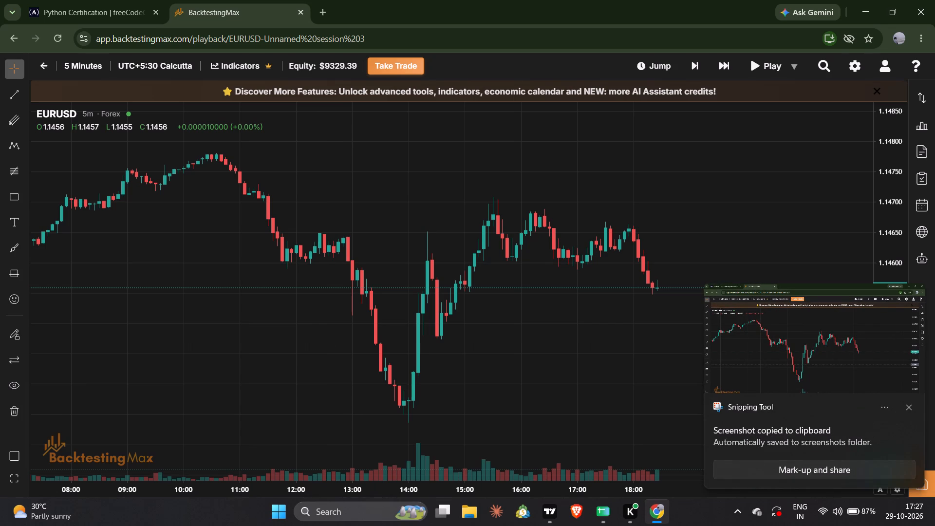
left_click(822, 402)
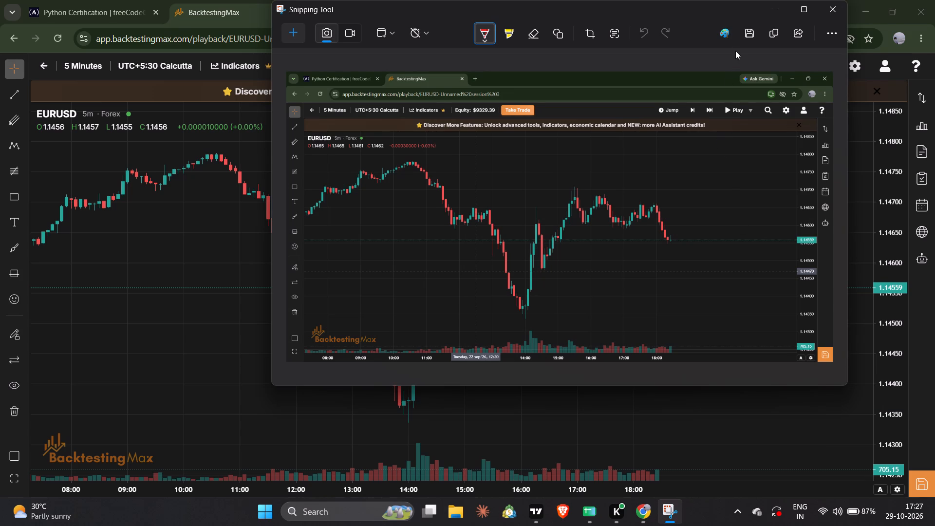
Save the capture as london(2026-09-22) in PNG format in the Failed shifts folder and close Snipping Tool.
left_click(742, 27)
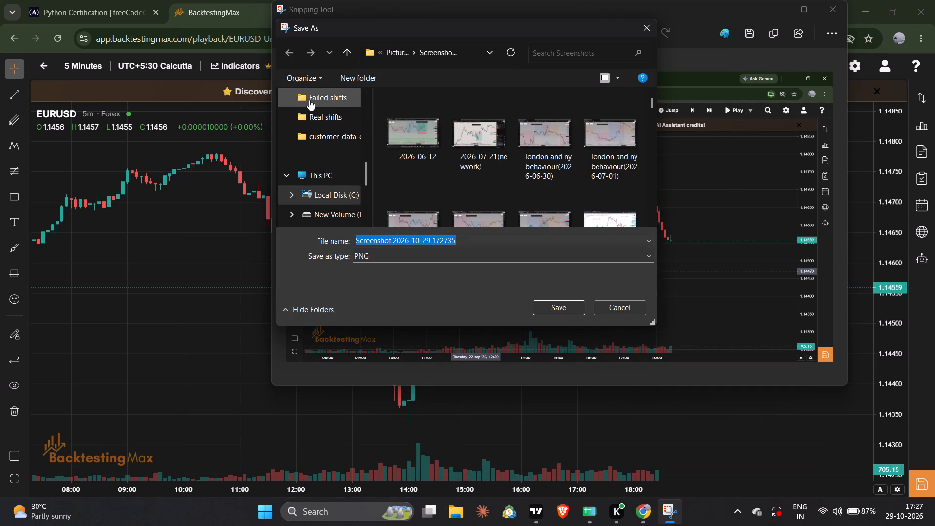
left_click(309, 100)
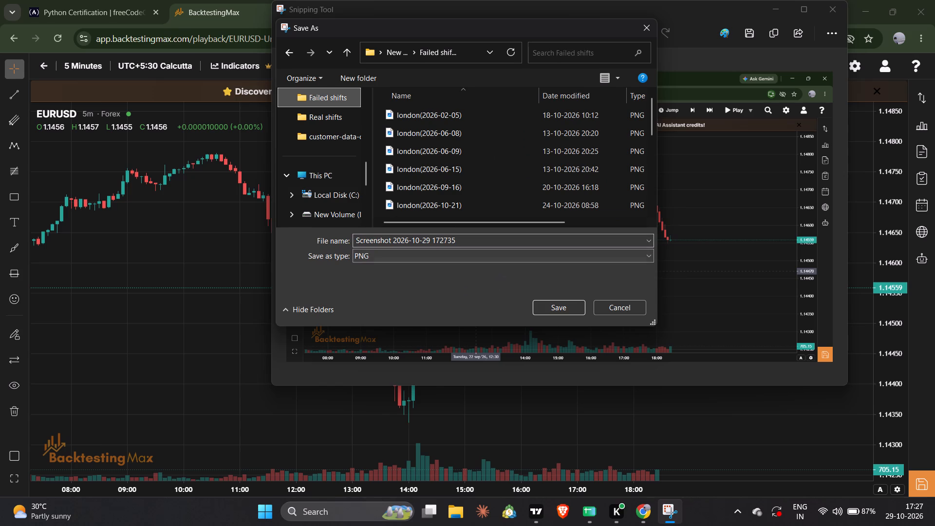
left_click(559, 236)
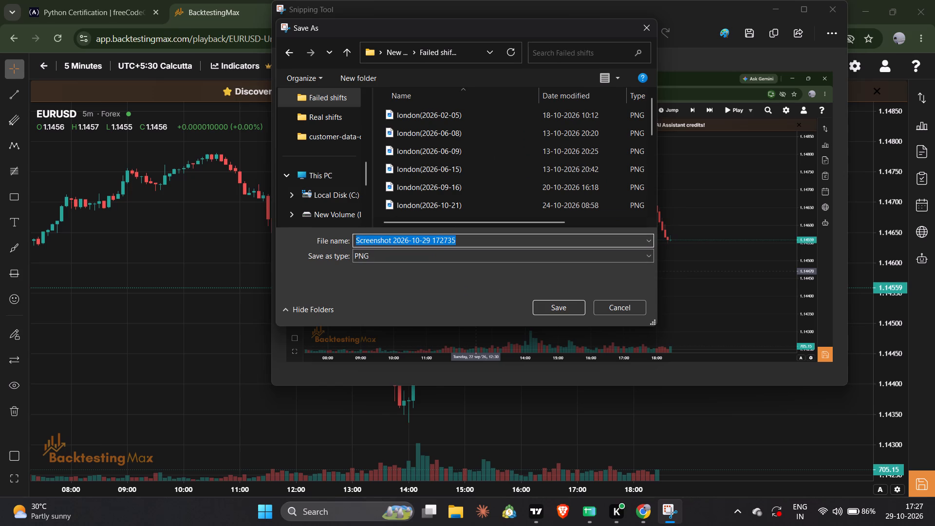
key("BackSpace")
type("lo")
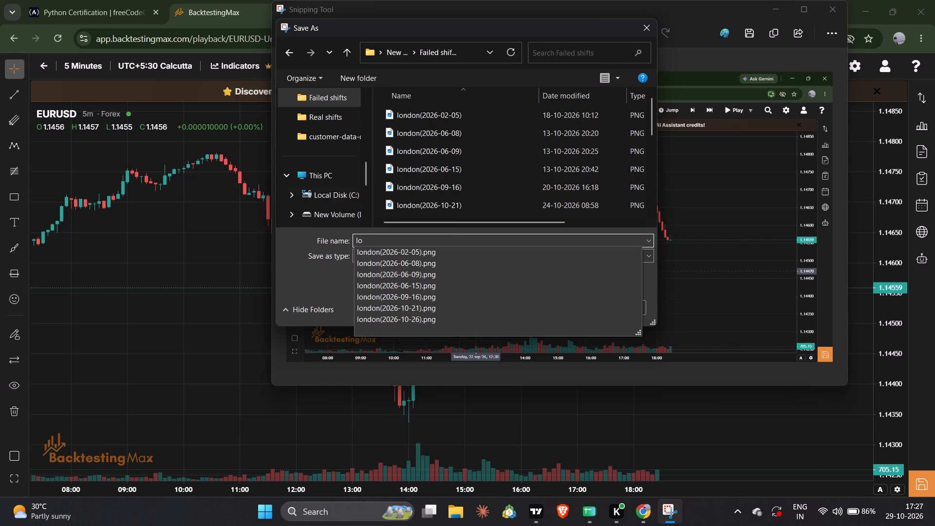
type("ndon")
key("shift+parenleft")
type("202")
type("6-09-22")
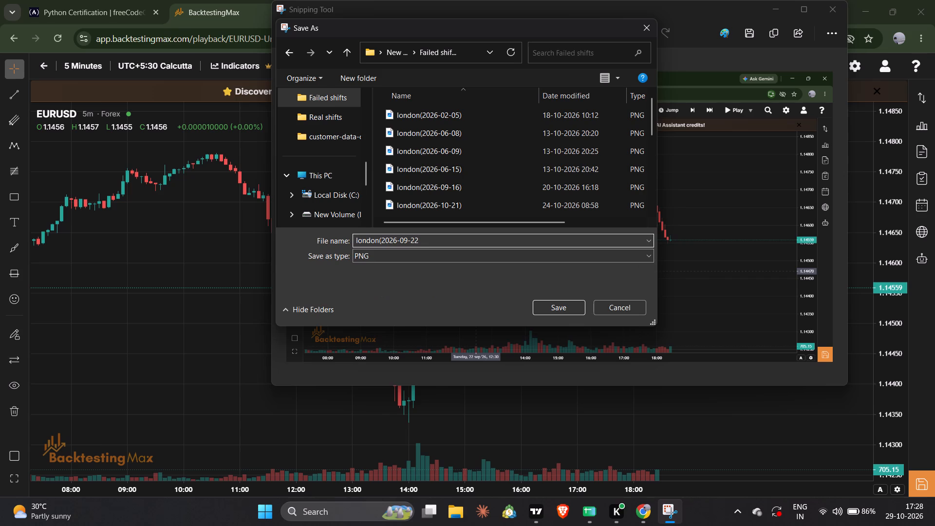
key("shift+parenright")
key("Return")
key("alt+F4")
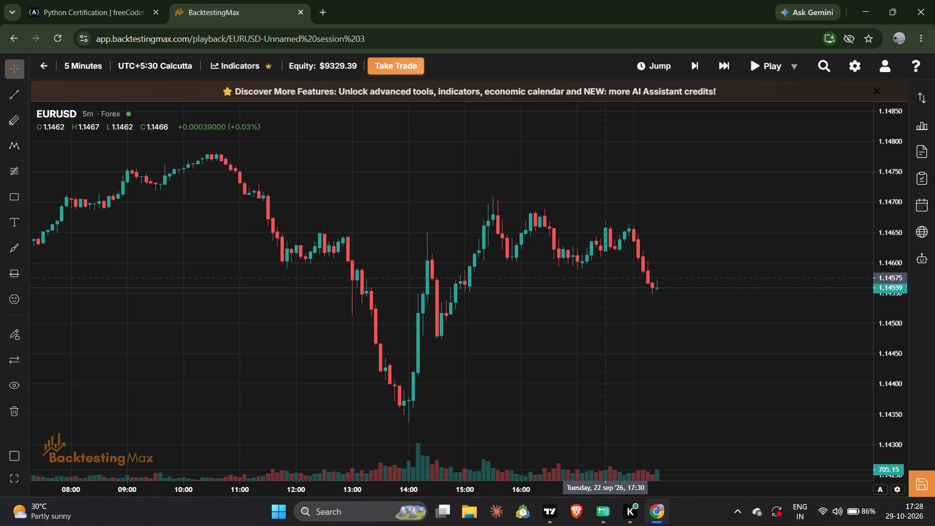
Run the replay onward in stretches from about 18:25 and pause it at about 23:35 on 22 September 2026.
key("space")
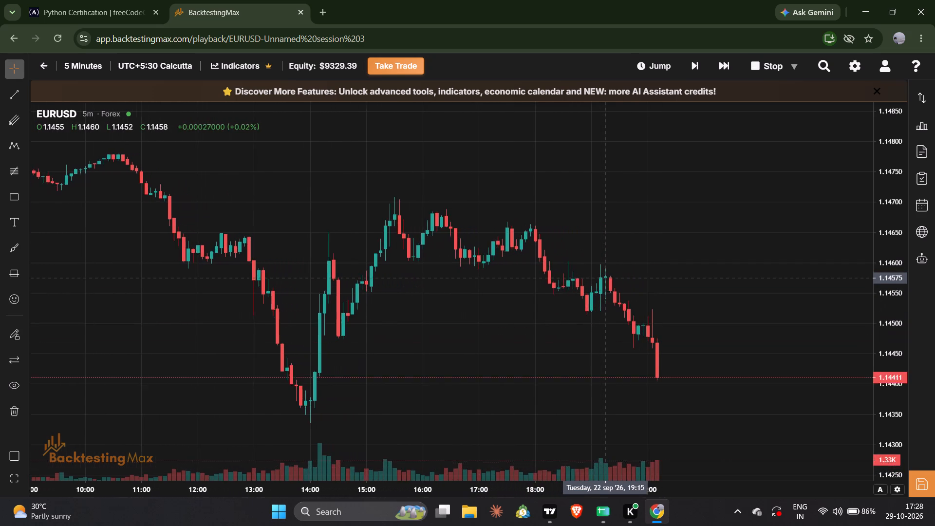
key("space")
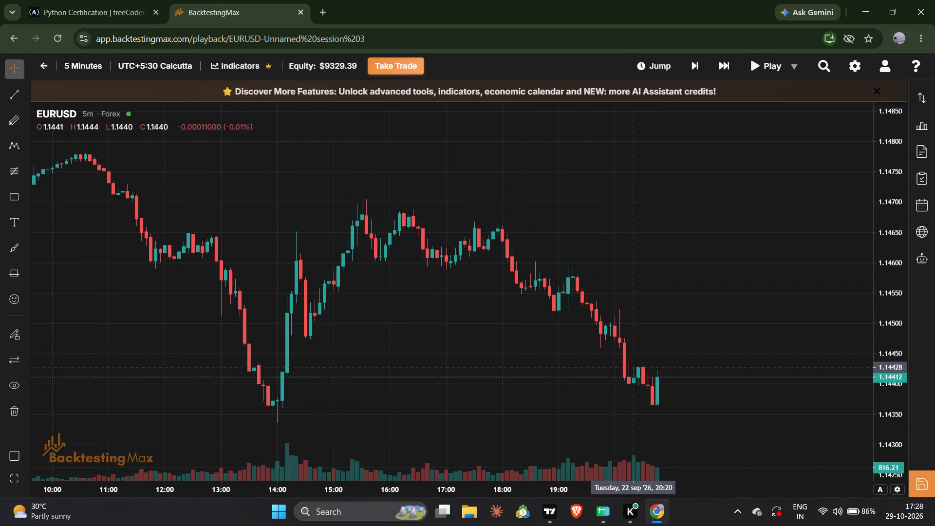
key("space")
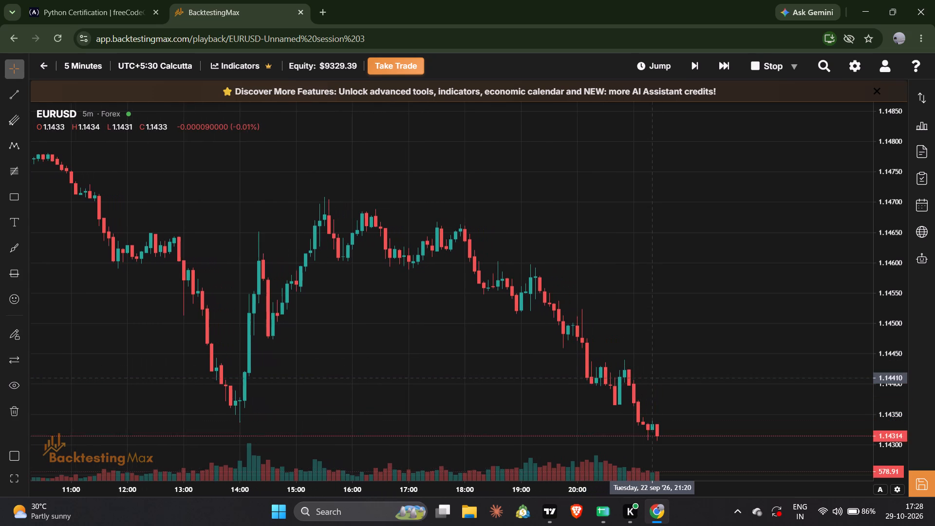
key("space")
key("space")
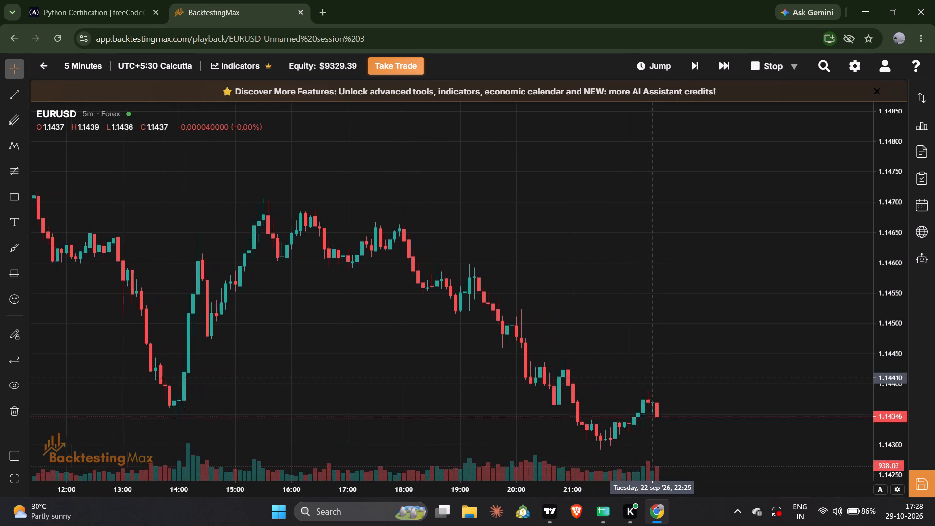
key("space")
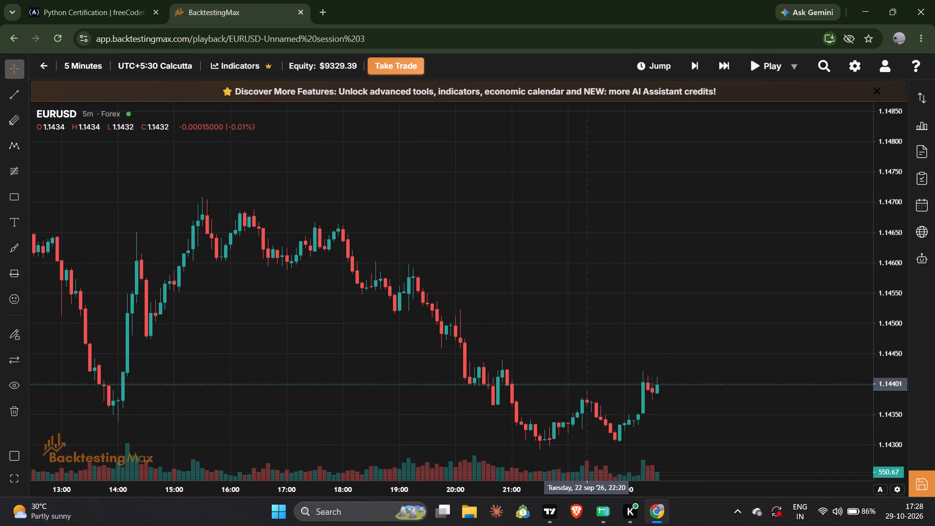
Take a full-screen capture of the EUR/USD chart from about 11:30 to 23:35 and open it in Snipping Tool.
left_click_drag(290, 319, 365, 256)
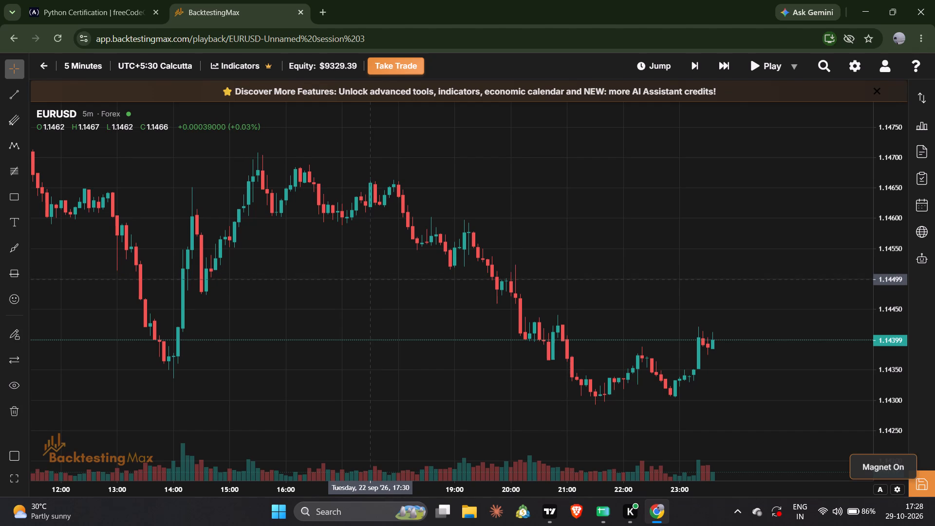
key("shift+super+s")
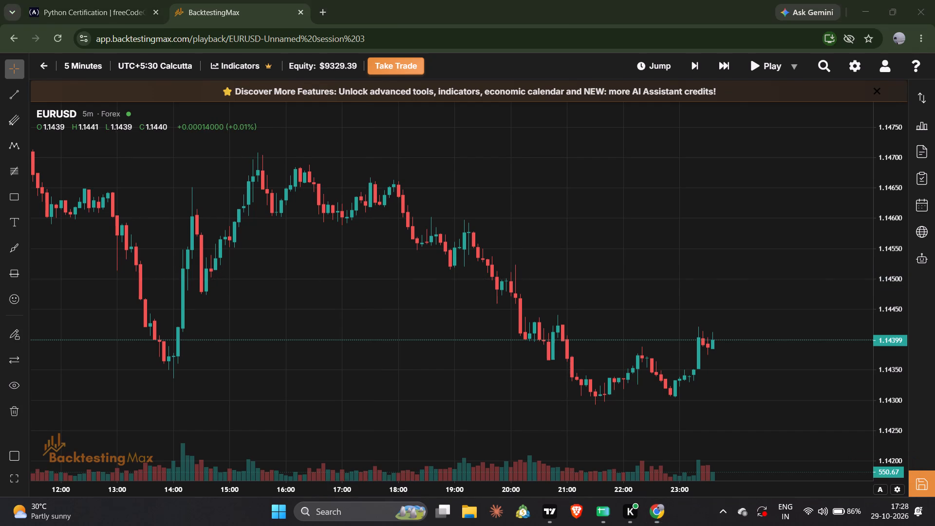
left_click(368, 279)
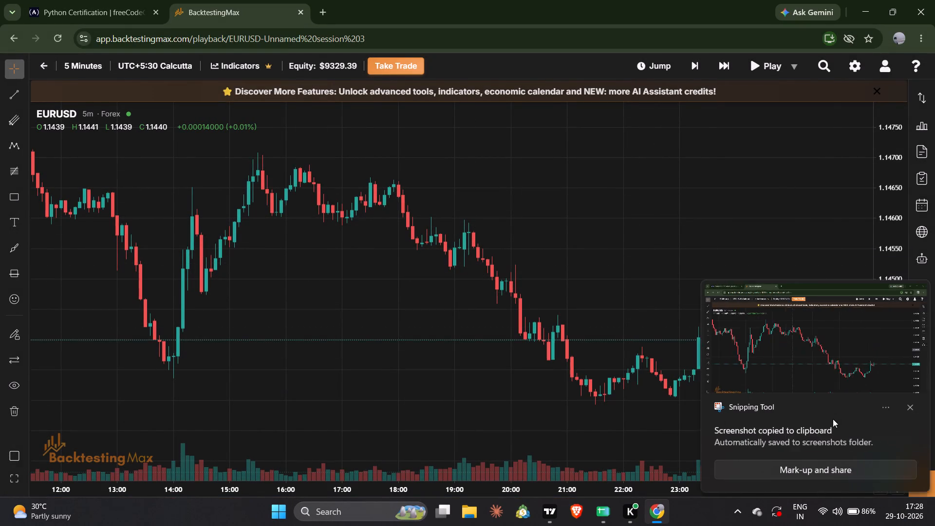
left_click(833, 419)
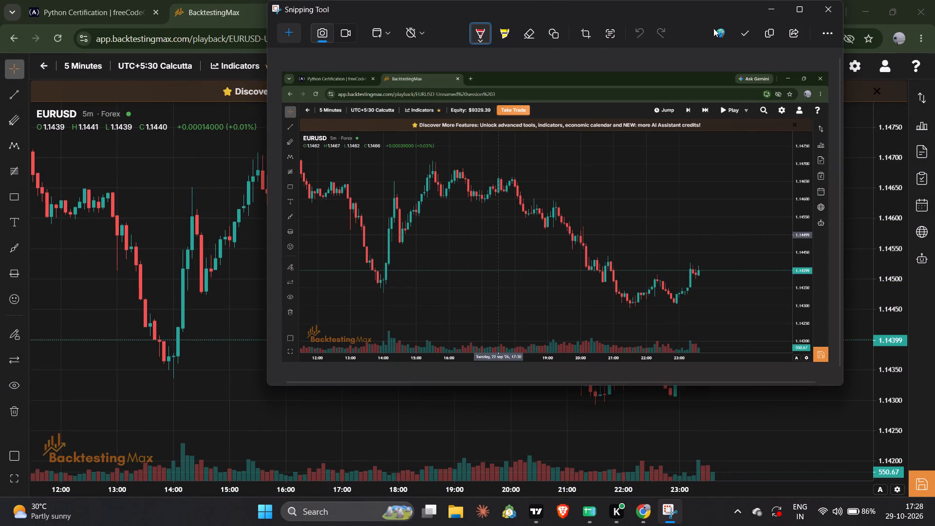
Save the capture as newyork(2026-09-22) in PNG format in the Real shifts folder and close Snipping Tool.
left_click(740, 31)
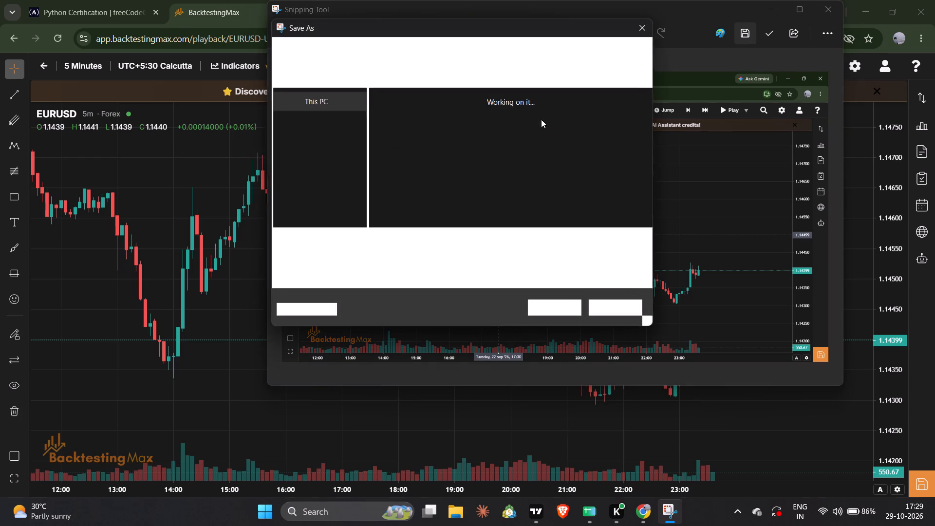
left_click(314, 93)
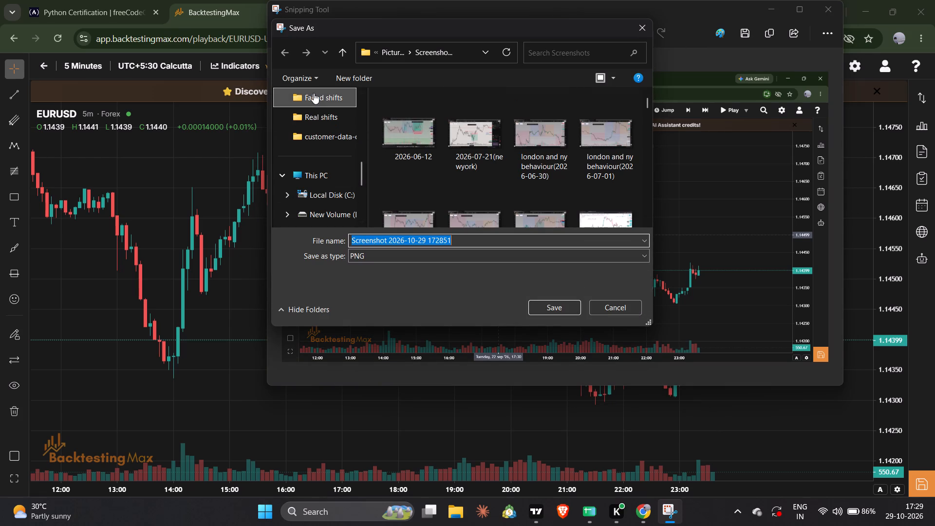
left_click(477, 241)
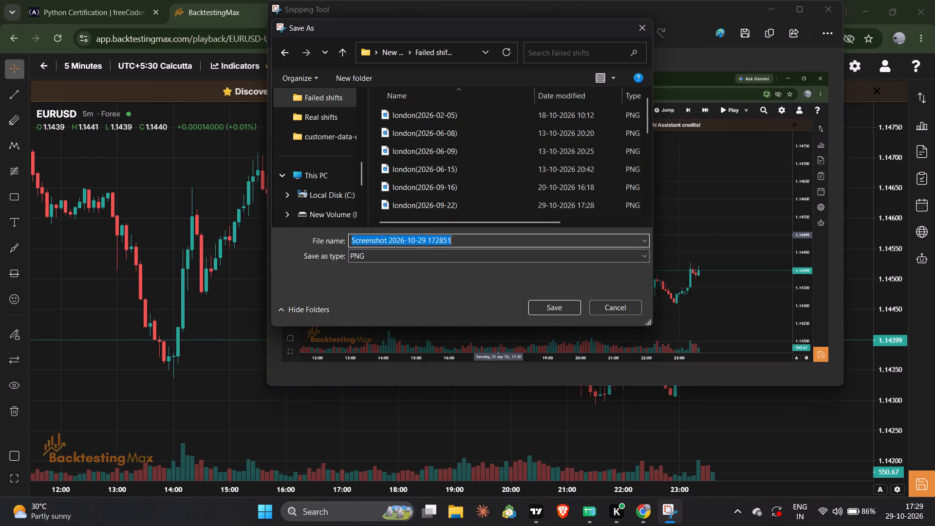
key("BackSpace")
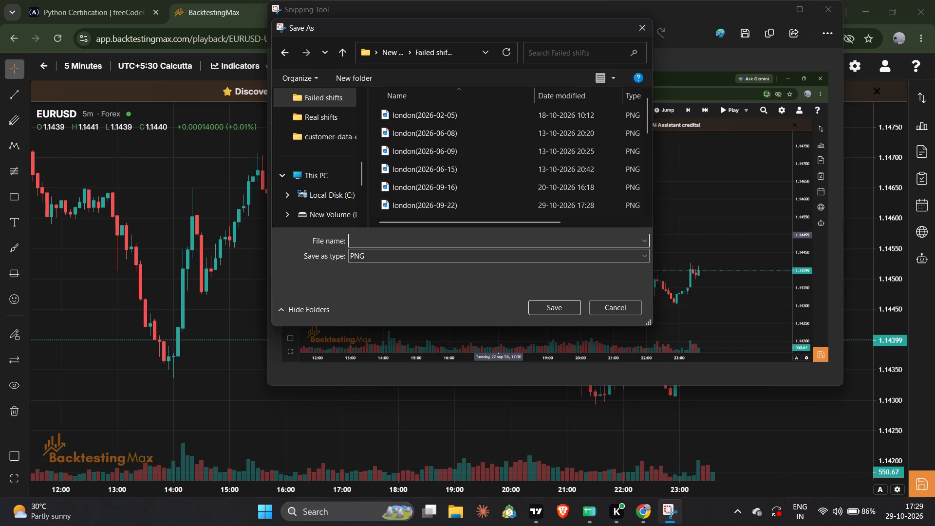
left_click(299, 113)
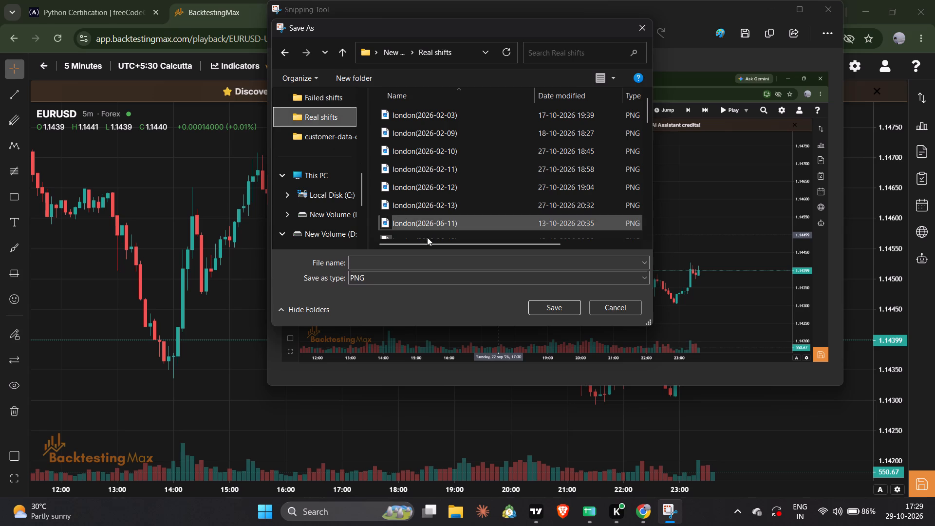
left_click(434, 262)
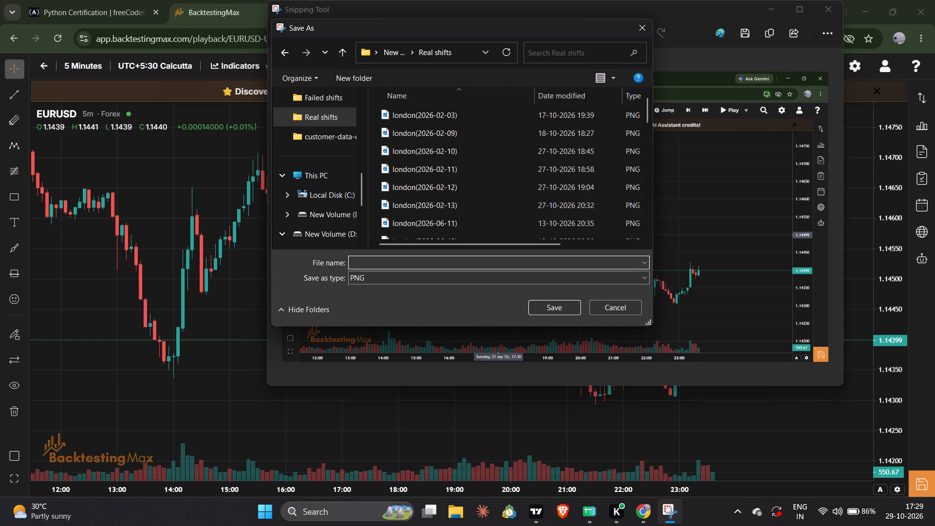
type("new")
type("york")
key("shift+parenleft")
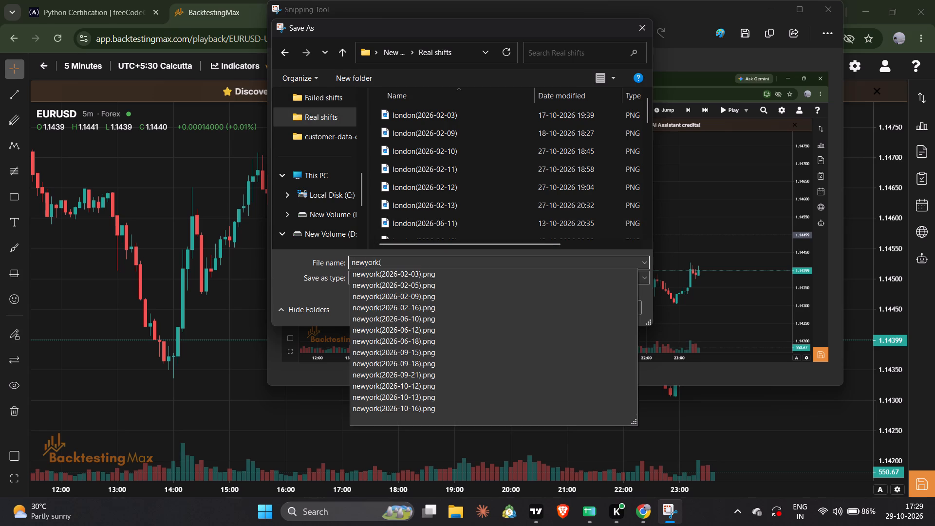
type("2026")
type("-09")
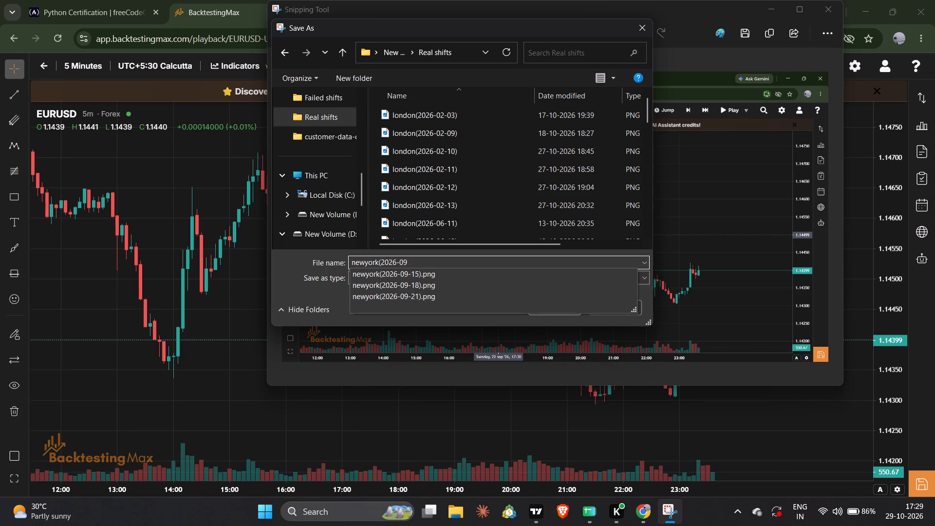
type("-22")
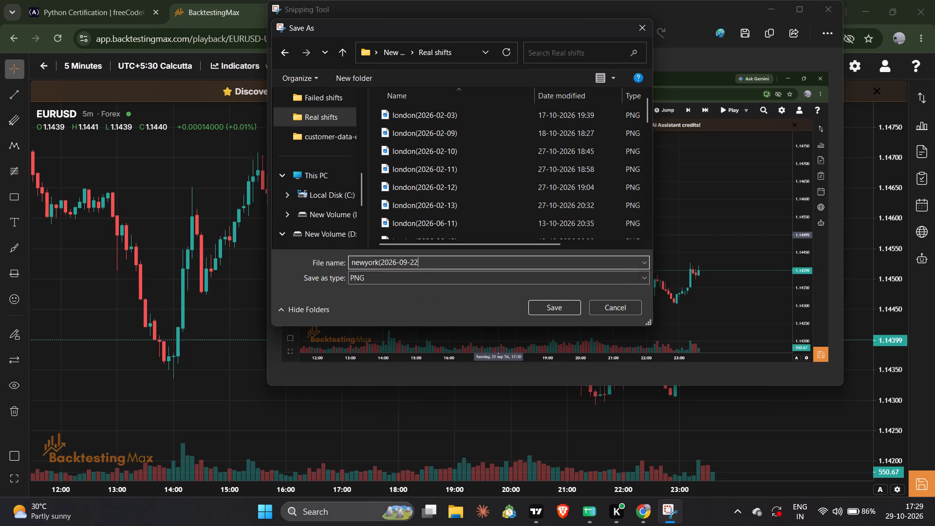
key("shift+parenright")
key("Return")
key("alt+F4")
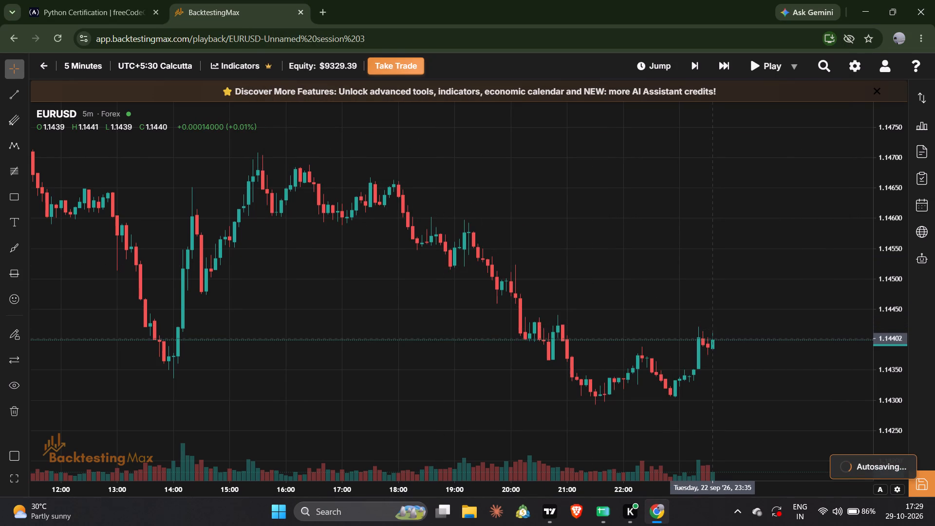
Run the replay onward in stretches from 23:35 on 22 September and pause it at about 12:35 on 23 September 2026.
key("space")
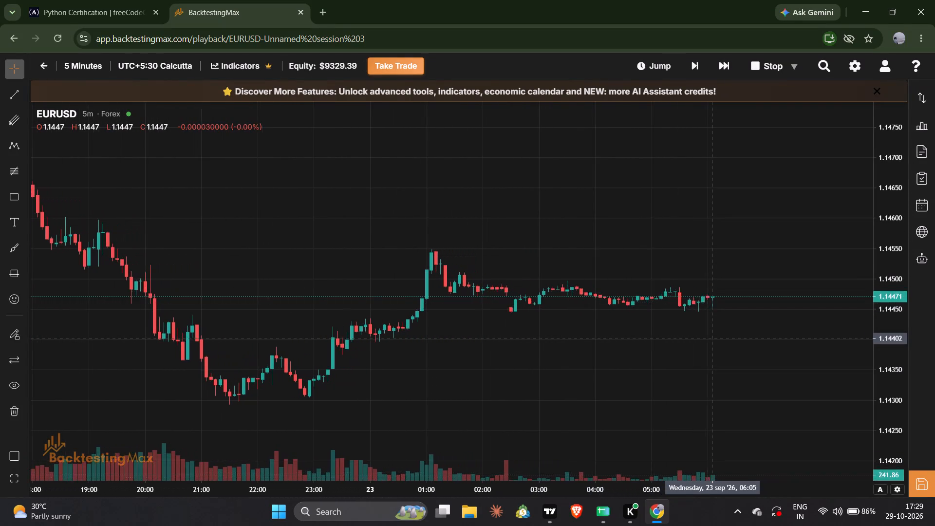
key("space")
key("space")
key("space")
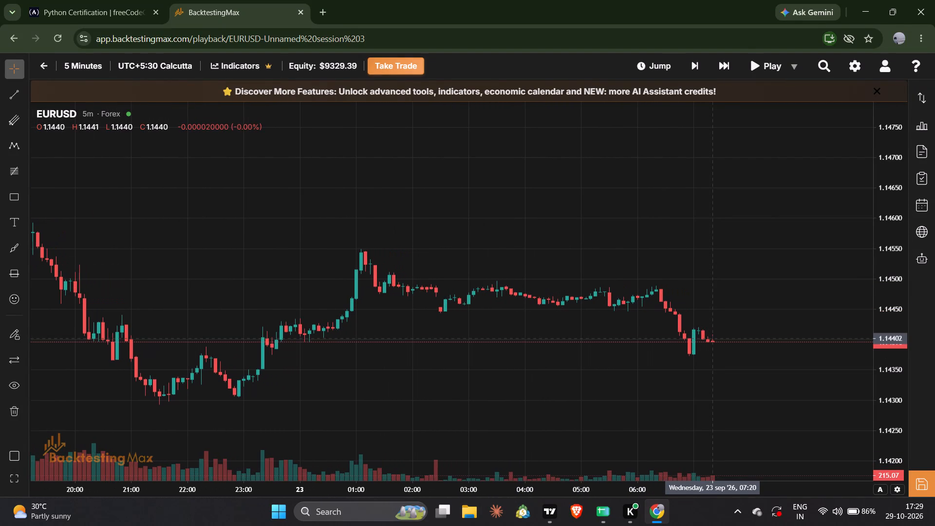
left_click(654, 65)
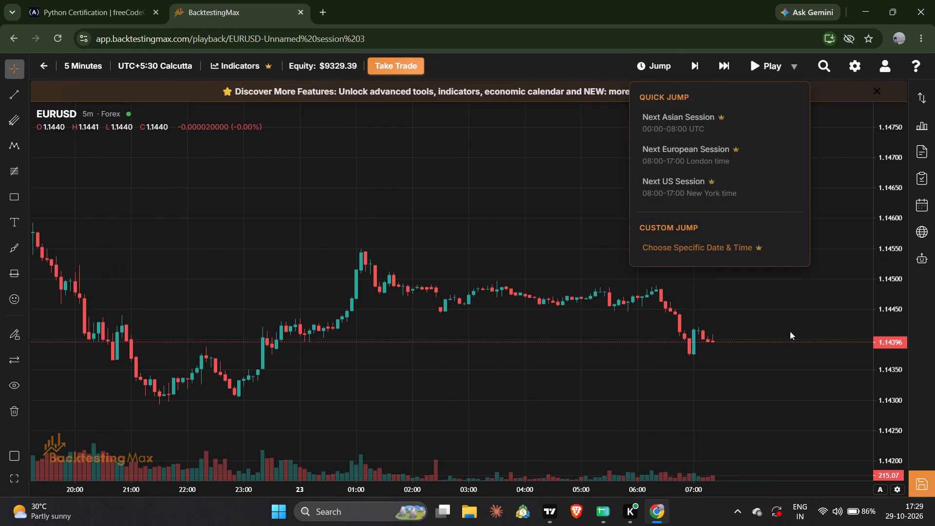
left_click(737, 379)
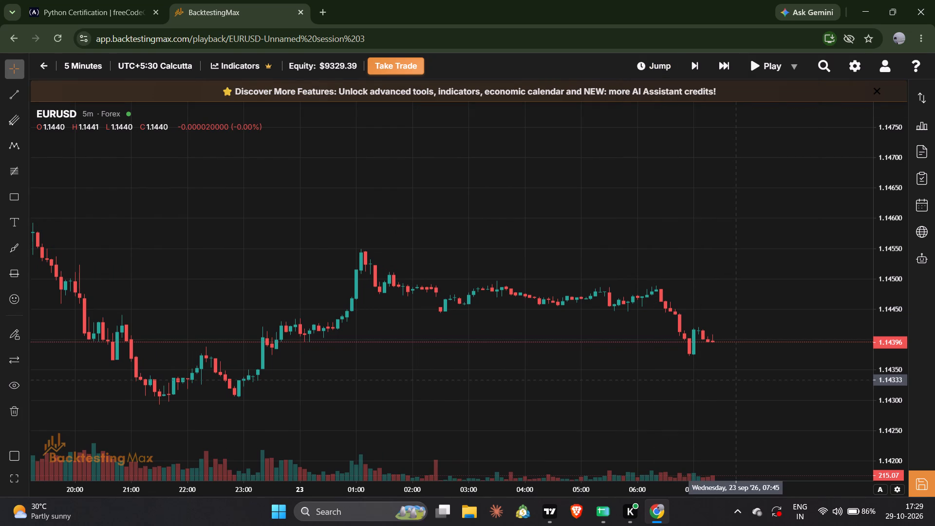
key("space")
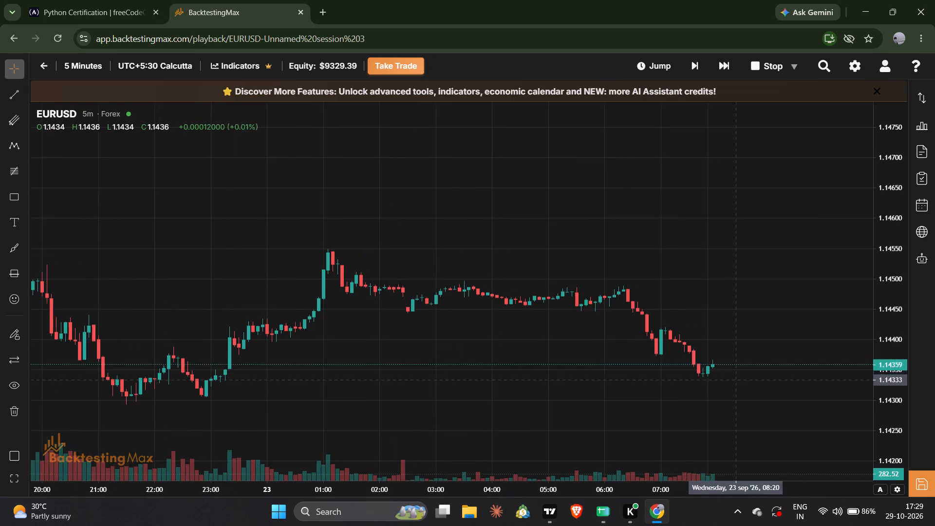
key("space")
key("space")
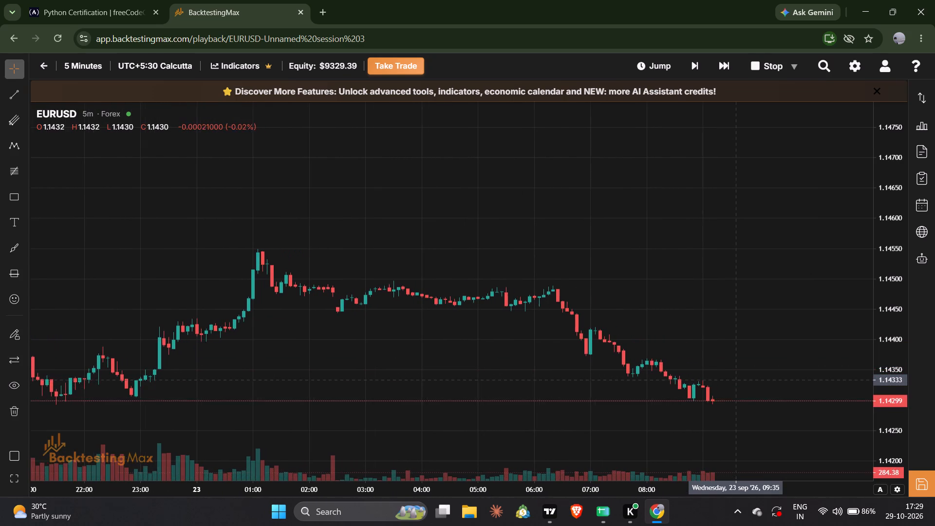
left_click_drag(712, 405, 712, 329)
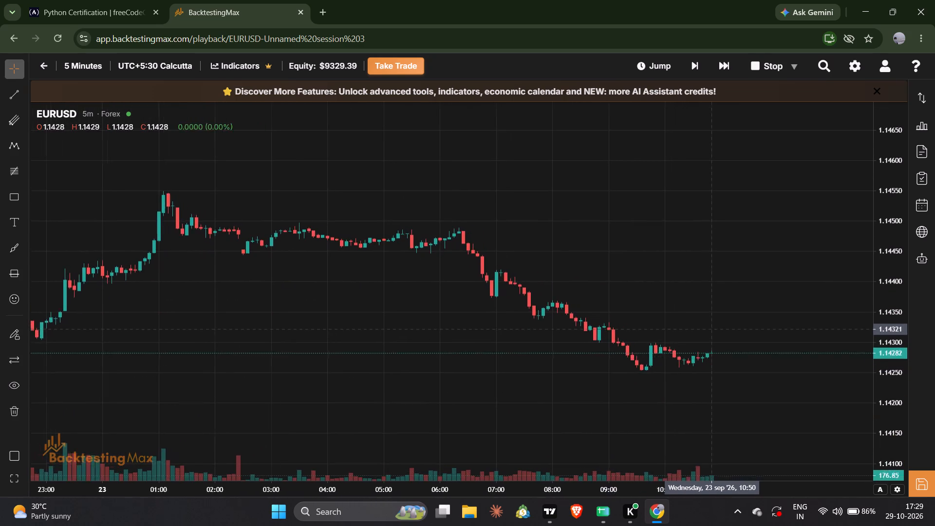
key("space")
key("space")
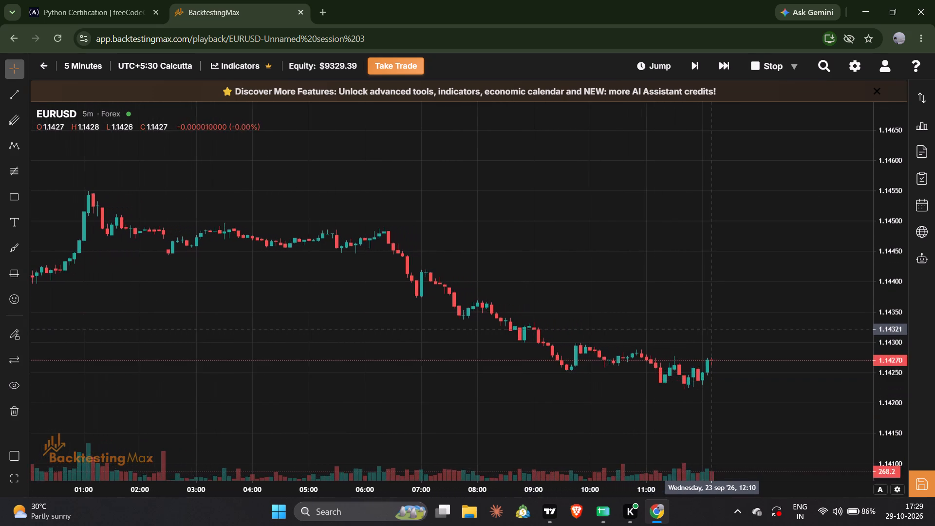
key("space")
Advance the EUR/USD replay candle by candle from 12:35 to about 13:25 on 23 September 2026.
left_click_drag(712, 329, 712, 302)
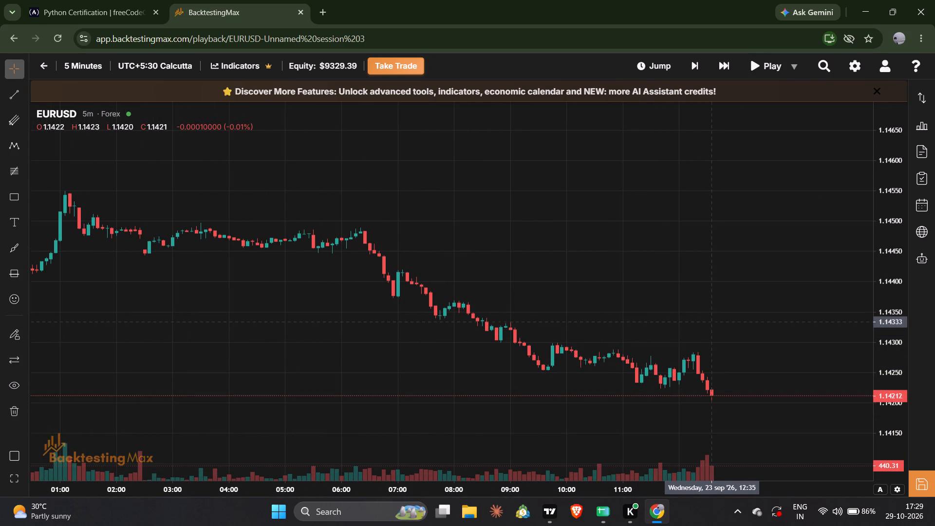
left_click_drag(712, 302, 709, 180)
left_click_drag(889, 326, 889, 320)
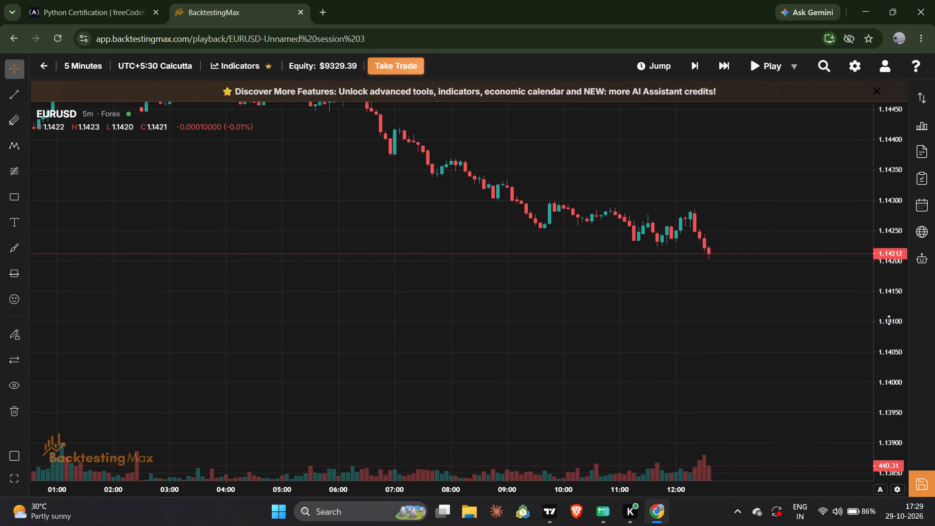
left_click_drag(889, 320, 872, 215)
left_click_drag(721, 239, 663, 356)
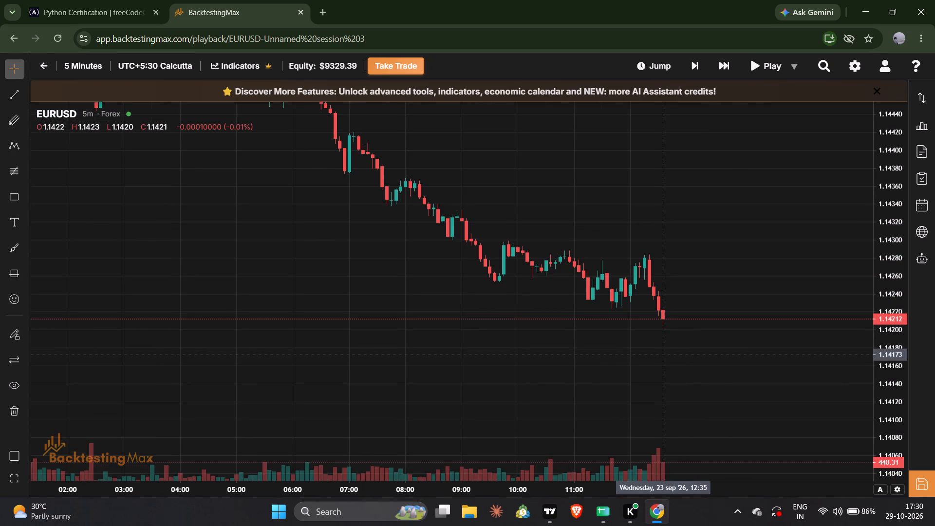
left_click_drag(663, 356, 663, 354)
left_click_drag(895, 417, 895, 411)
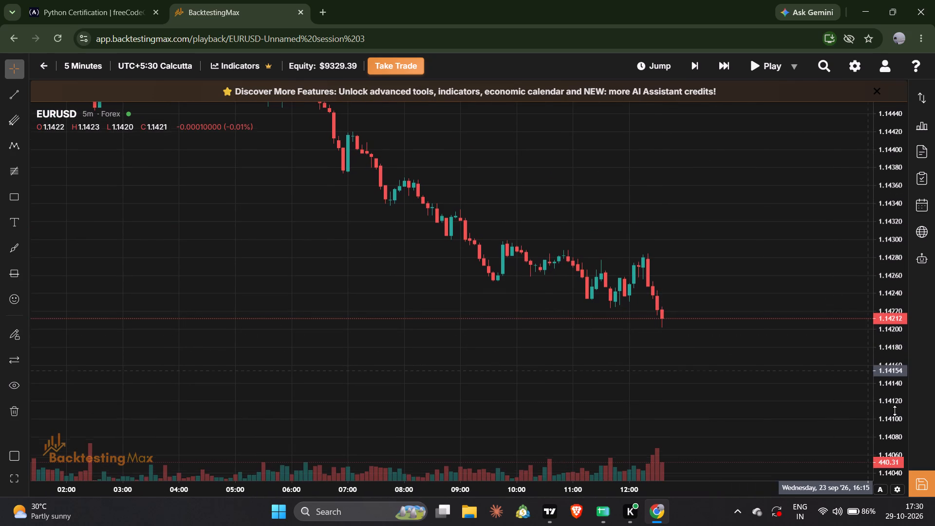
left_click_drag(895, 411, 885, 333)
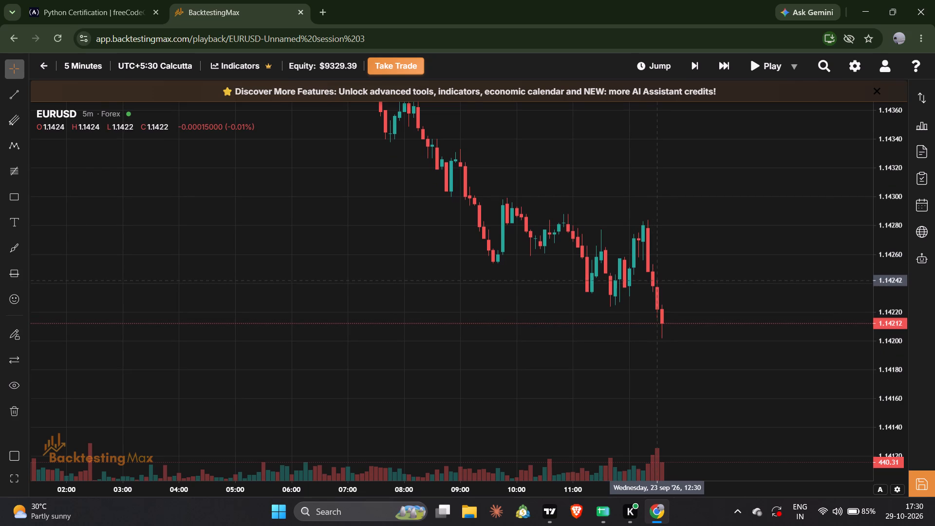
key("Right")
key("Right")
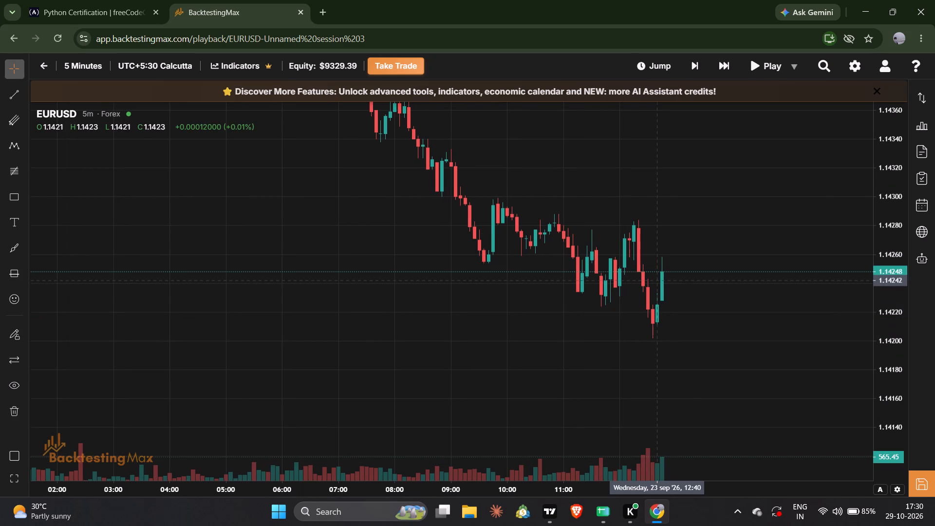
key("Right")
key("Right")
key("Right")
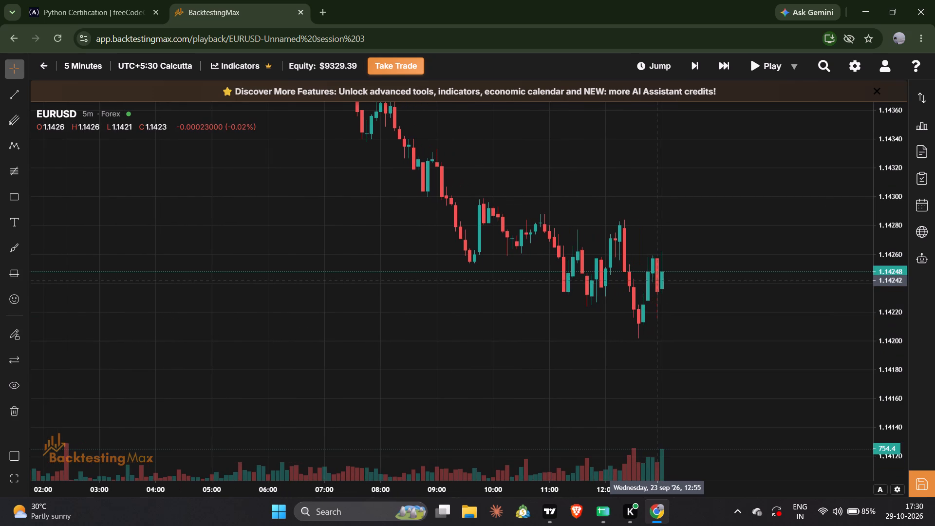
key("Right")
key("Right")
key("Right")
key("Right")
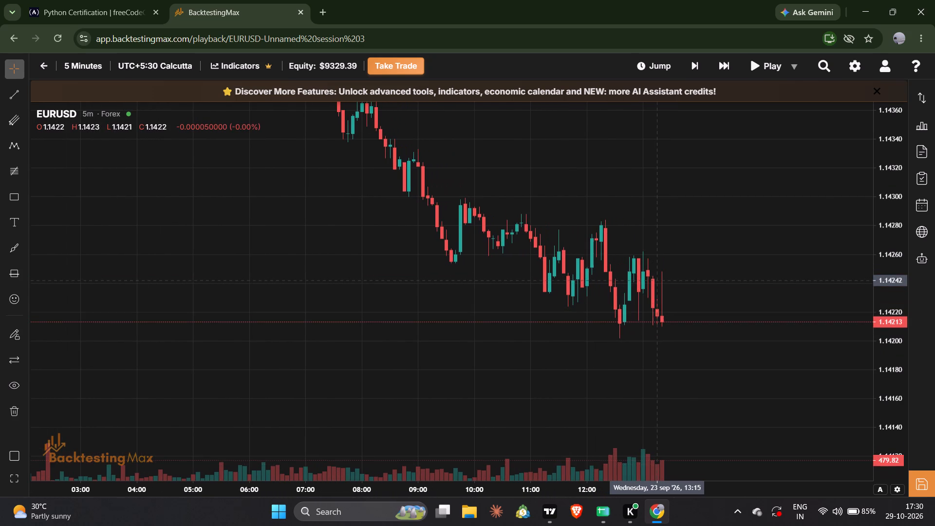
key("Right")
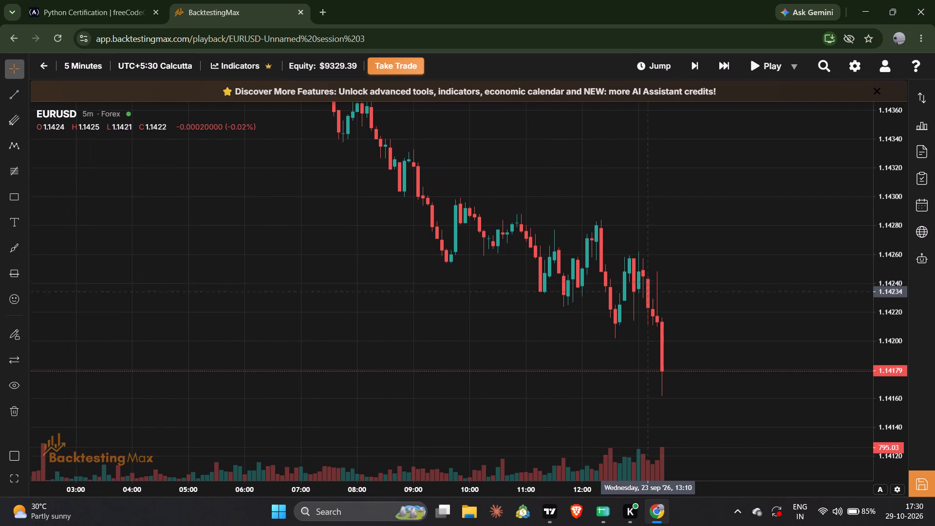
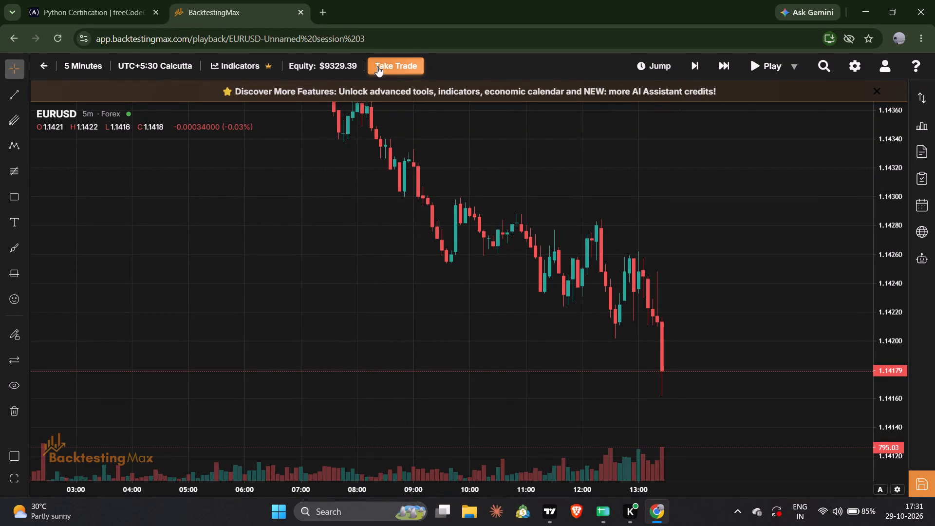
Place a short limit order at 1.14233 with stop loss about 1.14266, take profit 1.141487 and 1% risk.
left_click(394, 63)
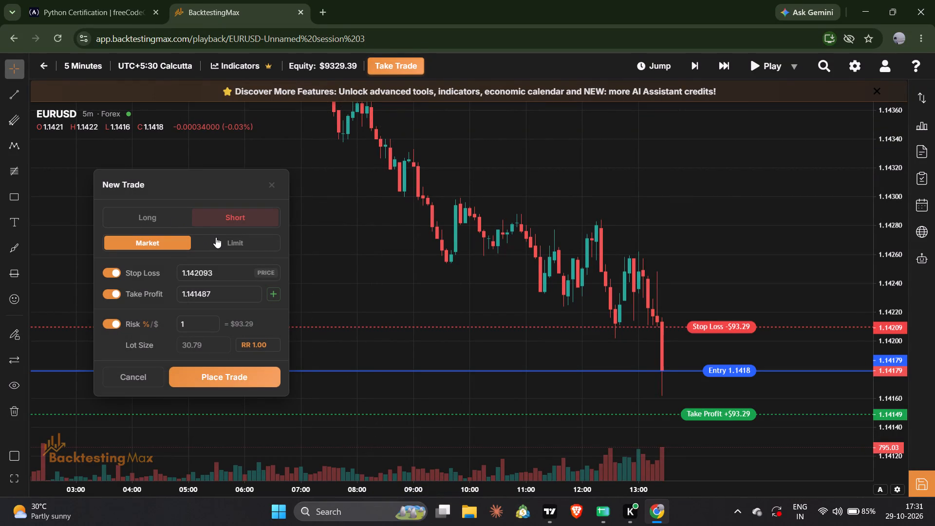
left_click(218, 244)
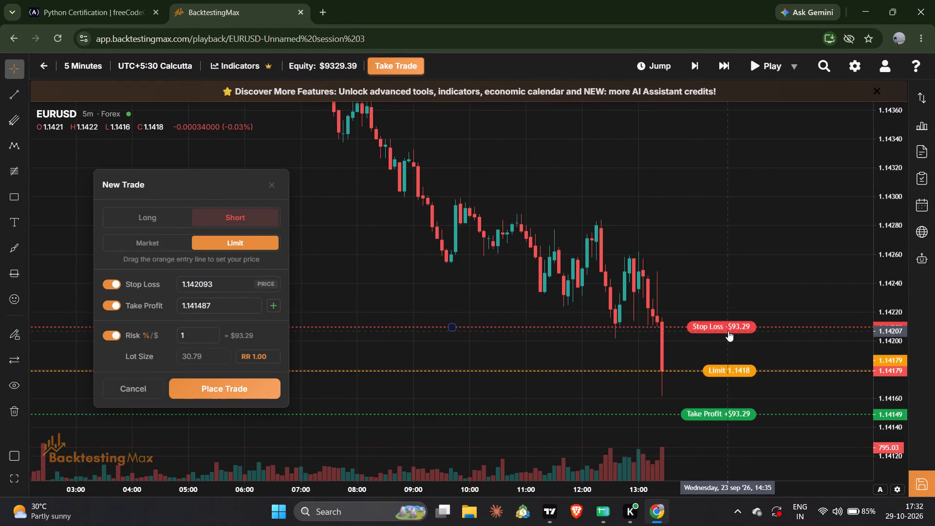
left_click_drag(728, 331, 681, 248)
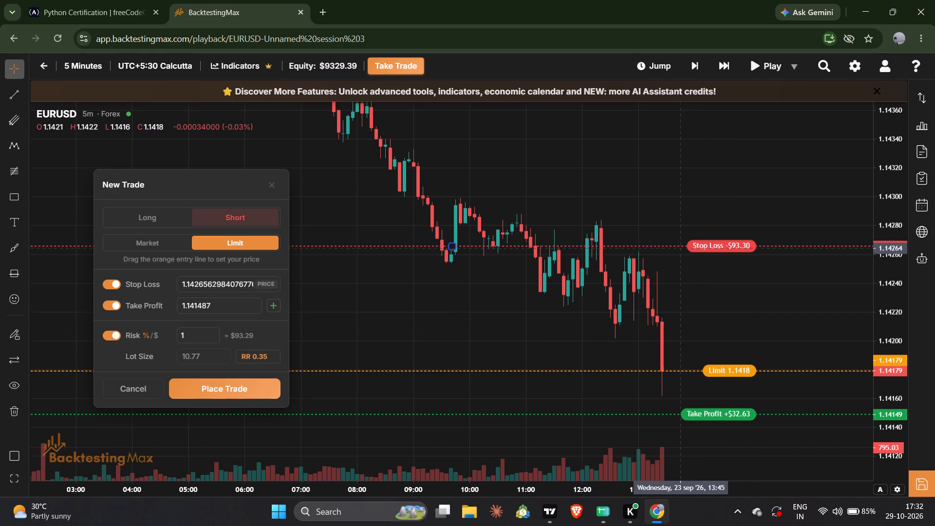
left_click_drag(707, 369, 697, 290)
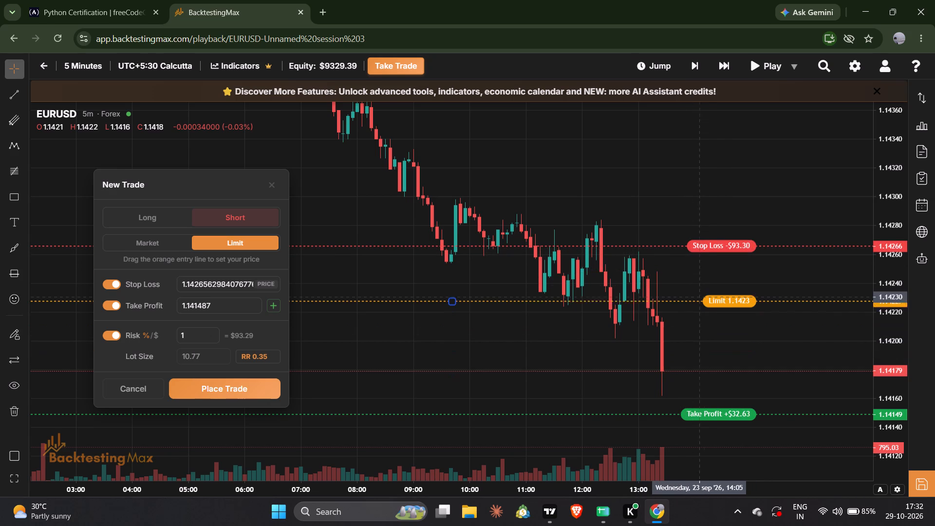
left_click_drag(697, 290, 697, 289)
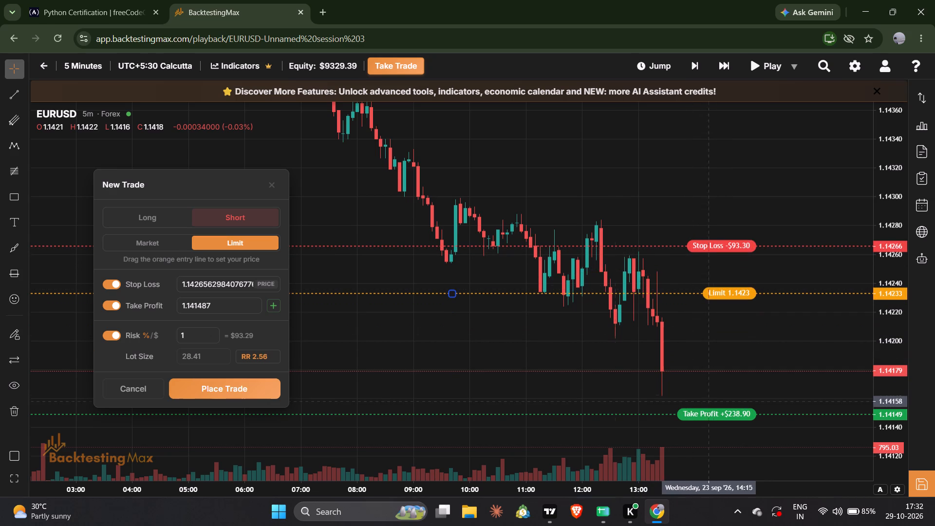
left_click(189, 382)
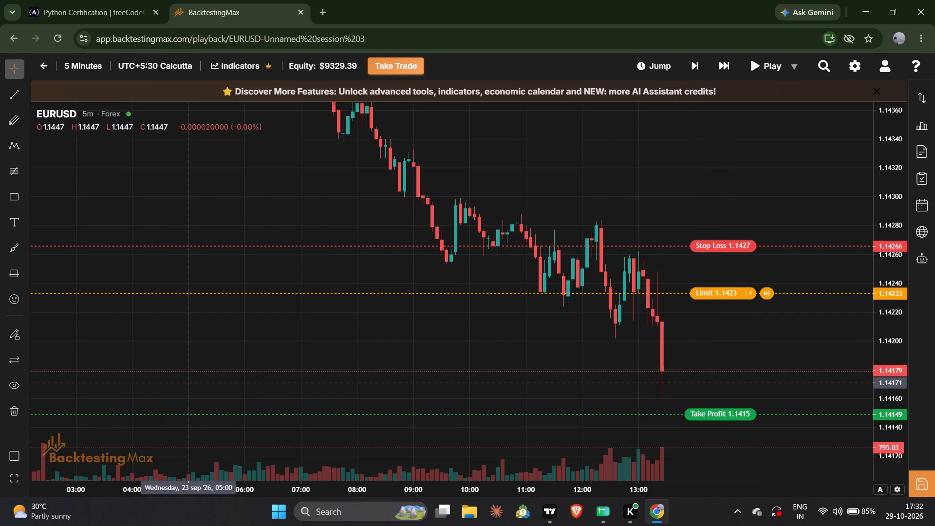
Advance the EUR/USD replay candle by candle from 13:25 to about 15:10 on 23 September 2026.
key("Right")
key("Right")
key("Right")
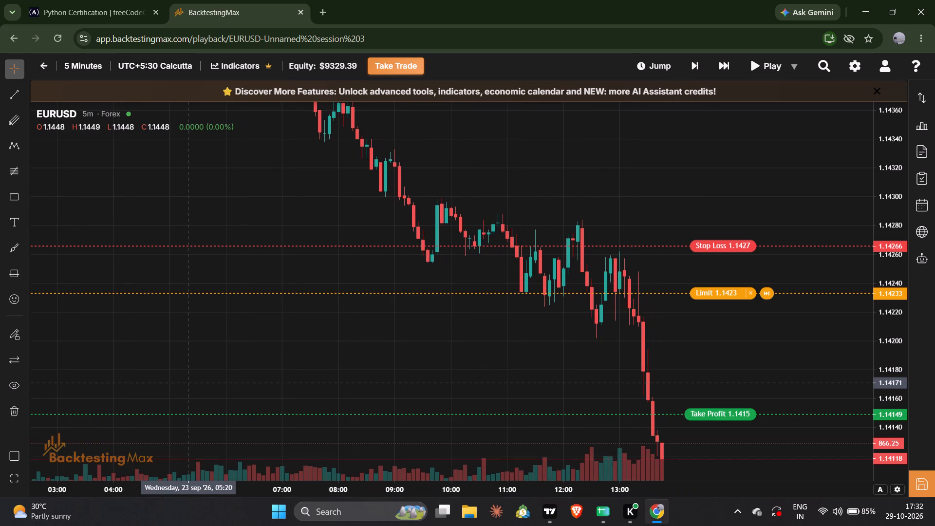
key("Right")
key("Right")
key("Right")
key("Right")
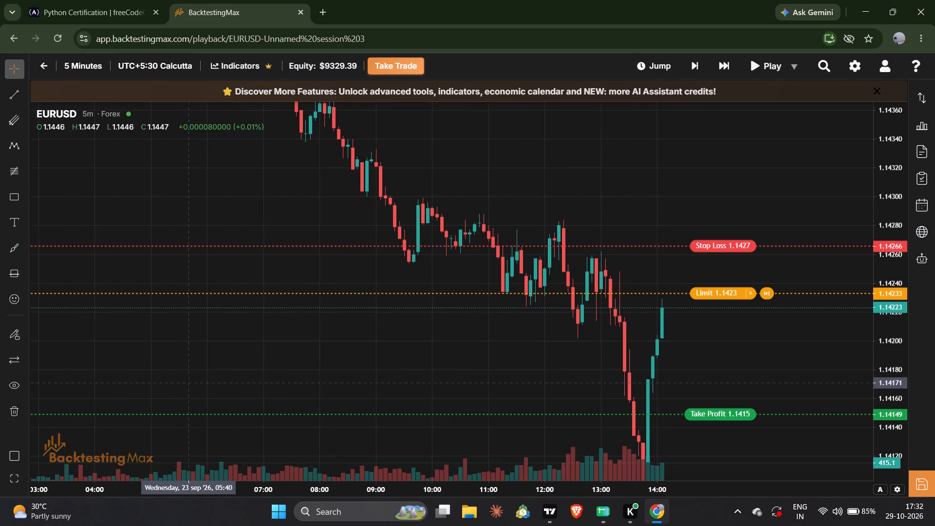
key("Right")
key("Right")
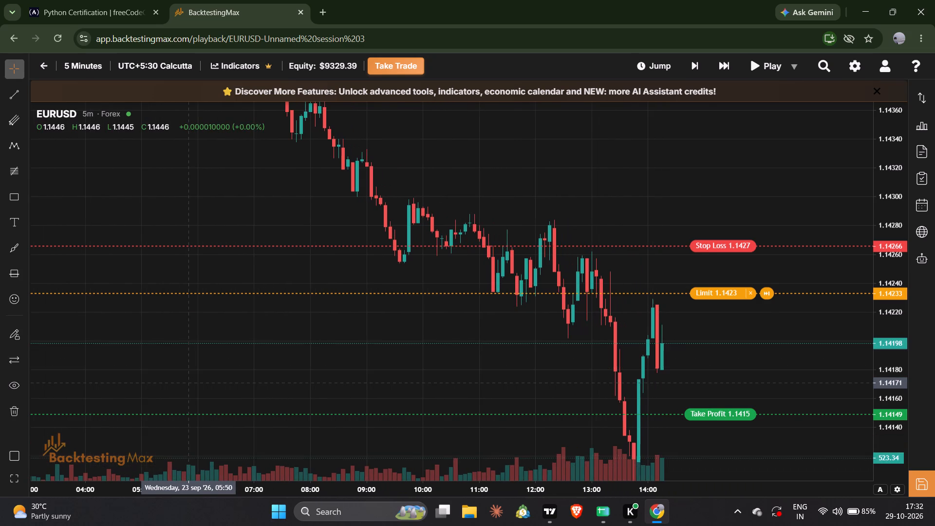
key("Right")
key("Right")
key("Right")
key("Right")
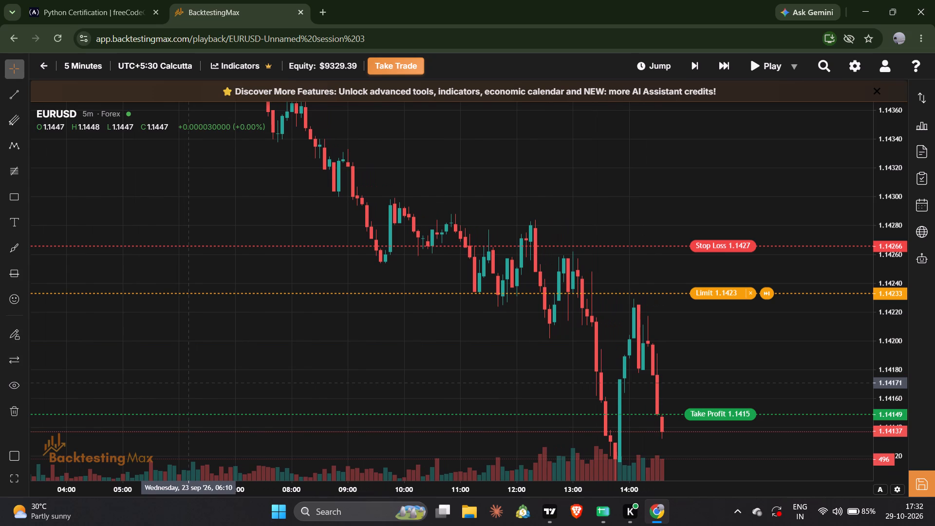
key("Right")
key("Right")
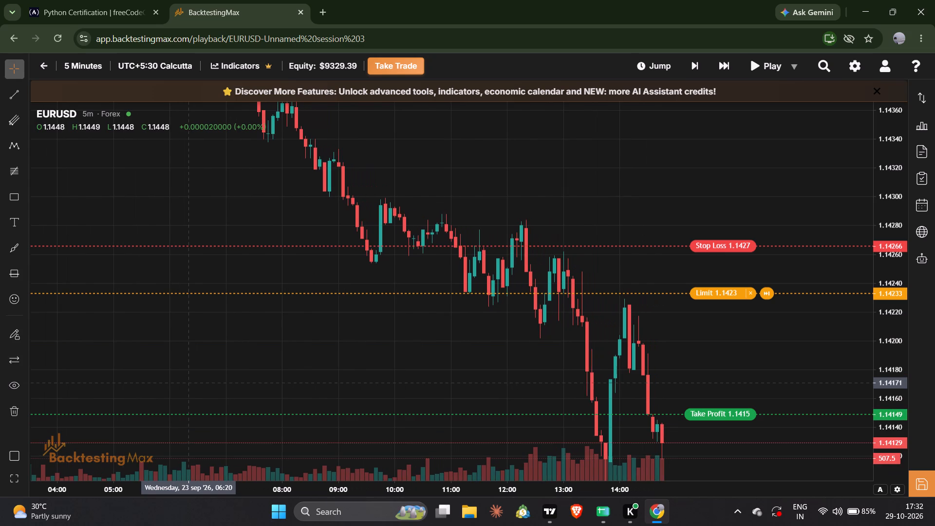
key("Right")
key("Right")
key("Right")
key("Right")
key("Right")
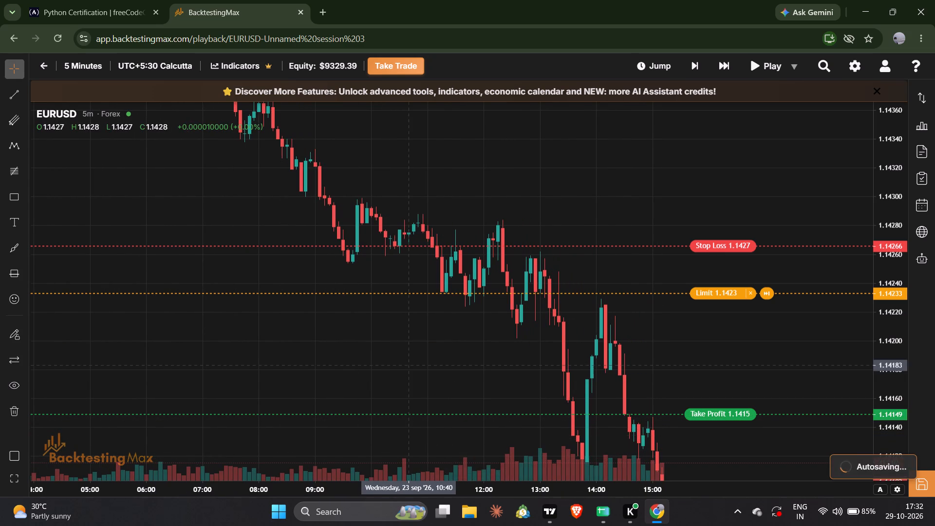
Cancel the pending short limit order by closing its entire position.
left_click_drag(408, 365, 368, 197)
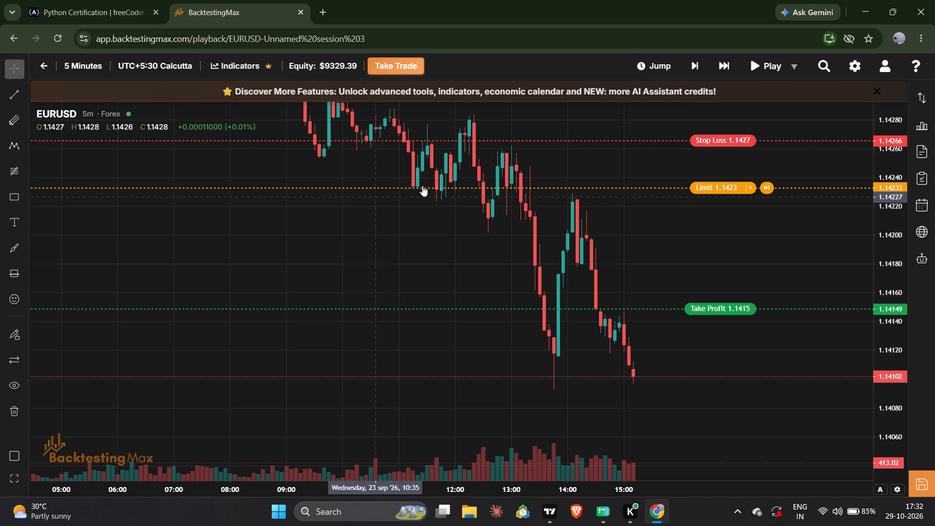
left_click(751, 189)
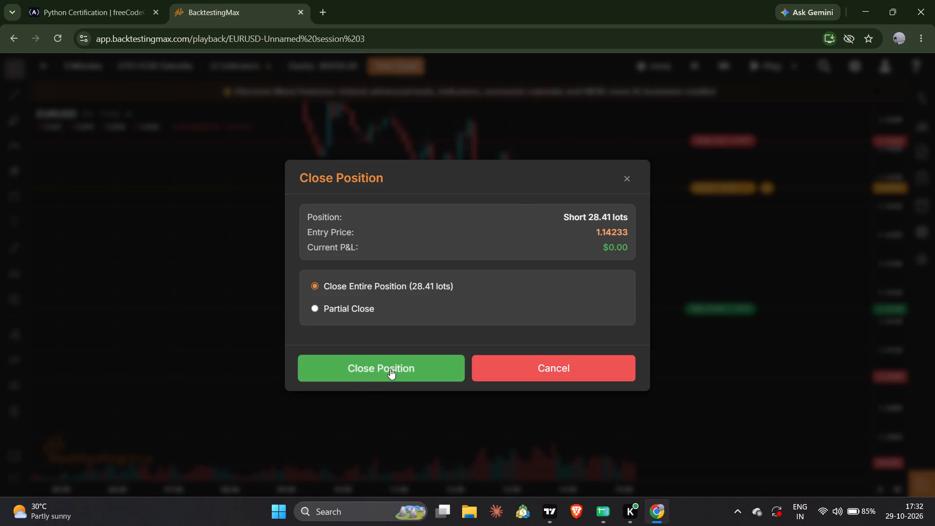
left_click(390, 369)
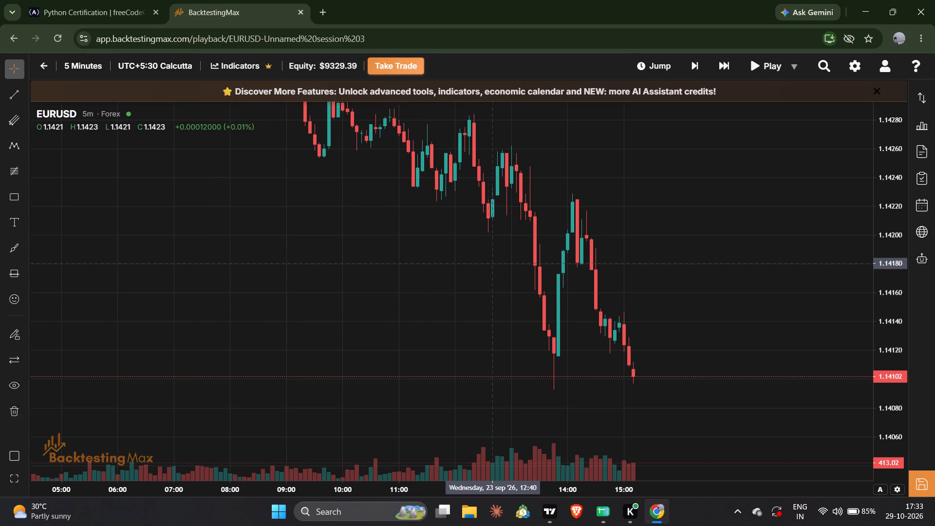
Take a full-screen capture of the EUR/USD chart from about 05:00 to 15:10 and open it in Snipping Tool.
left_click_drag(489, 263, 494, 300)
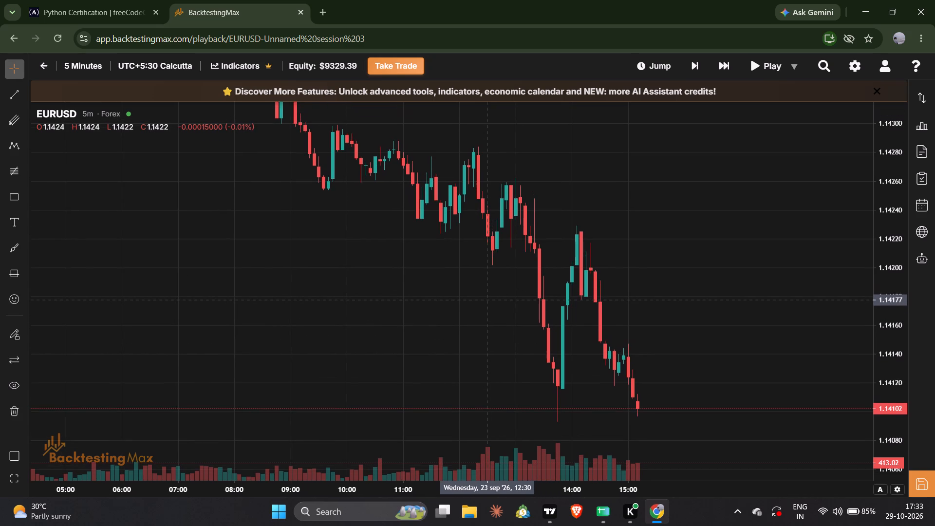
key("shift+super+s")
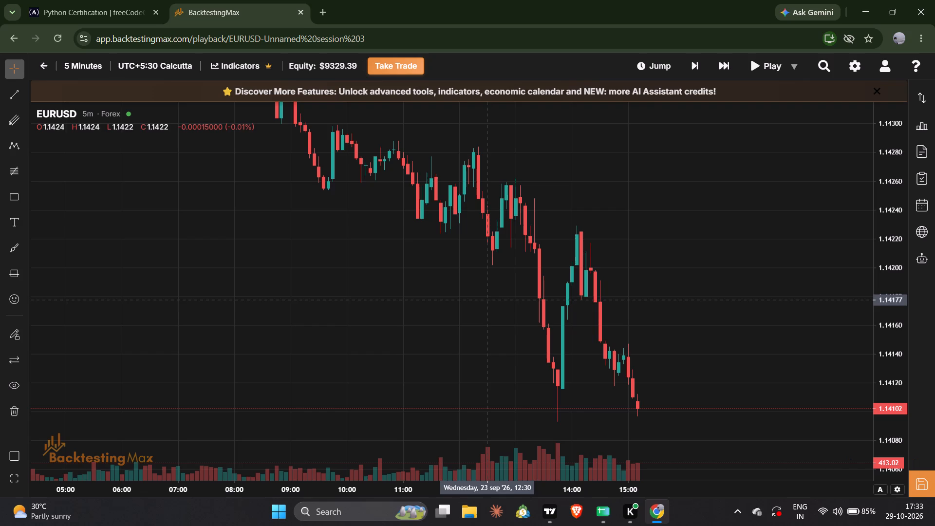
left_click(486, 300)
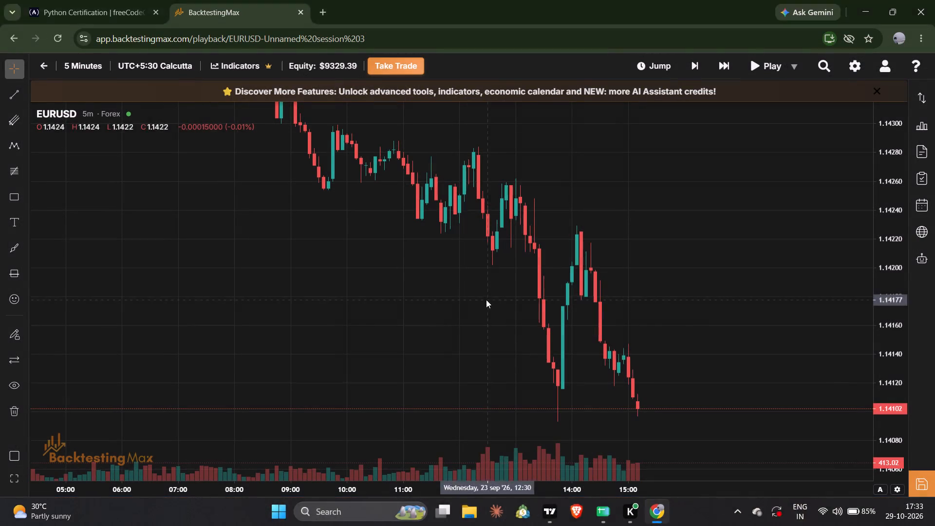
left_click(819, 404)
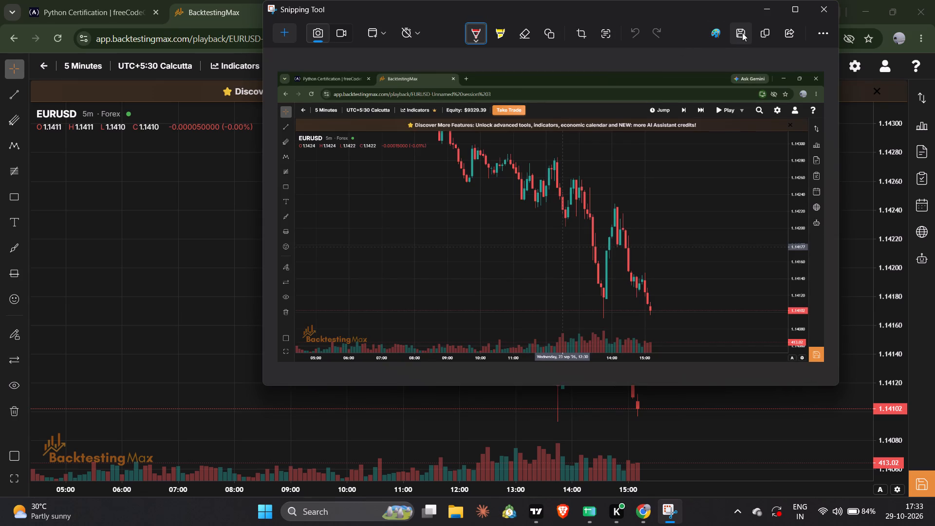
Save the capture as london(2026-09-23) in PNG format in the Real shifts folder and close Snipping Tool.
left_click(744, 32)
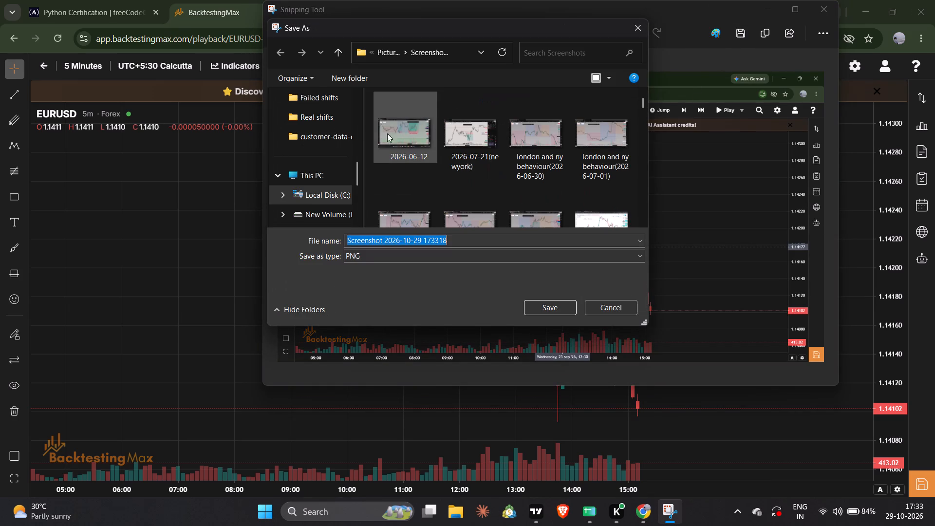
left_click(318, 118)
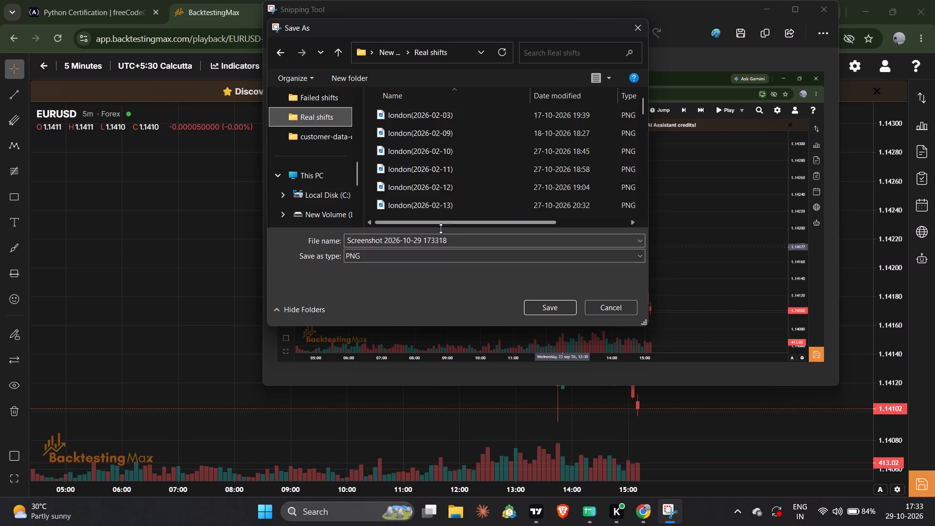
left_click(461, 239)
key("BackSpace")
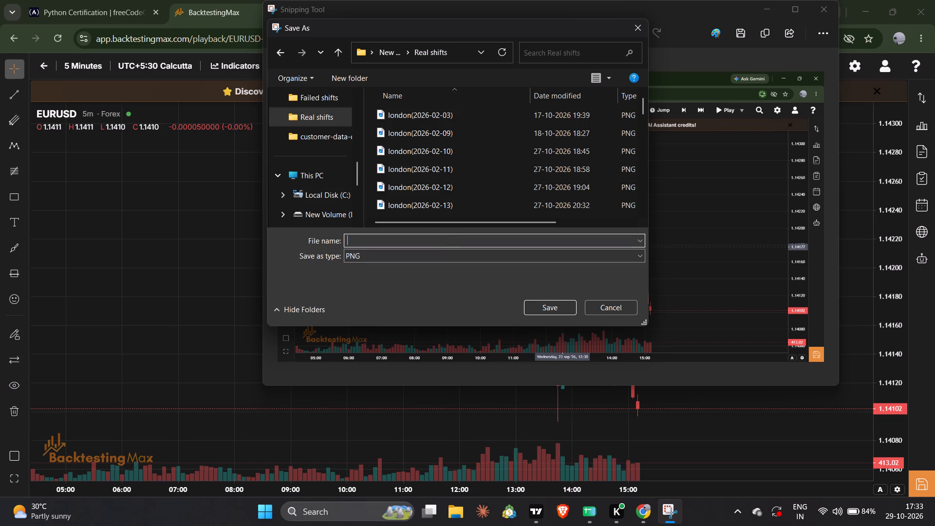
type("lond")
type("on")
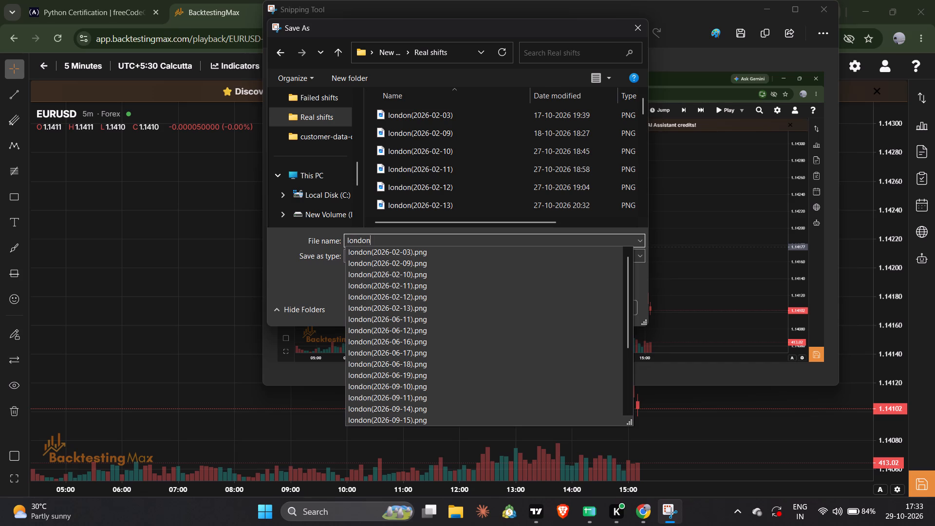
key("shift+parenleft")
key("2")
key("0")
key("2")
key("6")
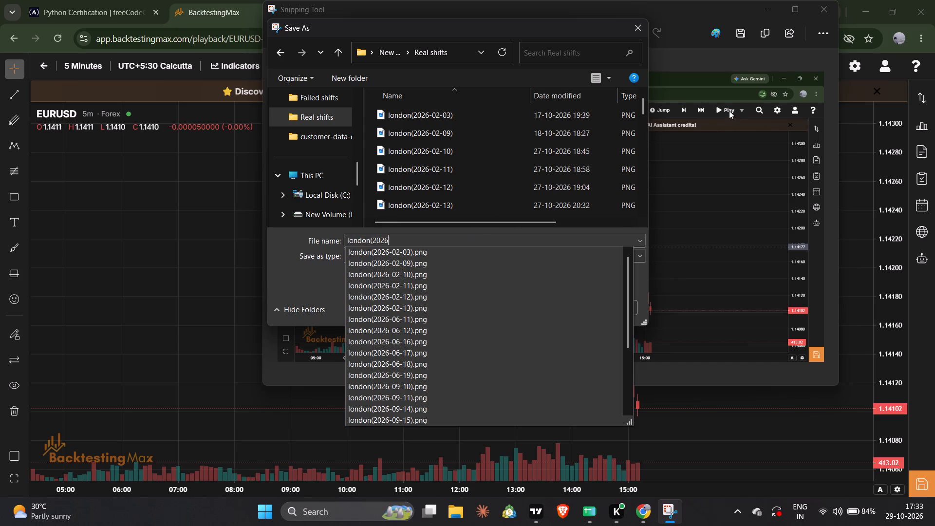
triple_click(729, 111)
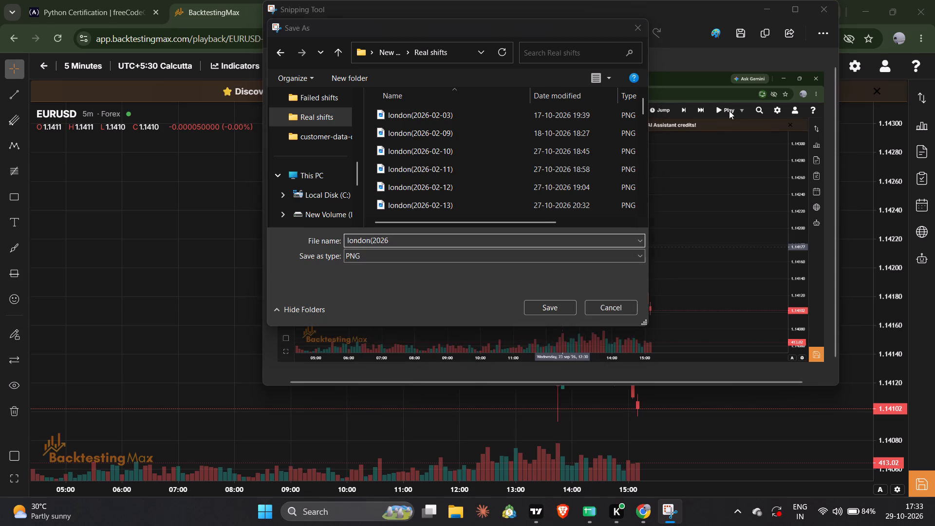
triple_click(729, 111)
double_click(729, 111)
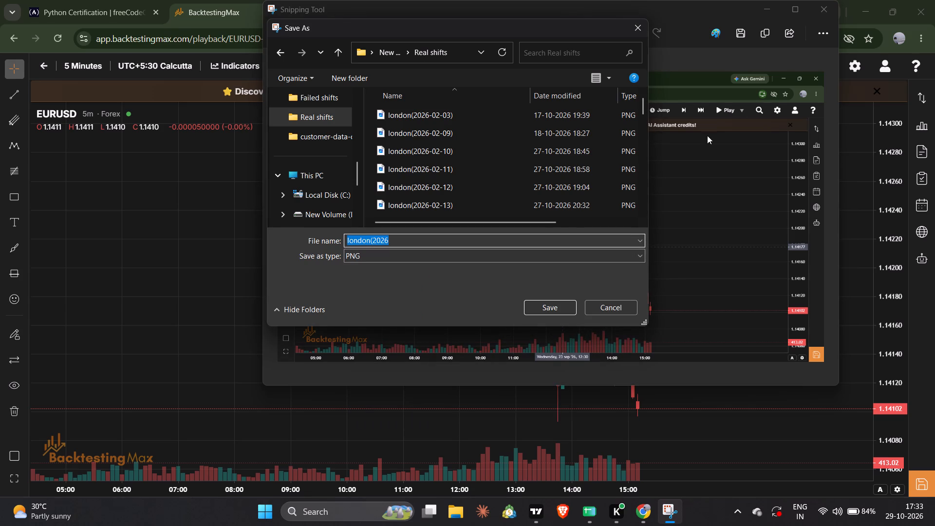
left_click(500, 237)
type("-09-")
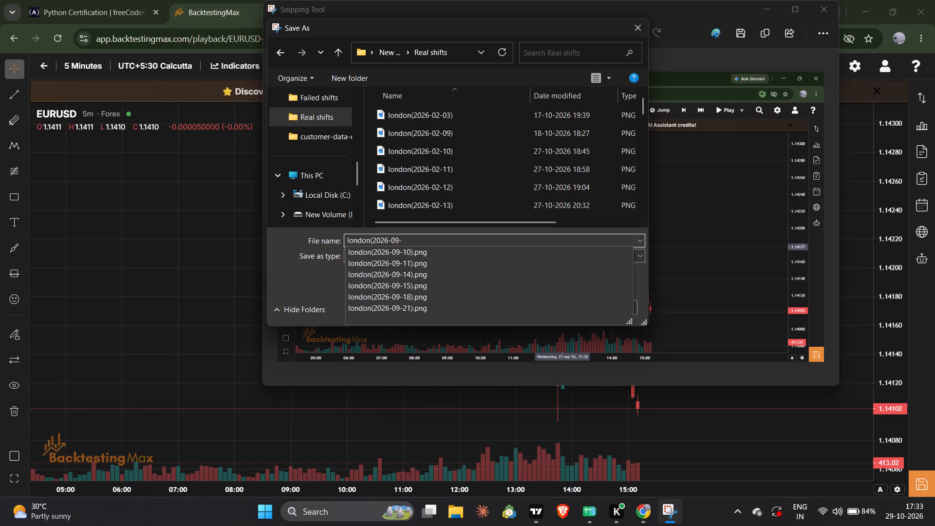
type("23")
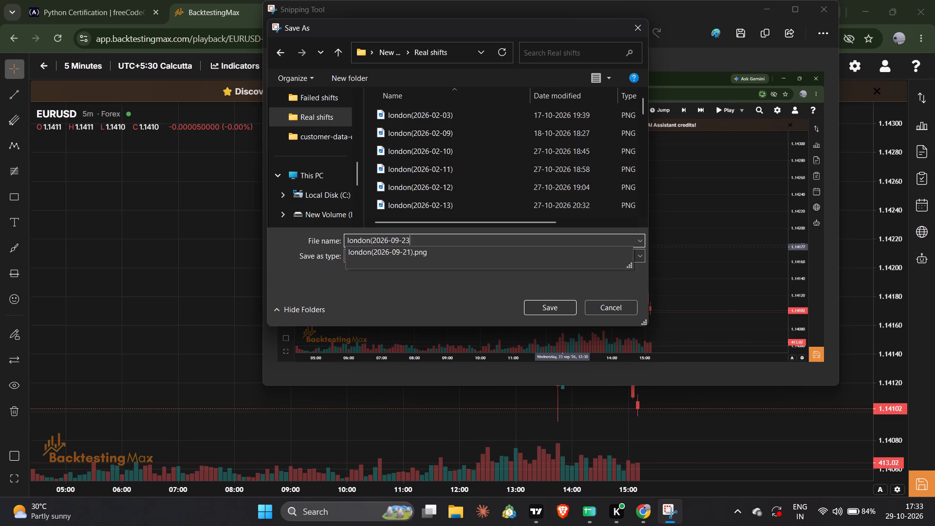
key("shift+parenright")
key("Return")
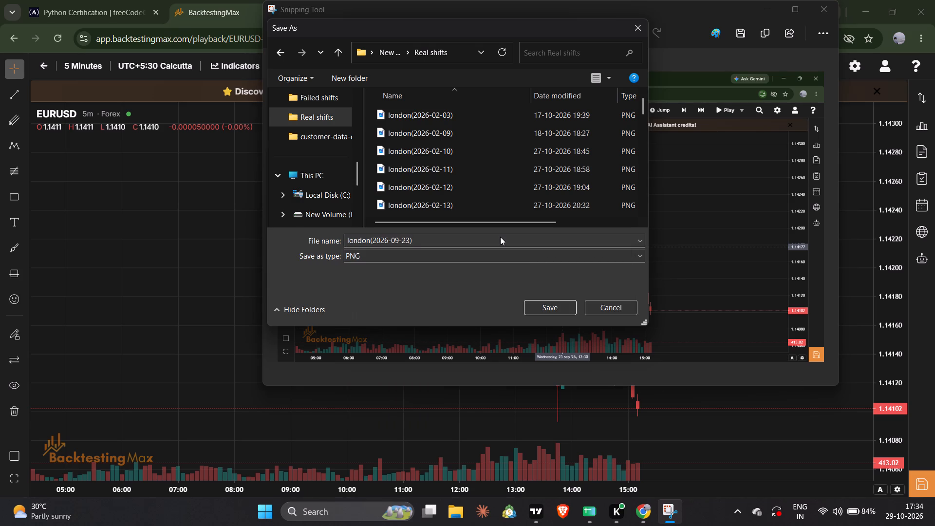
key("alt+F4")
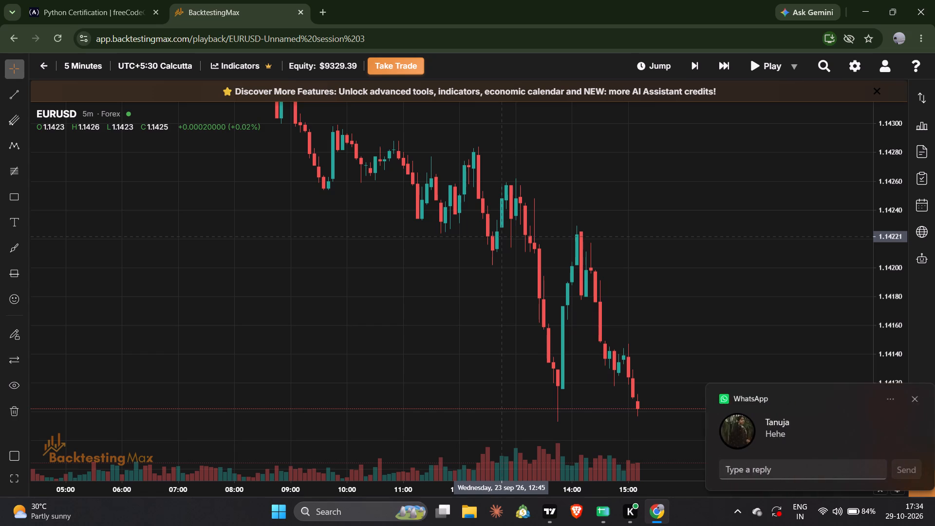
left_click(764, 470)
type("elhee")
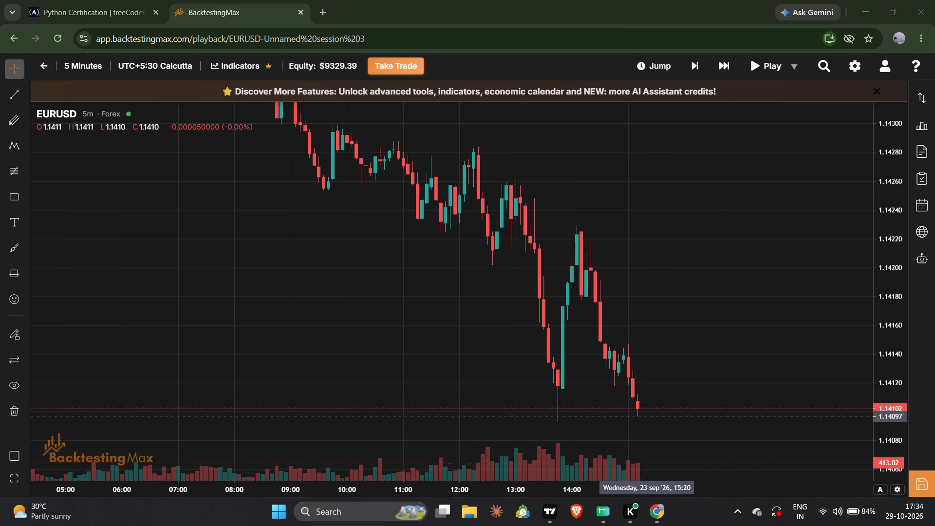
Return to the EUR/USD chart in Chrome to continue the replay from 15:10 on 23 September 2026.
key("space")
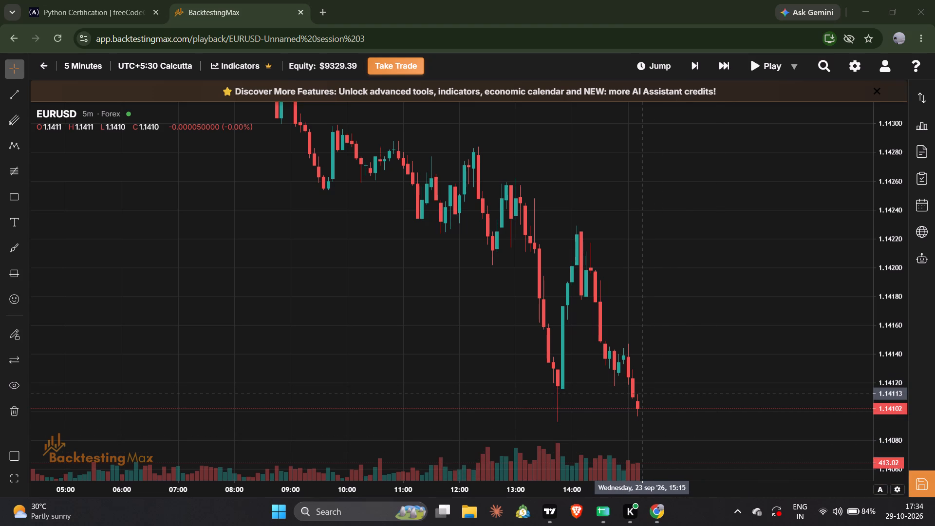
left_click(638, 399)
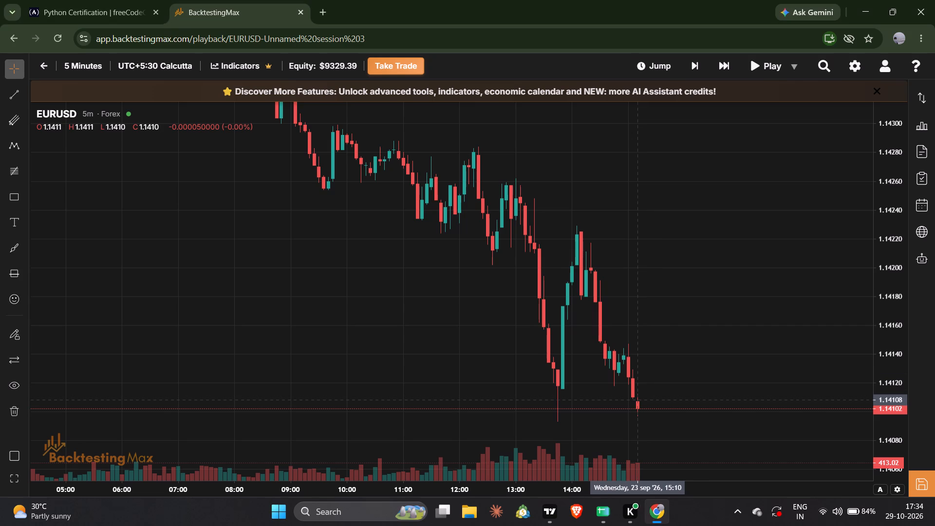
Run the EUR/USD replay onward from 15:10 and pause it at about 15:55 on 23 September 2026.
key("space")
key("space")
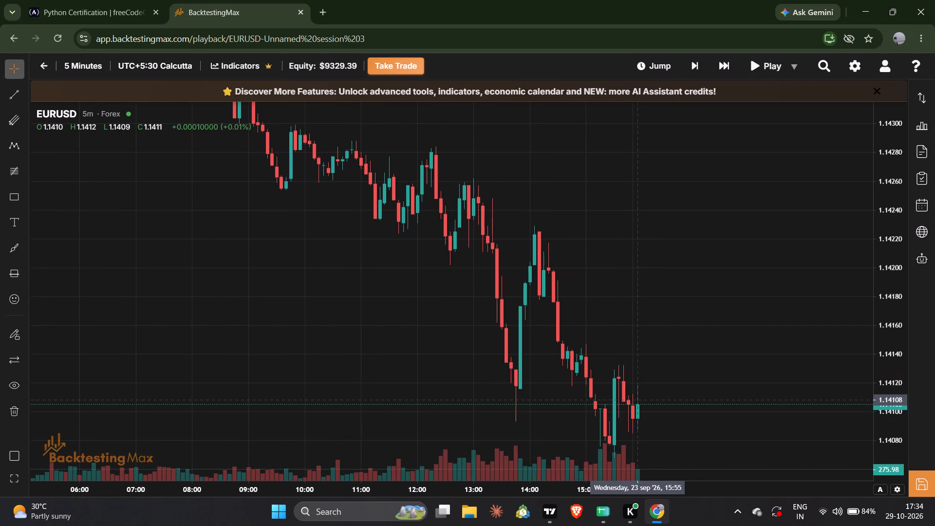
left_click_drag(683, 416, 663, 345)
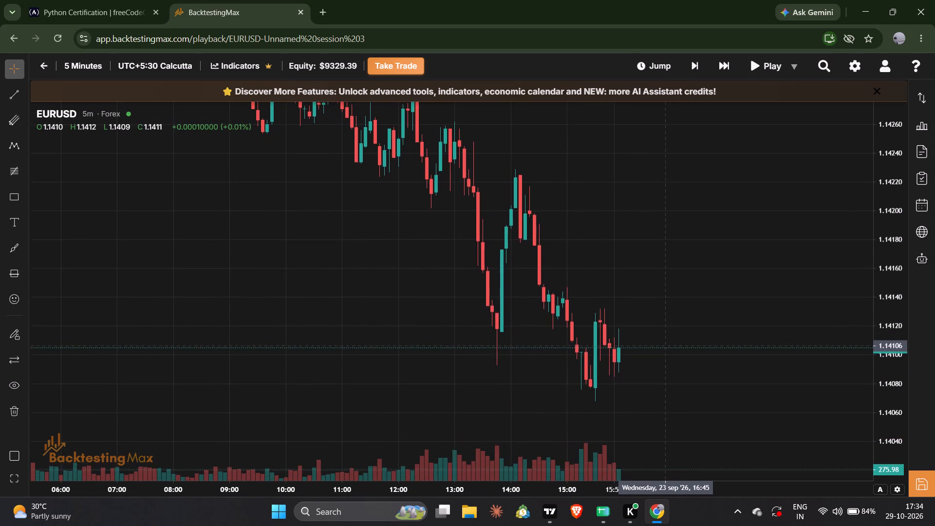
left_click_drag(663, 345, 646, 350)
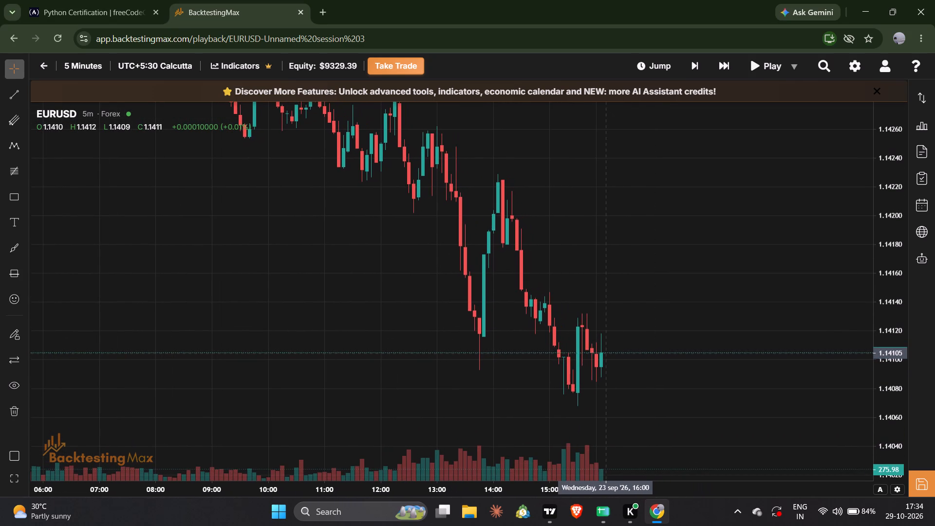
Run the EUR/USD replay onward in short bursts and pause it at about 18:10 on 23 September 2026.
key("space")
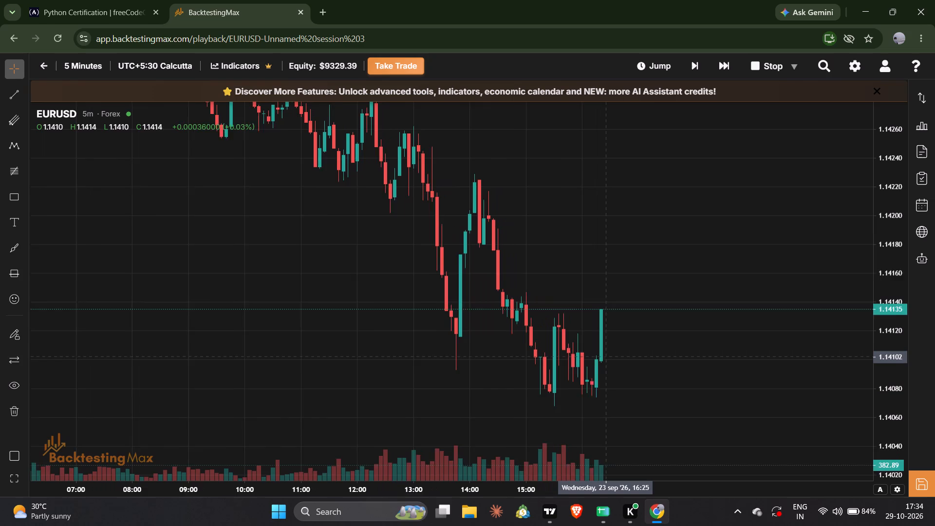
key("space")
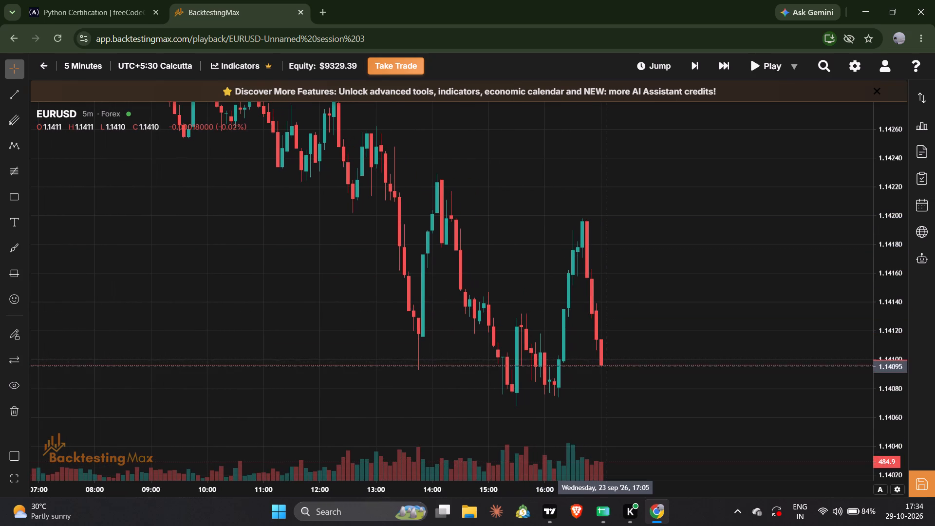
key("space")
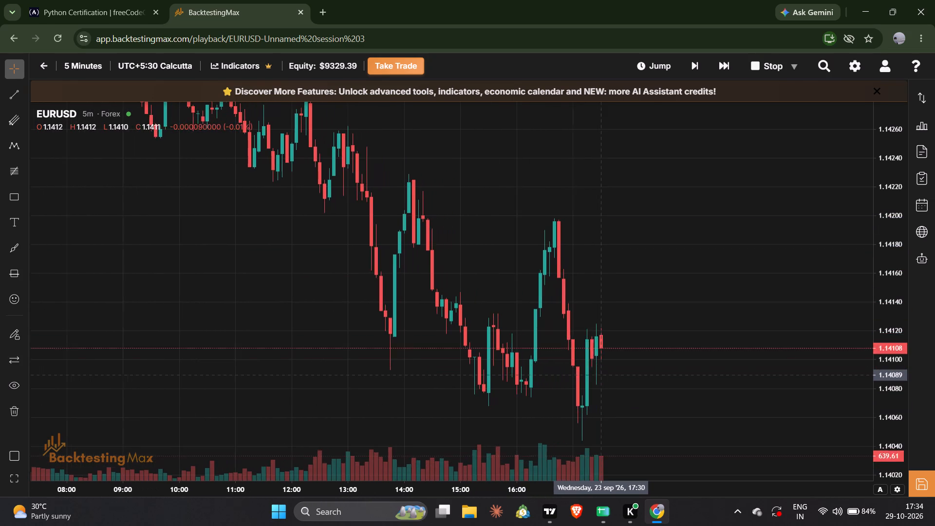
key("space")
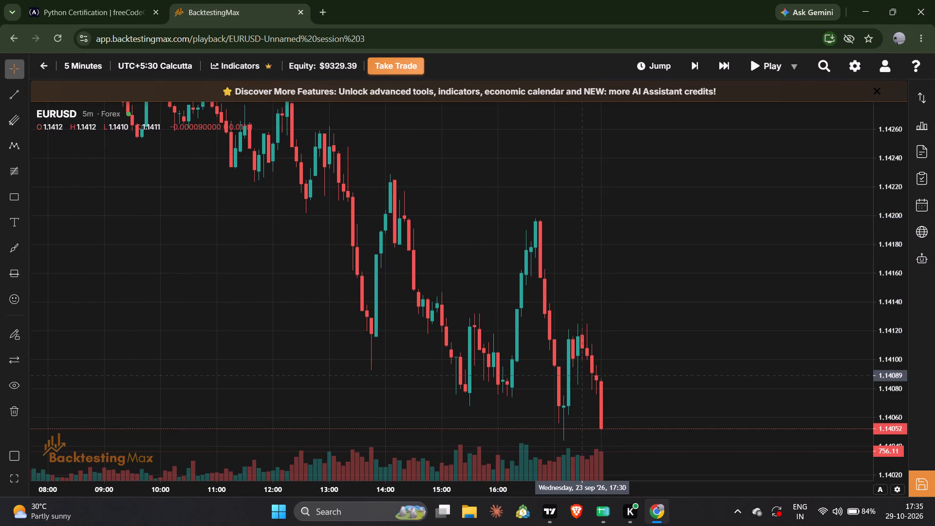
left_click_drag(581, 376, 565, 294)
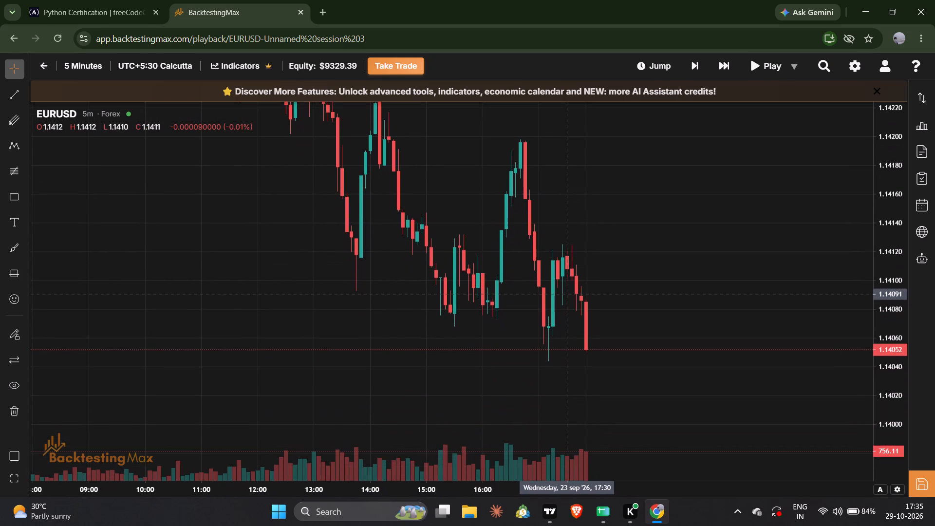
key("space")
key("space")
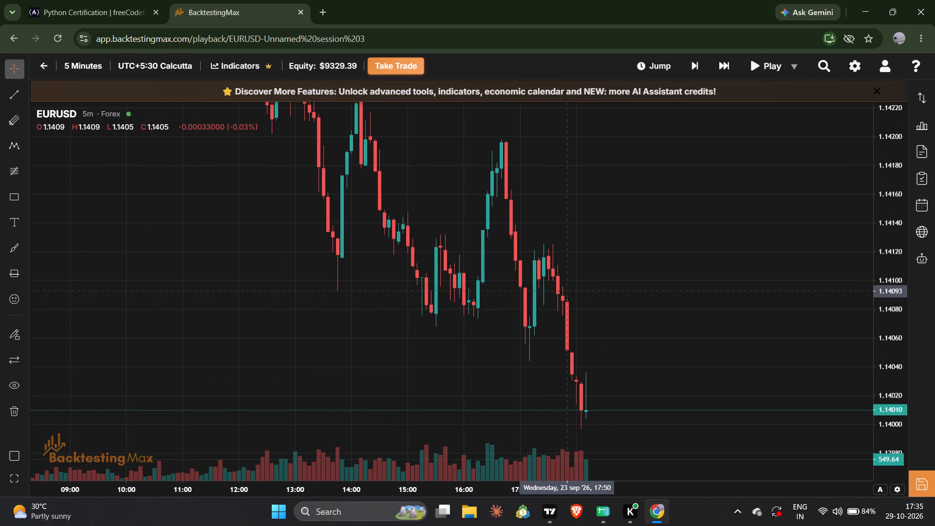
Place a short limit order on EUR/USD with entry at about 1.14085 and stop loss at about 1.14131.
left_click(407, 64)
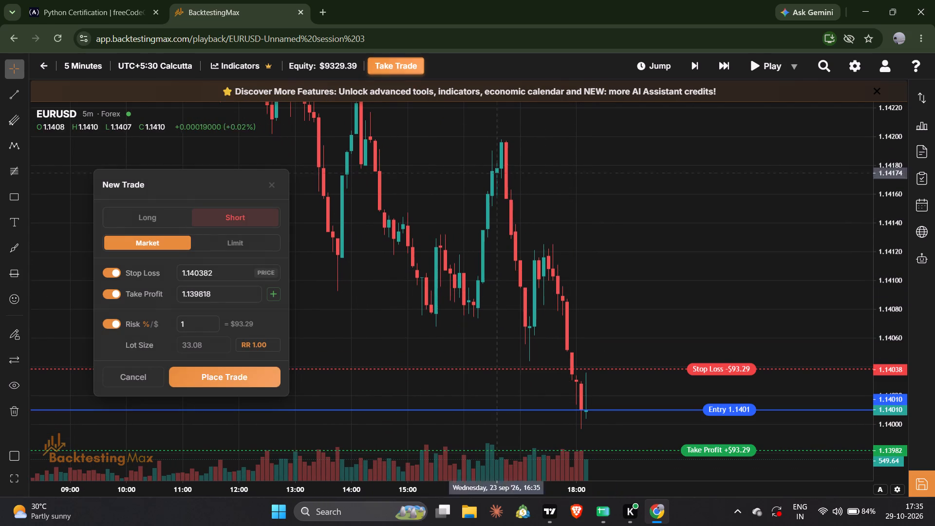
left_click(241, 242)
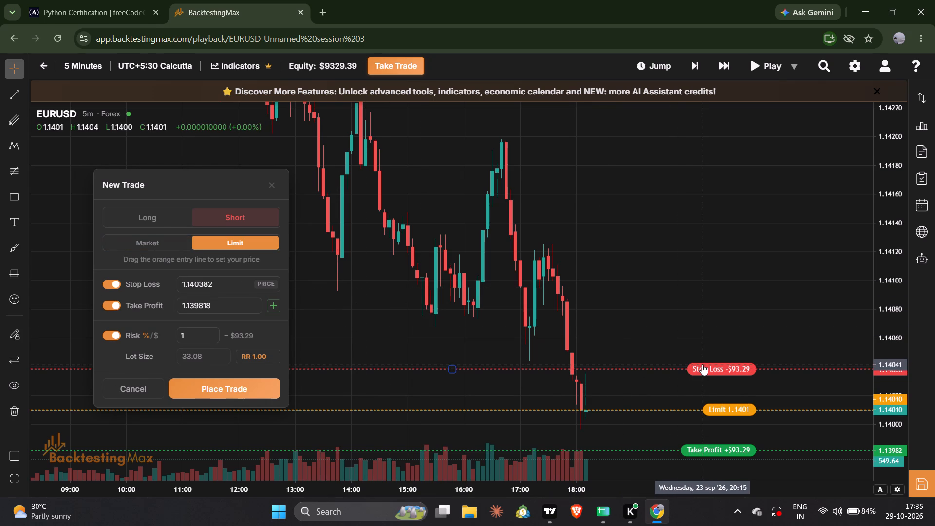
left_click_drag(702, 367, 642, 168)
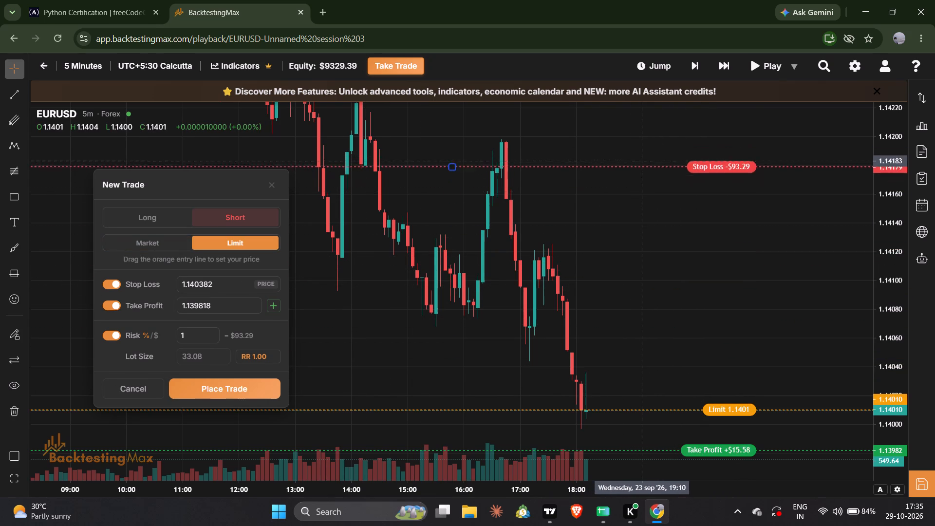
left_click_drag(642, 168, 641, 230)
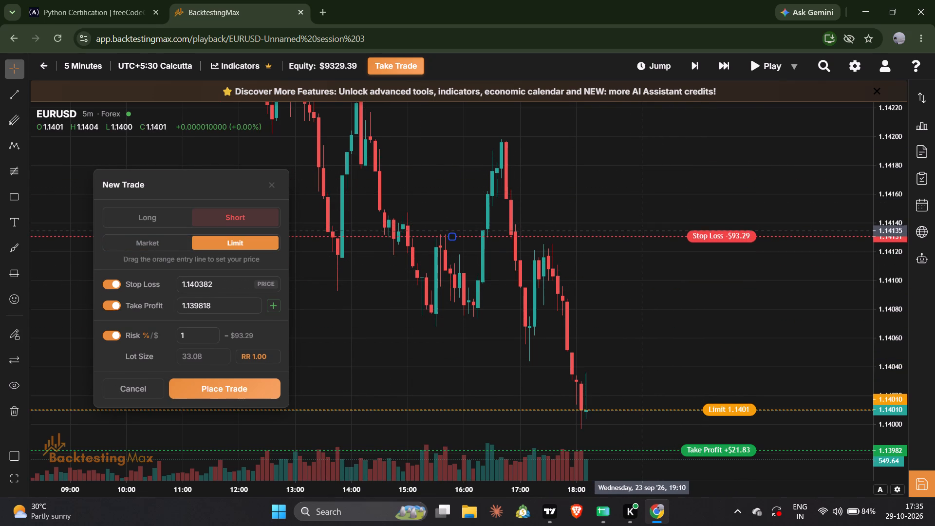
left_click_drag(726, 415, 690, 304)
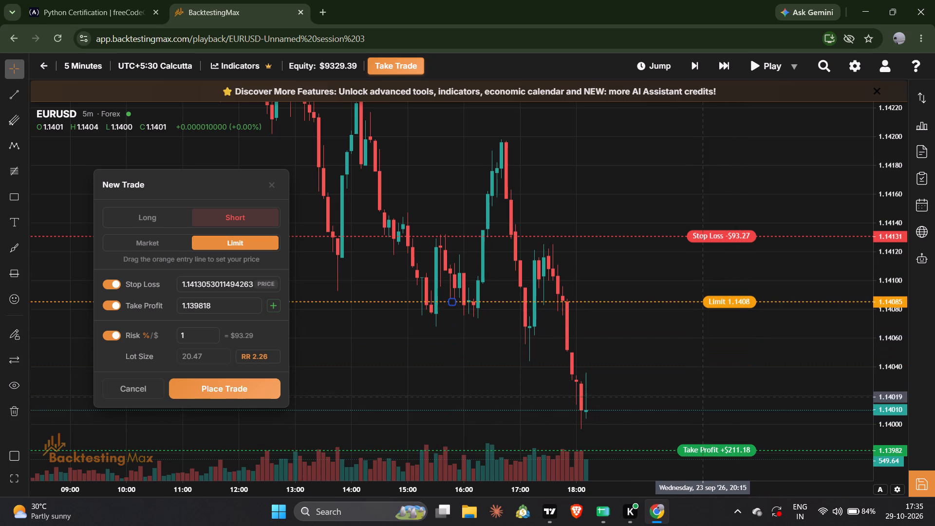
left_click(249, 388)
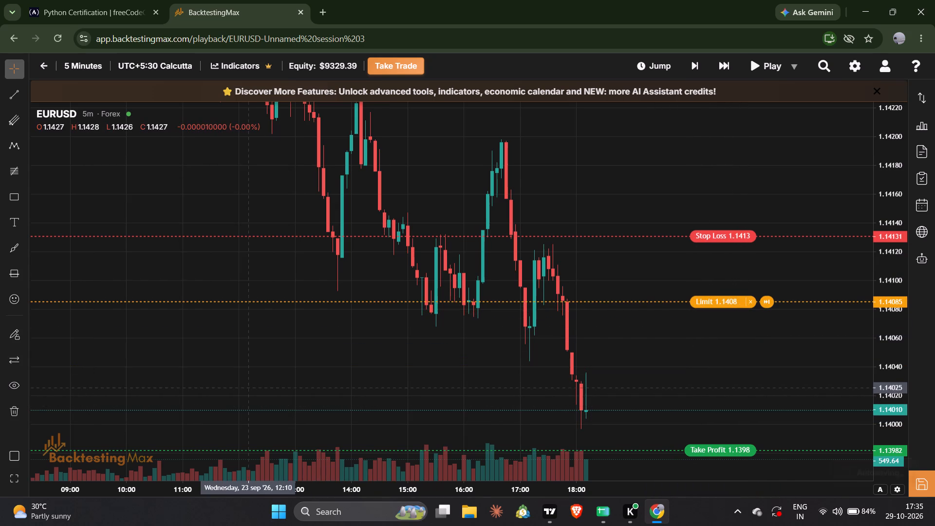
Advance the replay candle by candle from 18:10 to about 18:55 to play out the short limit order.
key("Right")
key("Right")
key("Right")
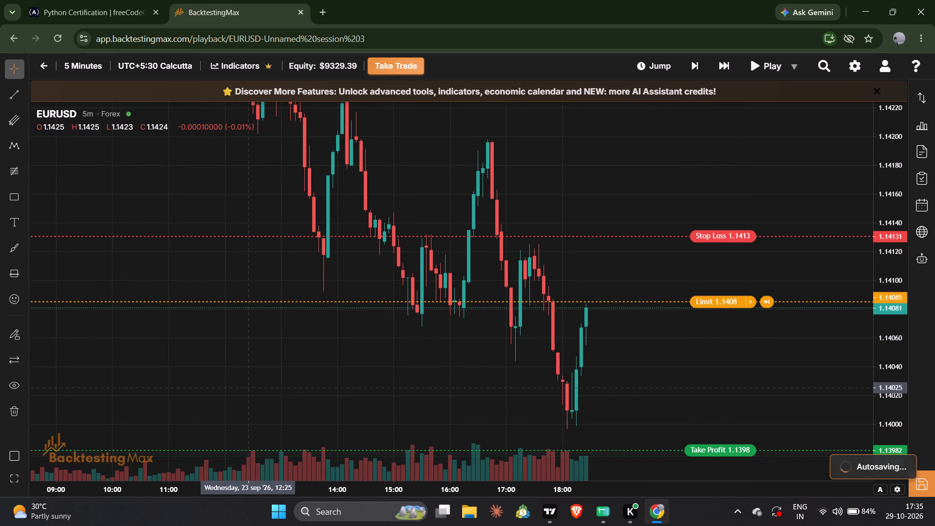
key("Right")
key("Right")
key("Right")
key("Right")
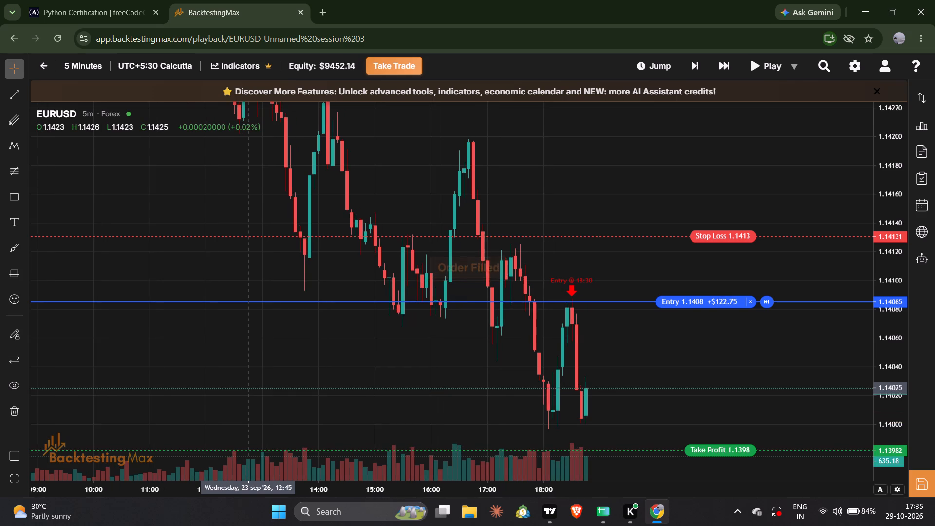
key("Right")
key("Right")
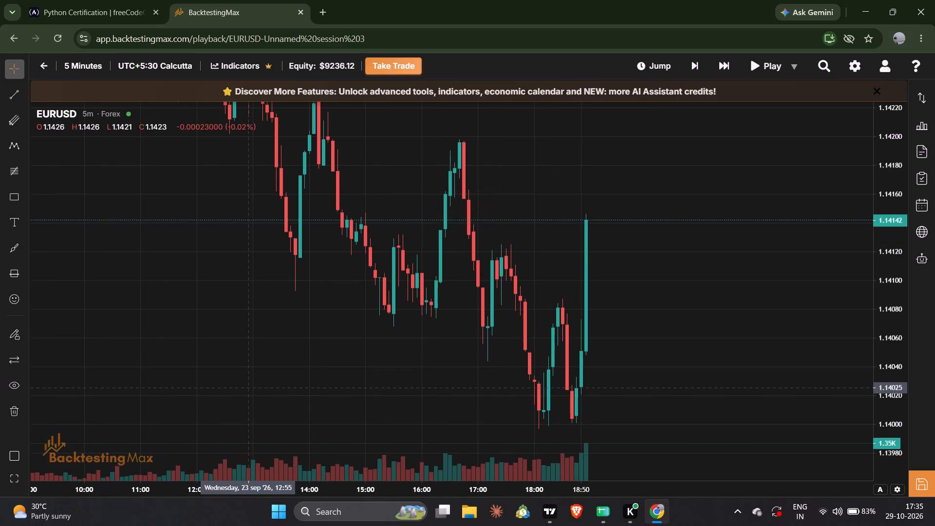
Run the EUR/USD replay onward from 18:55 and pause it at about 19:20.
key("space")
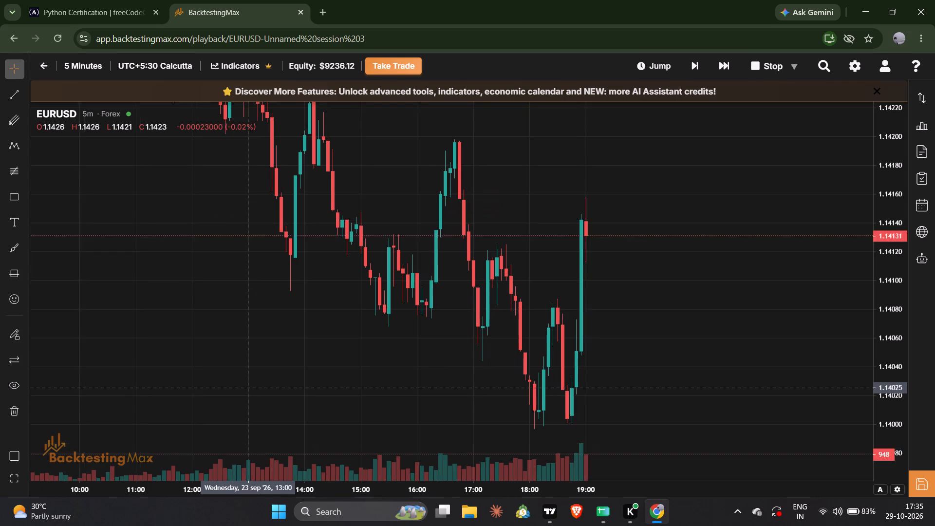
key("space")
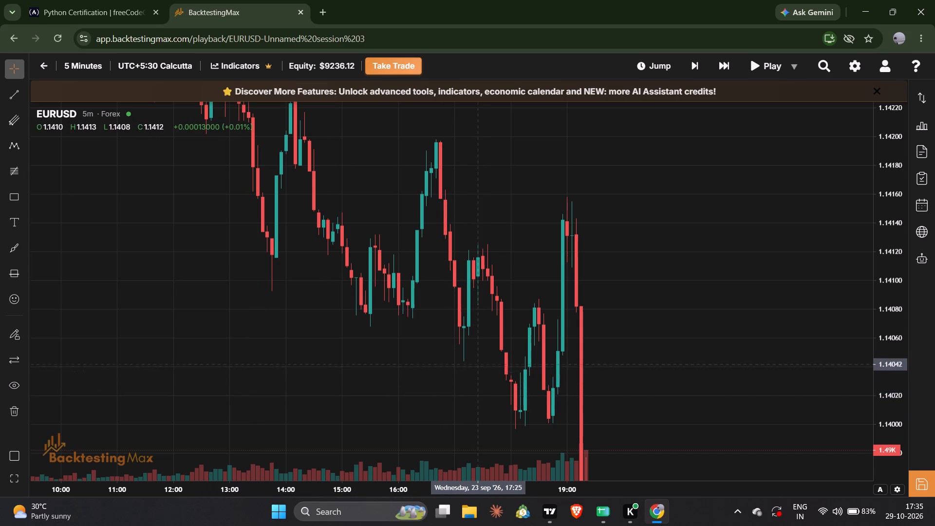
Take a full-screen capture of the EUR/USD chart from about 08:00 to 19:20 and open it in Snipping Tool.
left_click_drag(481, 361, 512, 288)
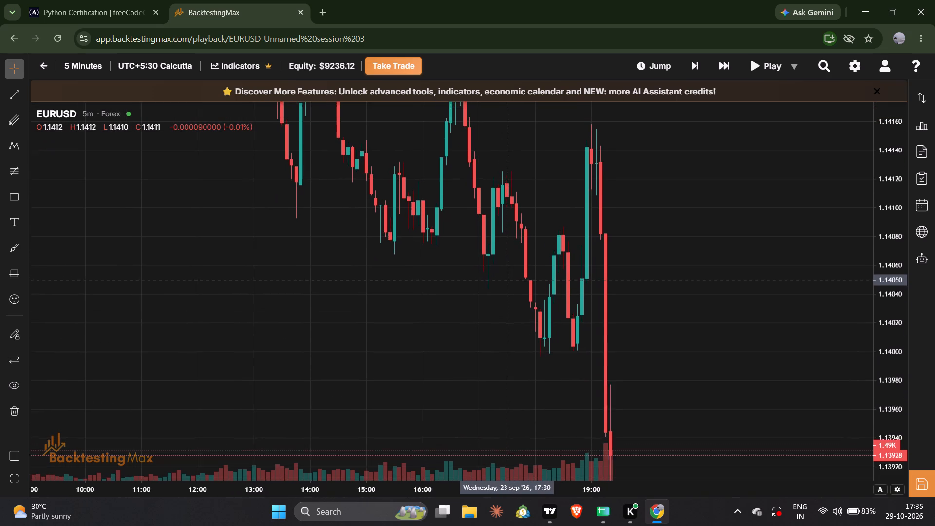
left_click_drag(512, 288, 512, 290)
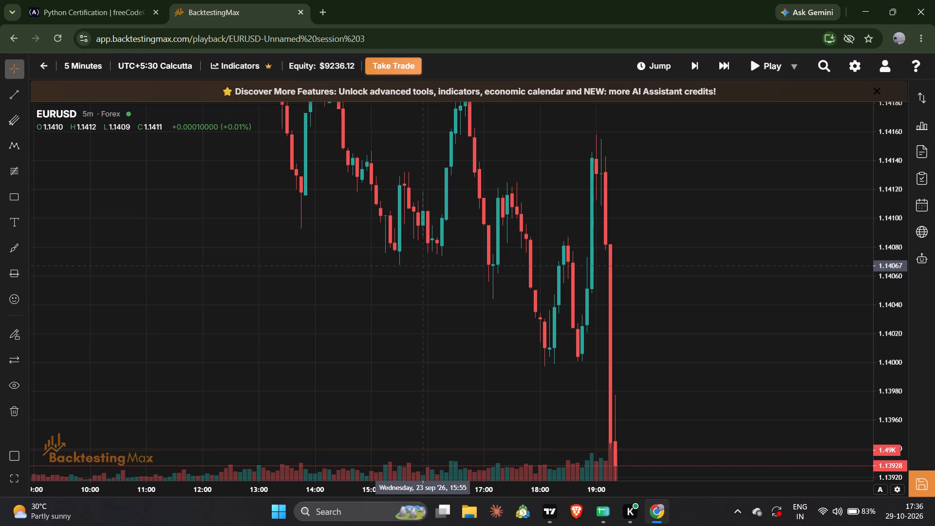
left_click_drag(536, 141, 401, 86)
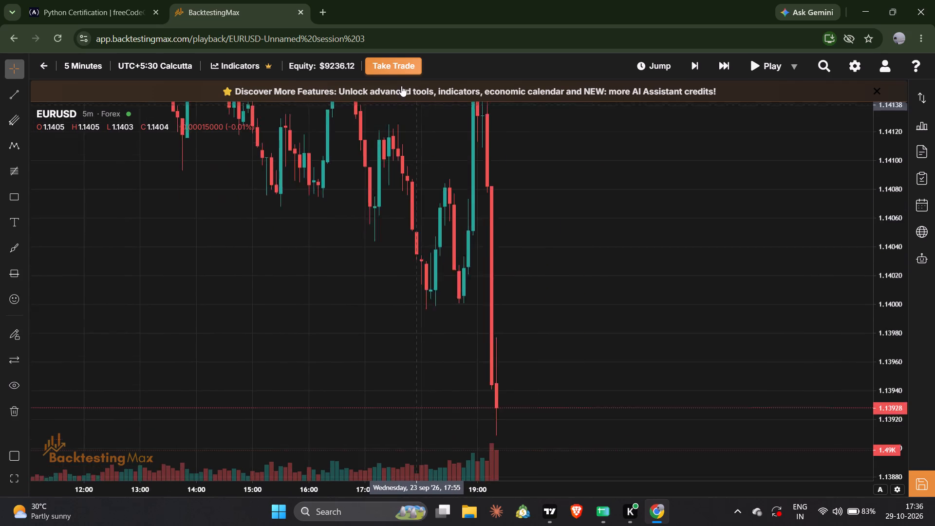
left_click_drag(401, 86, 497, 232)
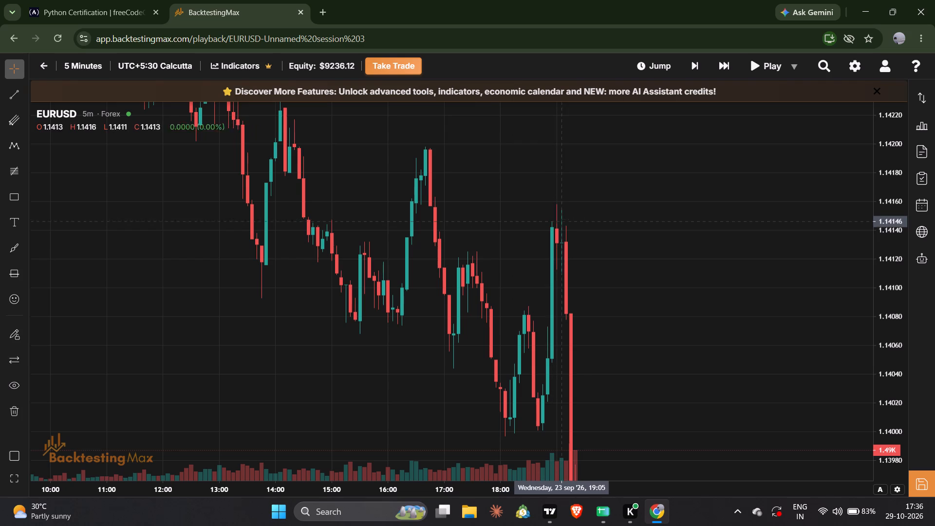
left_click_drag(608, 335, 715, 249)
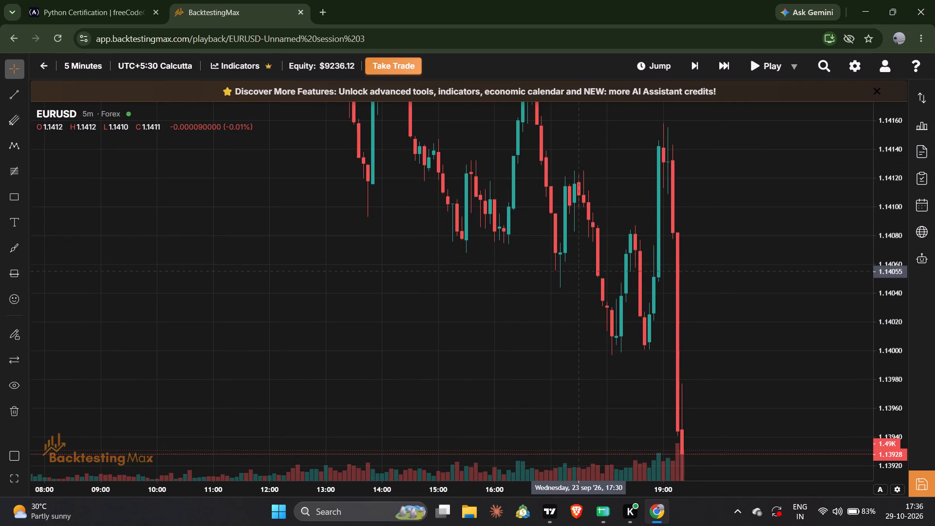
left_click_drag(580, 271, 580, 356)
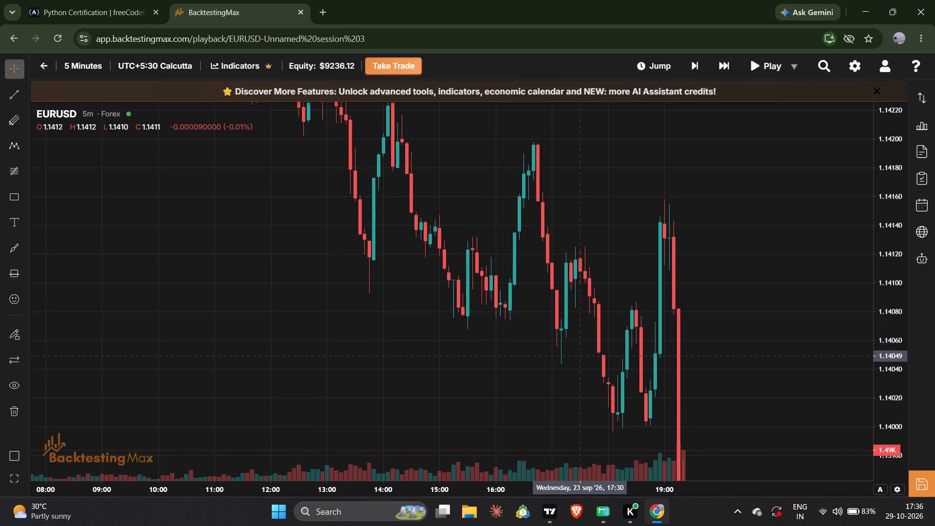
key("shift+super+s")
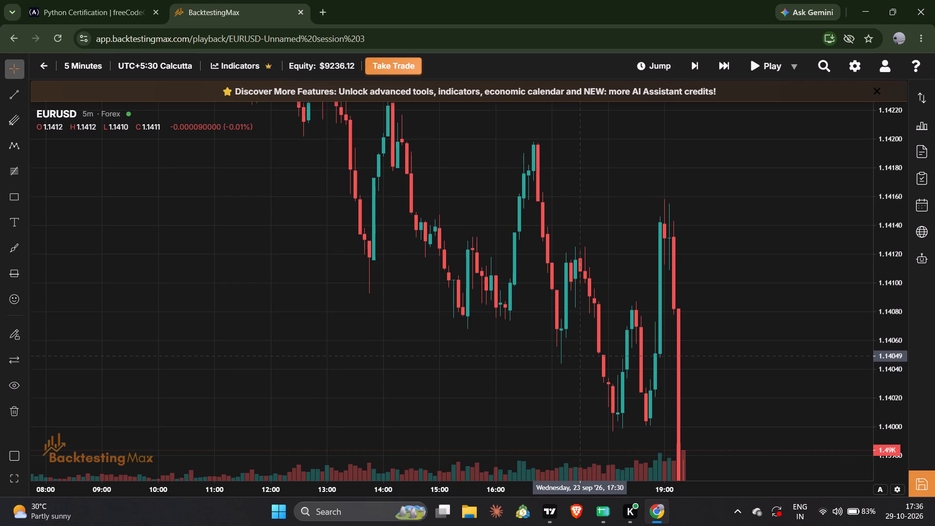
left_click(580, 356)
left_click(580, 356)
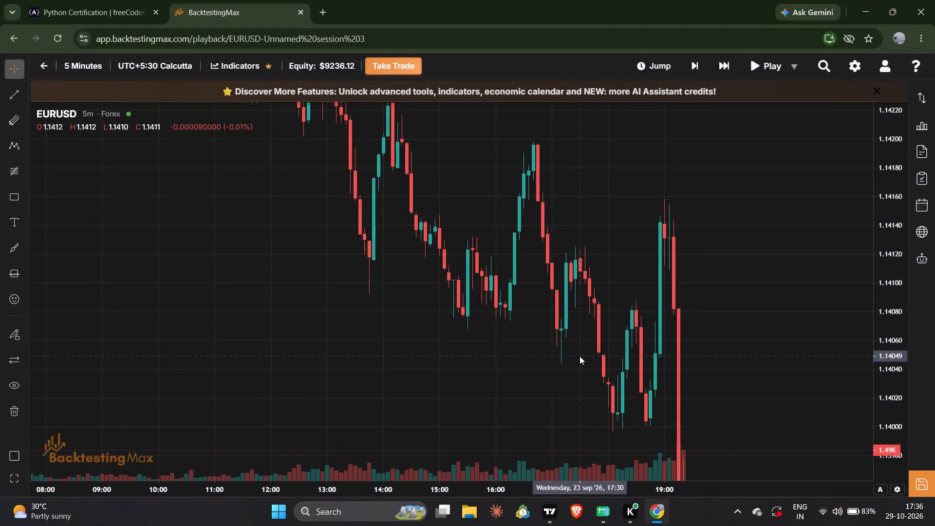
left_click(762, 399)
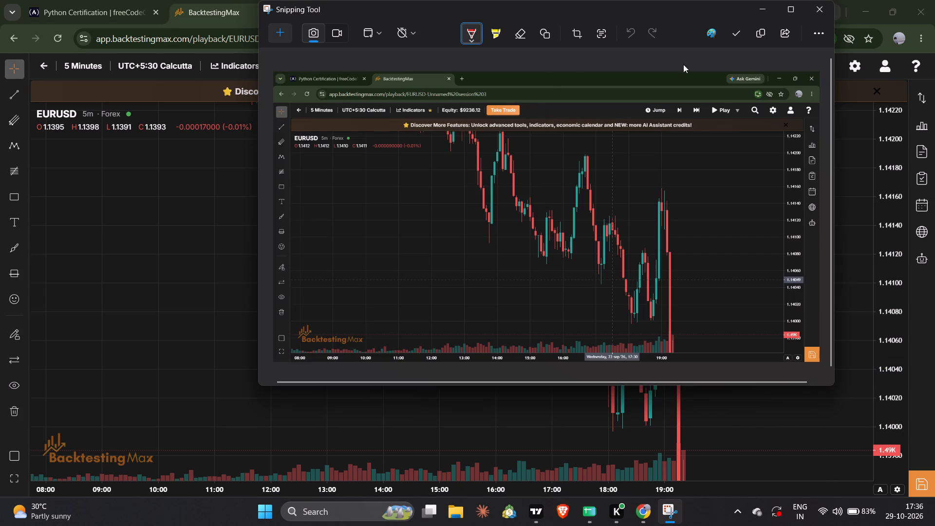
Save the capture as a PNG named newyork(2026-09-23) in the Real shifts folder and close Snipping Tool.
left_click(734, 30)
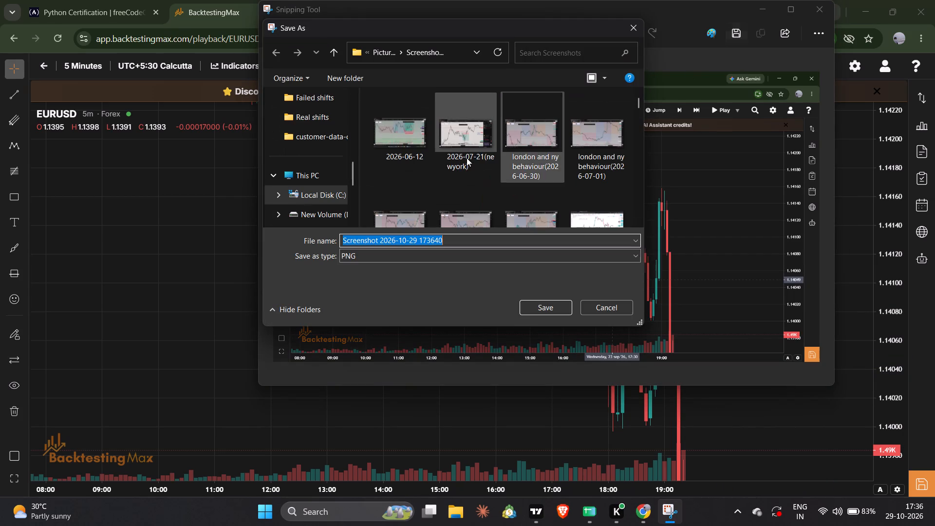
left_click(288, 121)
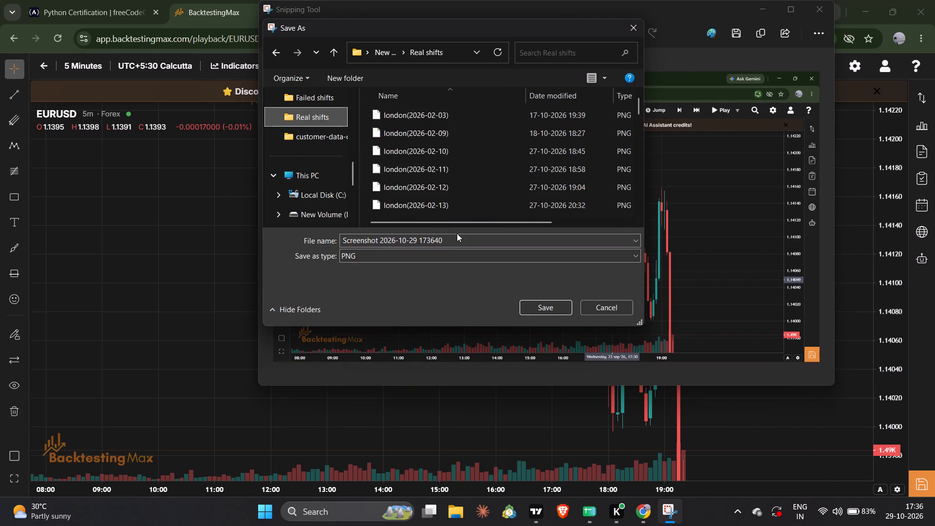
left_click(467, 238)
key("BackSpace")
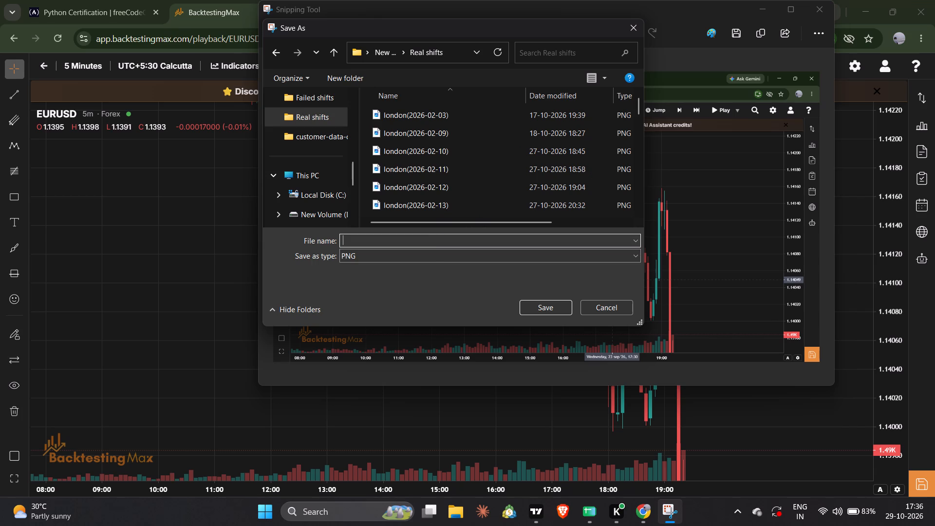
type("new")
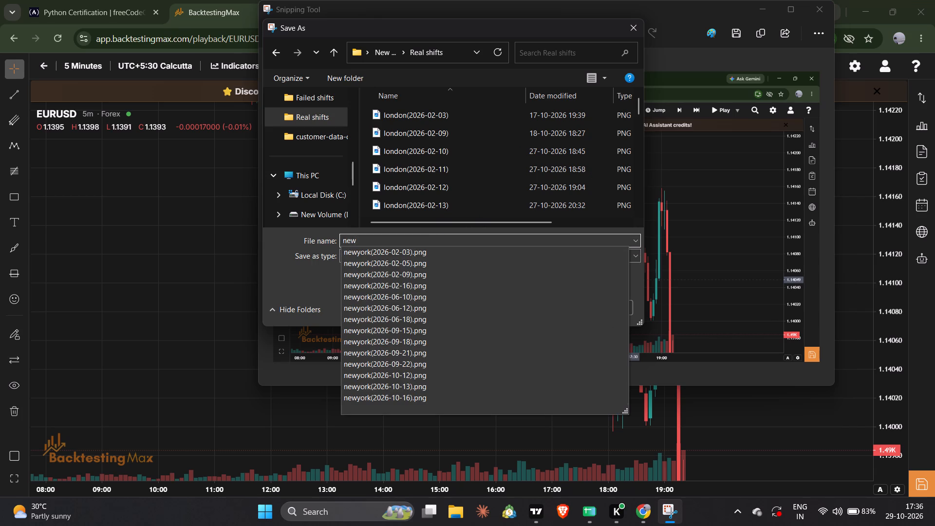
key("r")
key("BackSpace")
type("york")
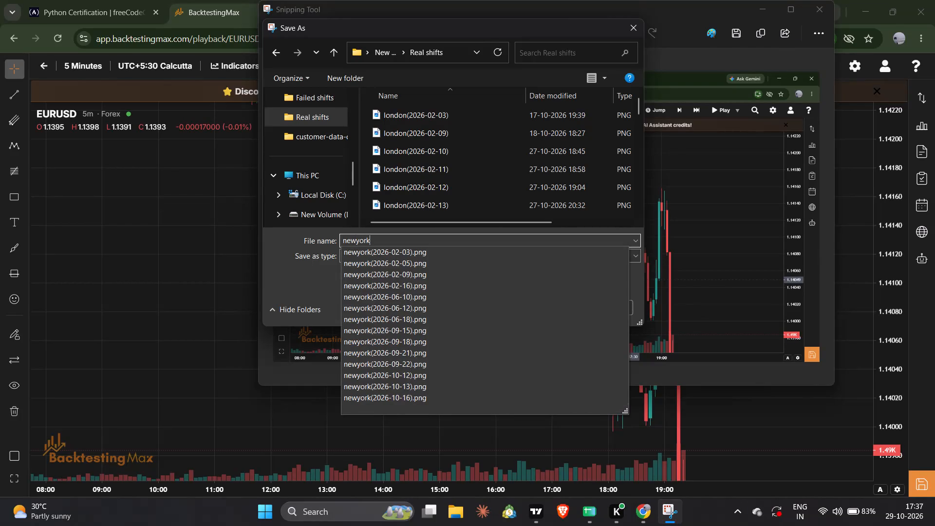
key("shift+parenleft")
key("2")
type("02")
key("6")
type("-09")
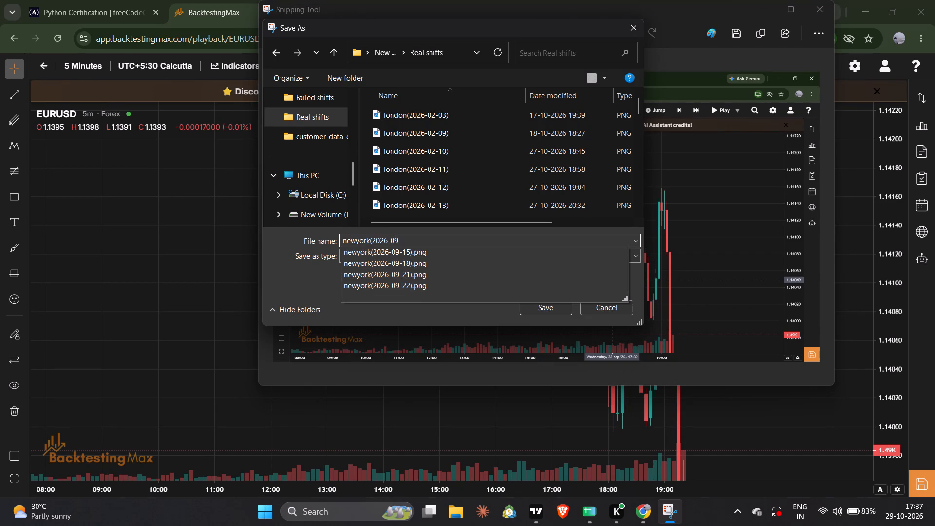
key("minus")
type("23")
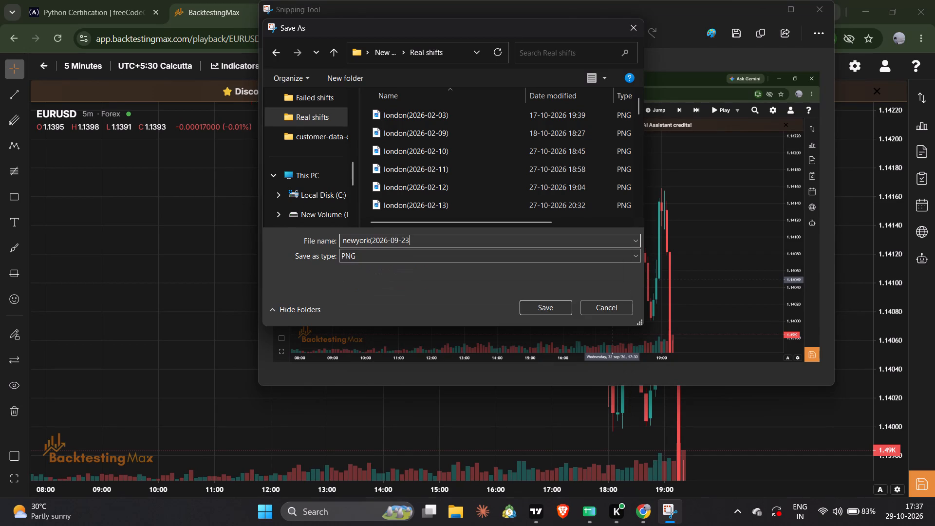
key("shift+underscore")
key("BackSpace")
key("shift+parenright")
key("Return")
key("alt+F4")
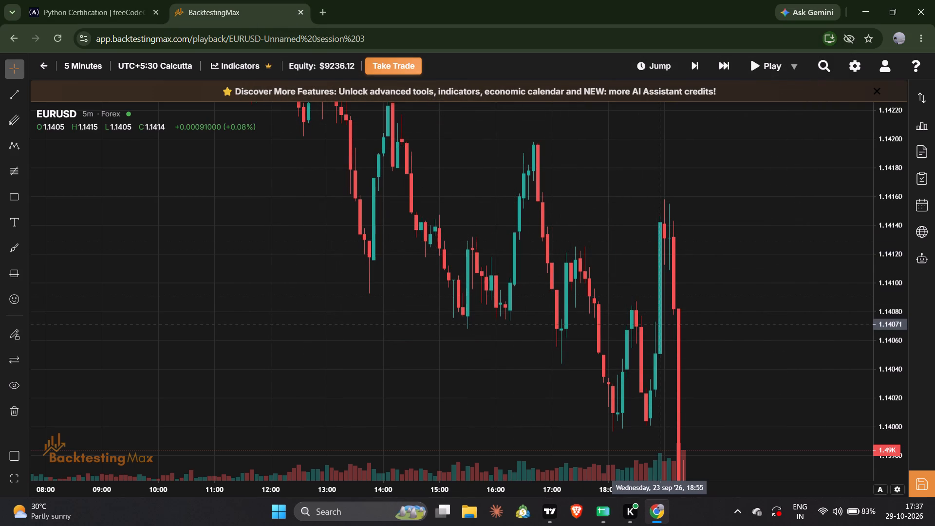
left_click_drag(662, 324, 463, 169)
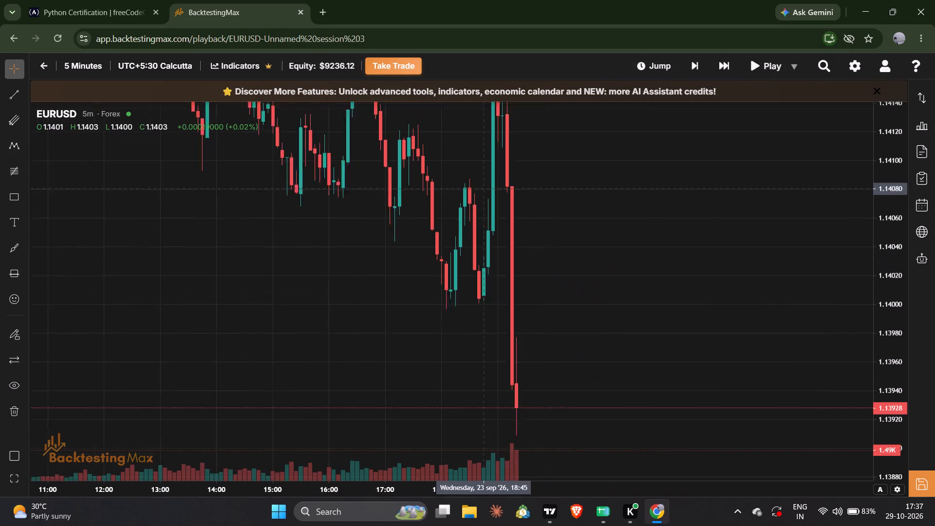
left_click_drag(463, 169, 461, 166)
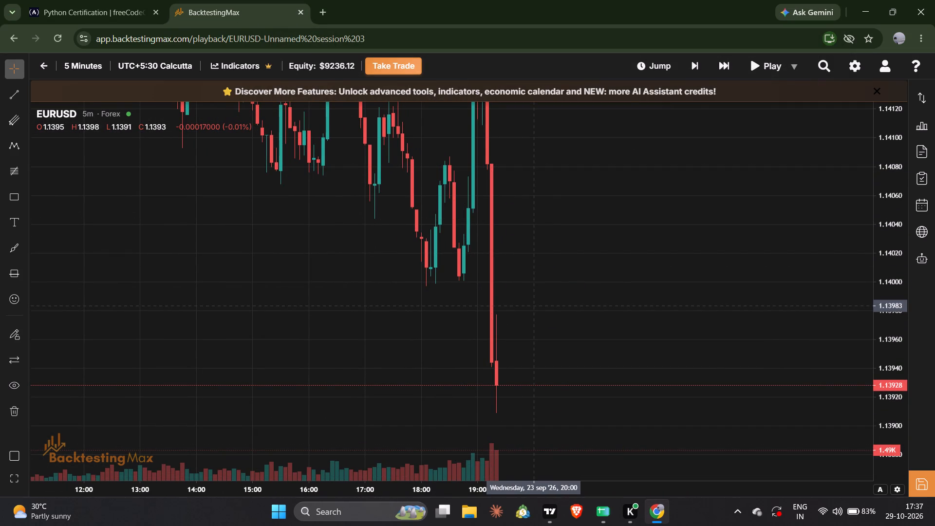
Switch to File Explorer and look through the saved chart captures in the Gallery.
left_click(472, 516)
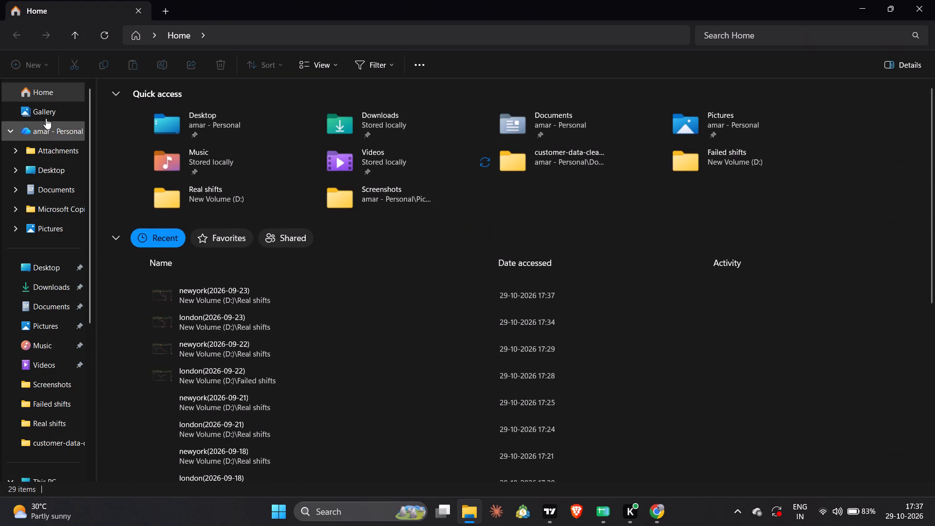
left_click(46, 118)
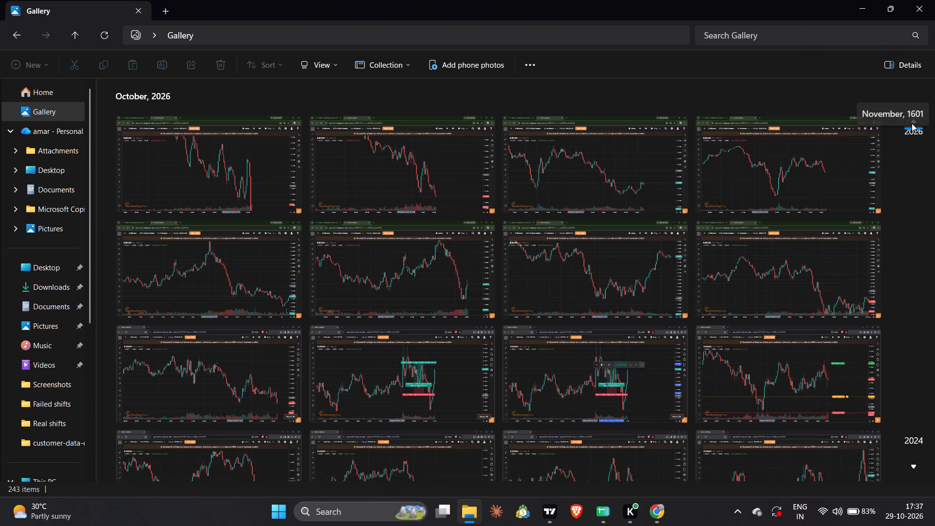
scroll(705, 281, "down", 6)
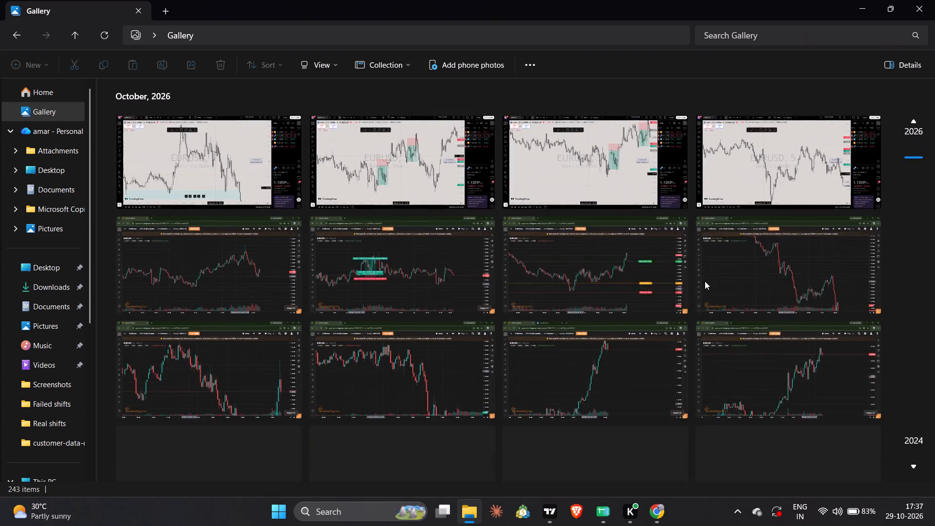
scroll(705, 281, "down", 16)
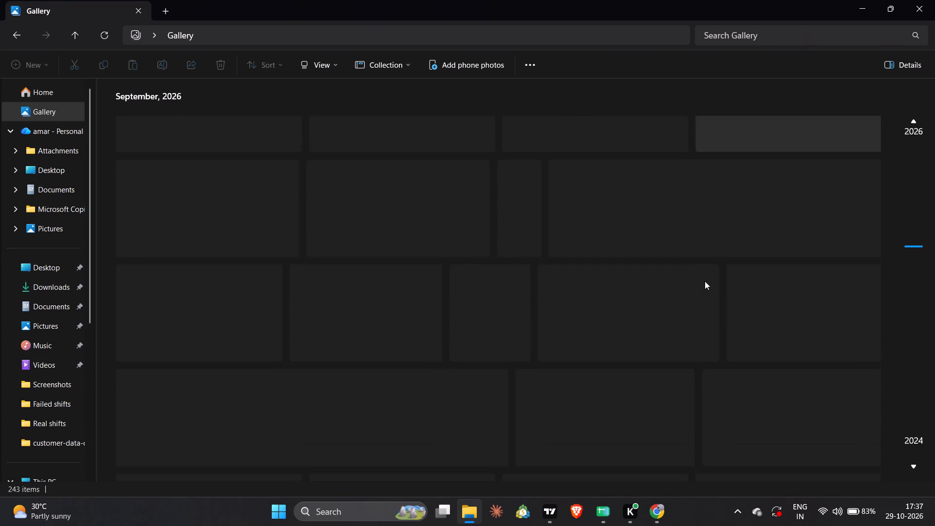
scroll(705, 281, "down", 6)
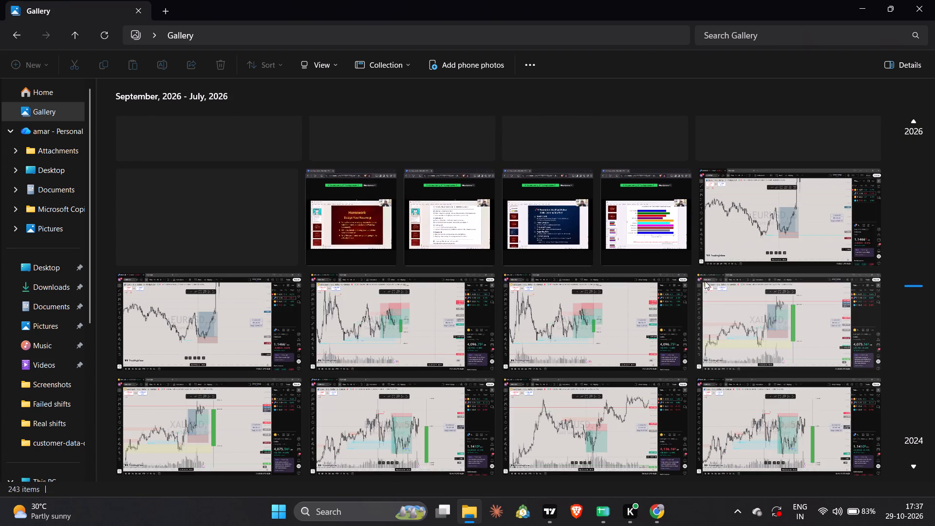
scroll(705, 281, "down", 3)
scroll(705, 281, "up", 8)
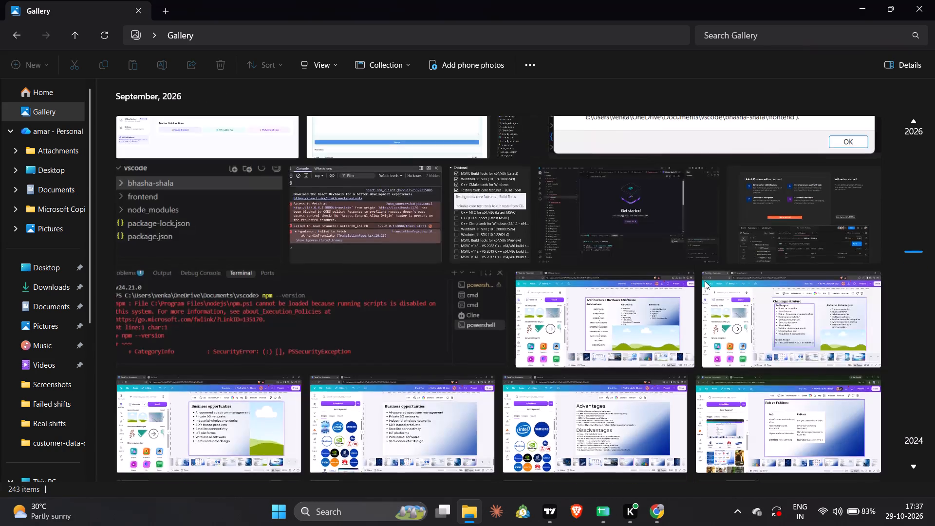
scroll(705, 281, "up", 10)
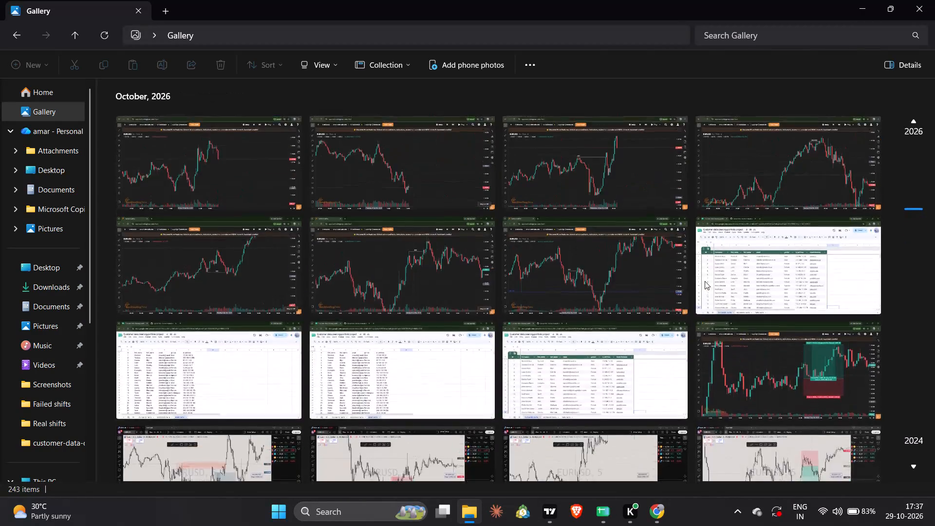
scroll(705, 281, "up", 12)
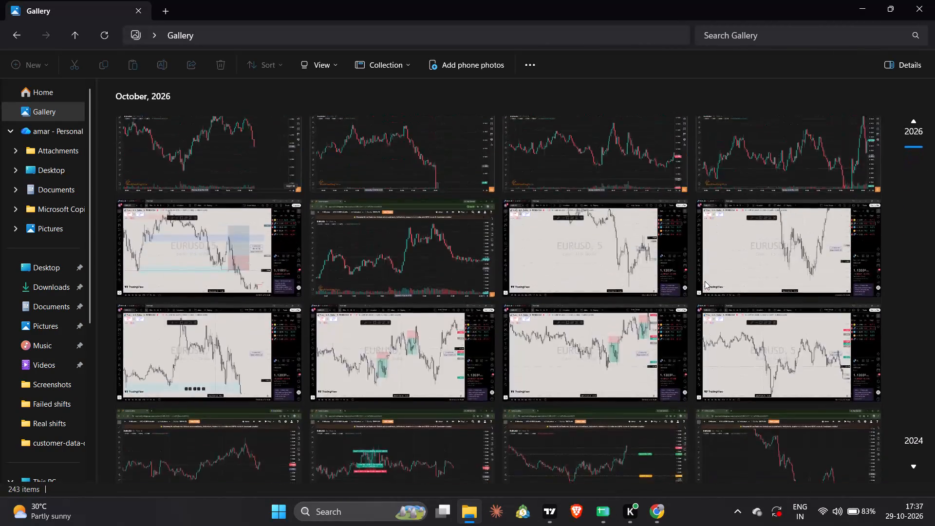
scroll(705, 281, "up", 10)
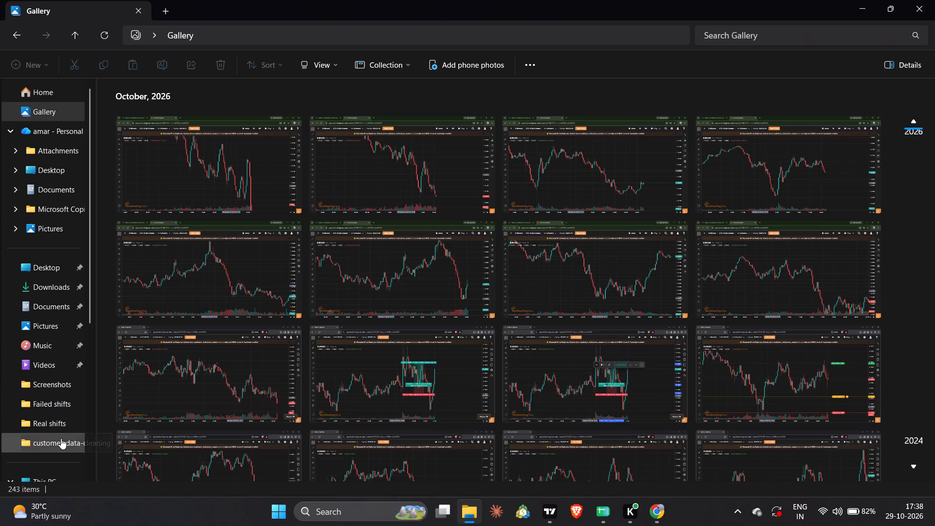
Review the dated London and New York captures stored in the Real shifts and Failed shifts folders.
left_click(57, 419)
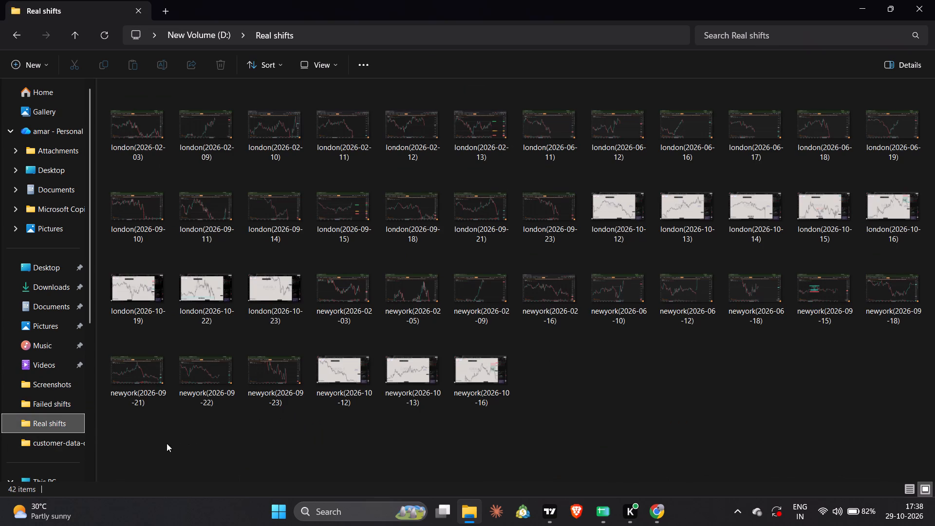
left_click(54, 406)
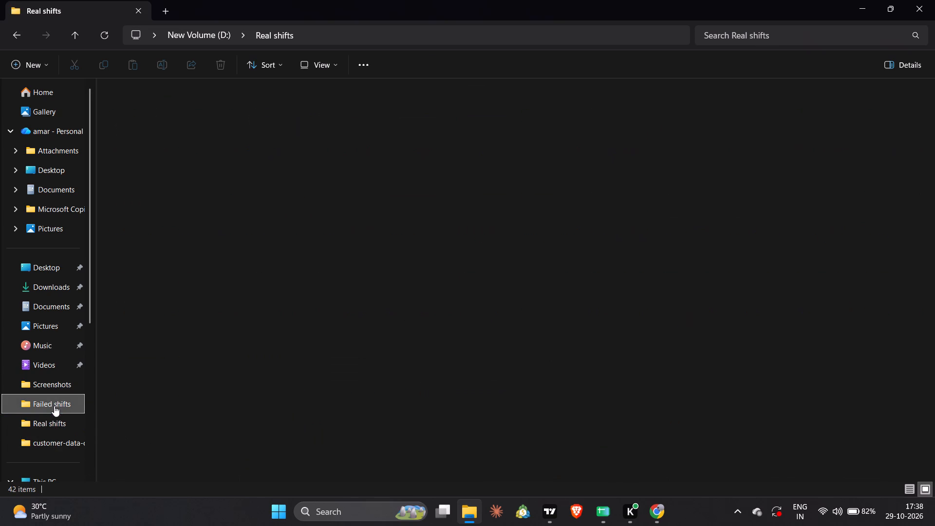
left_click(54, 427)
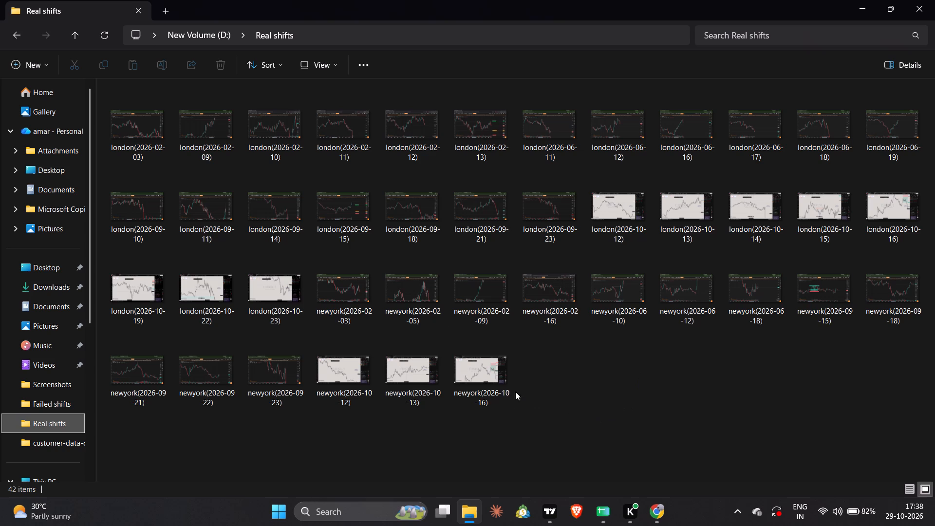
left_click(57, 404)
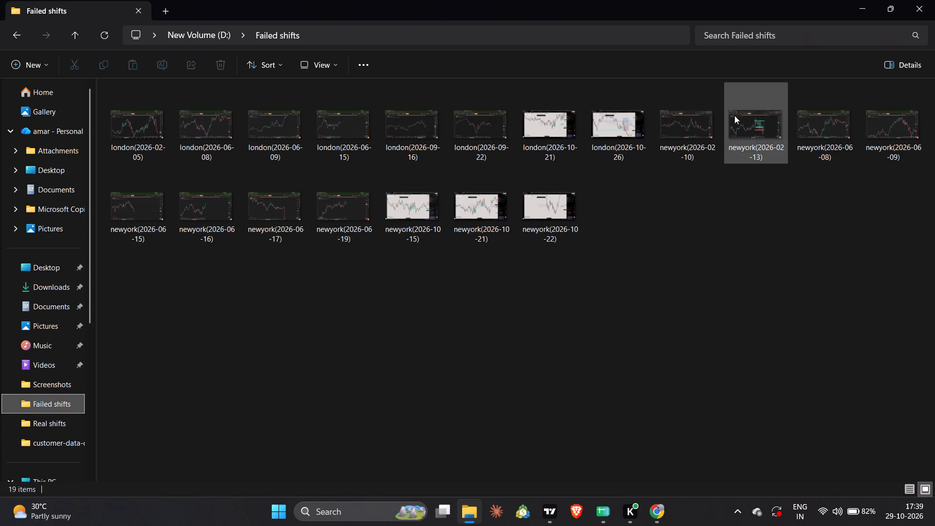
triple_click(749, 318)
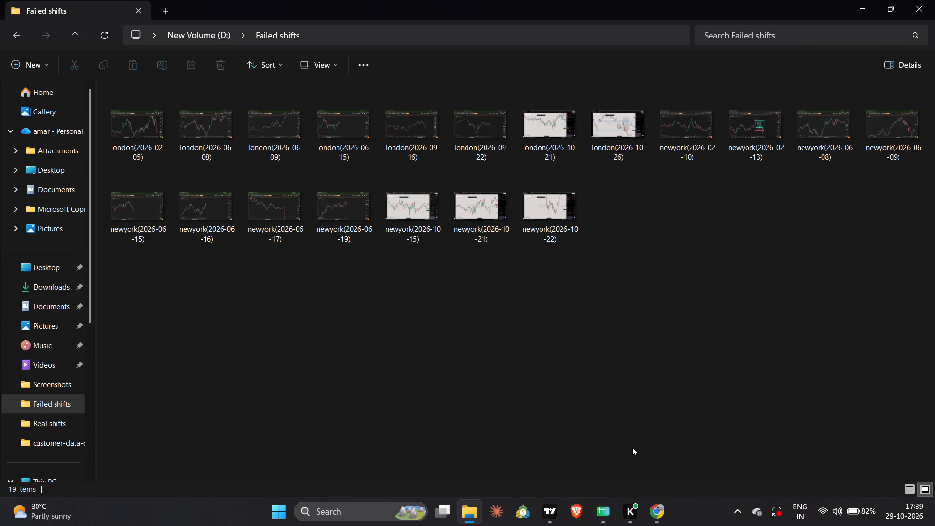
Return to the BacktestingMax chart in Chrome and examine the EUR/USD price action up to about 19:20 on 23 September 2026.
left_click(664, 520)
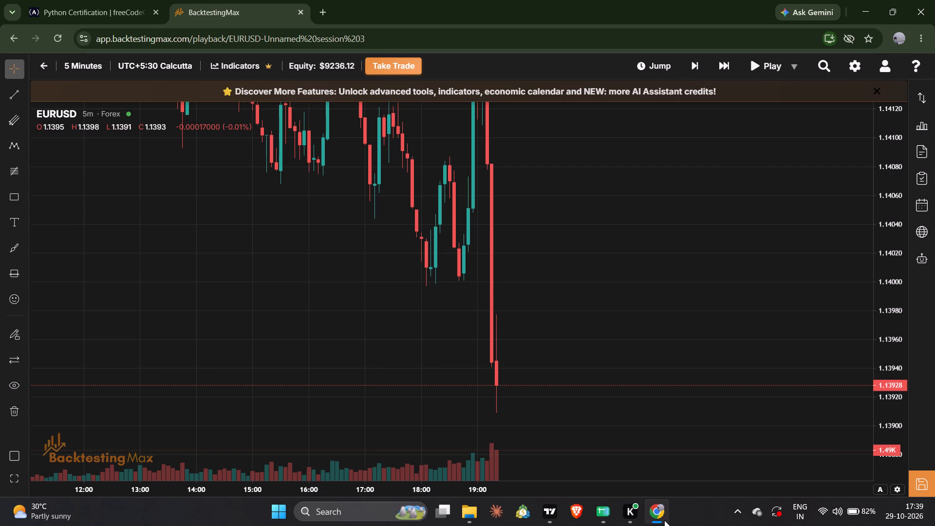
left_click_drag(530, 280, 585, 385)
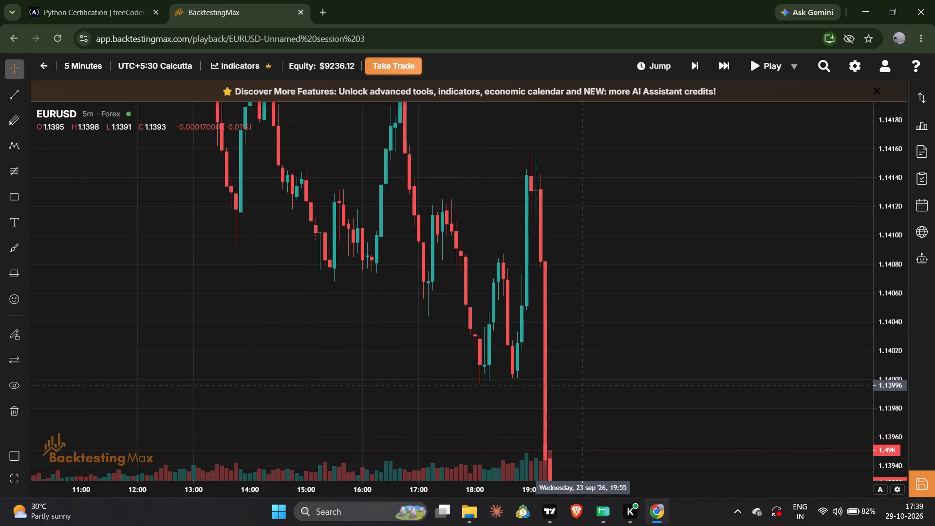
left_click_drag(585, 385, 639, 329)
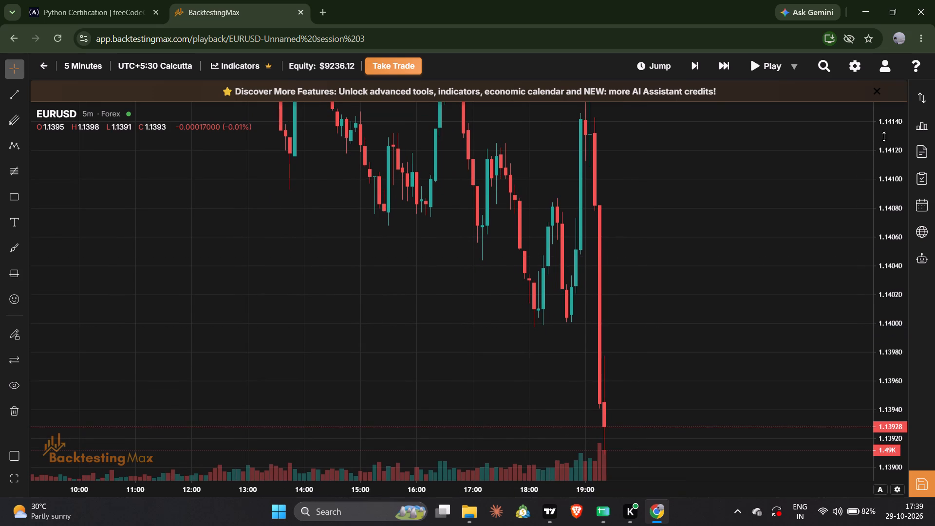
left_click_drag(894, 131, 911, 269)
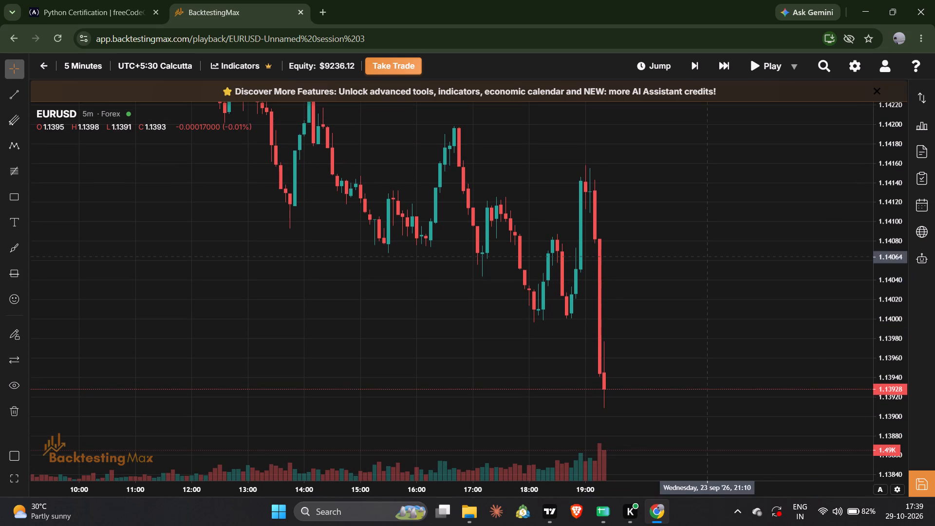
left_click_drag(697, 248, 712, 290)
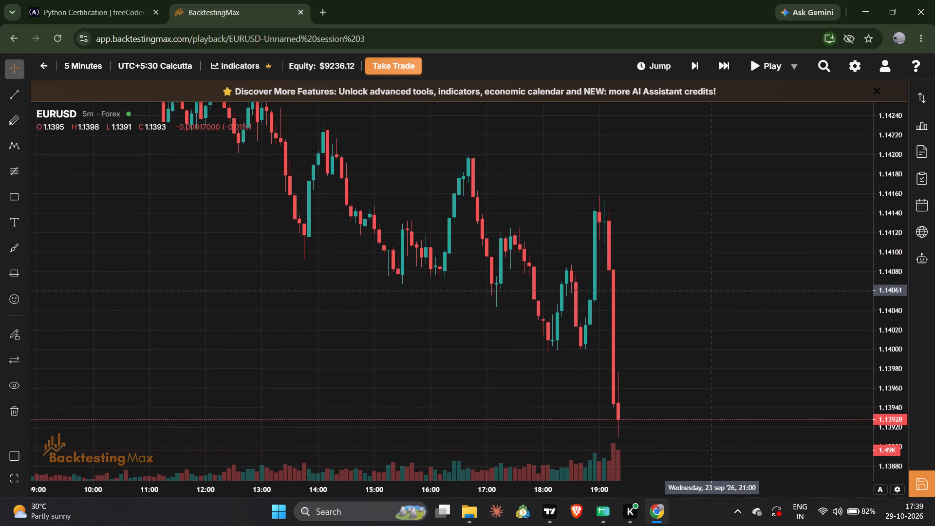
left_click_drag(712, 290, 720, 252)
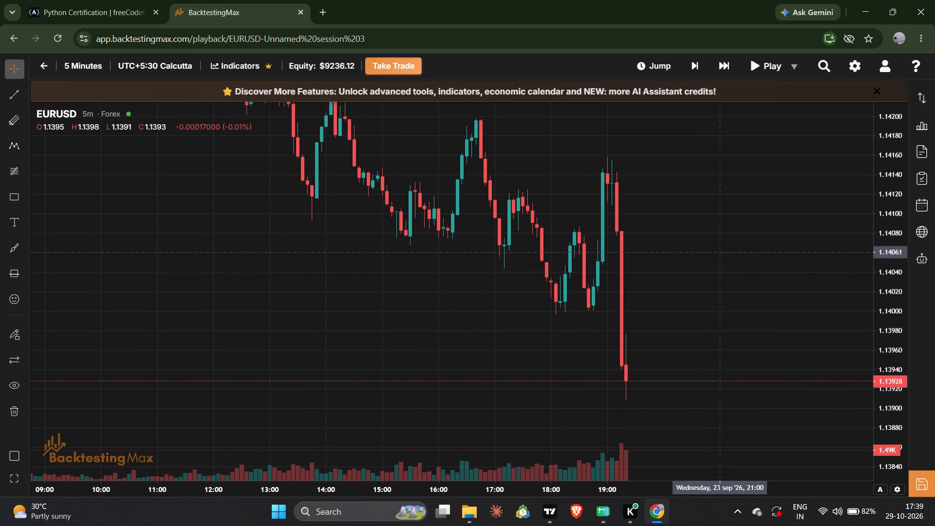
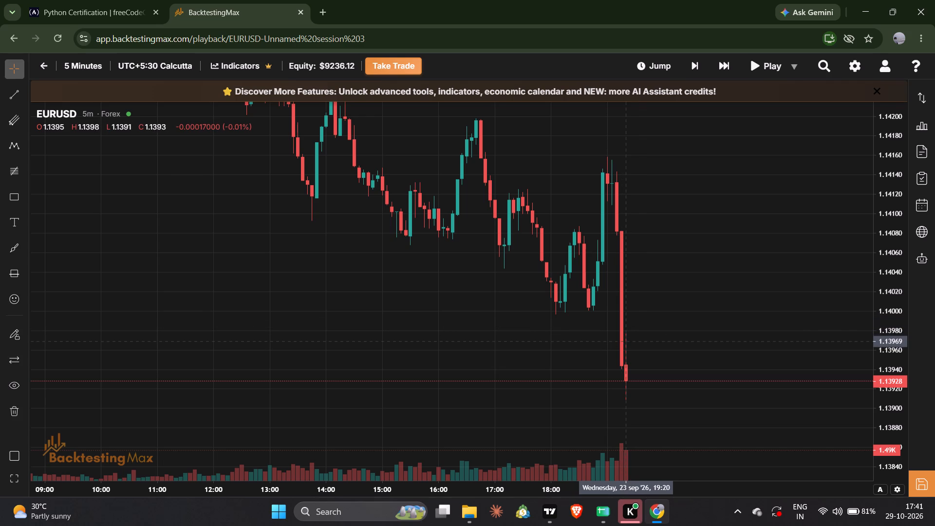
Run the EUR/USD replay in stretches up to about 12:25 on 24 September 2026, pausing to check the price action.
key("space")
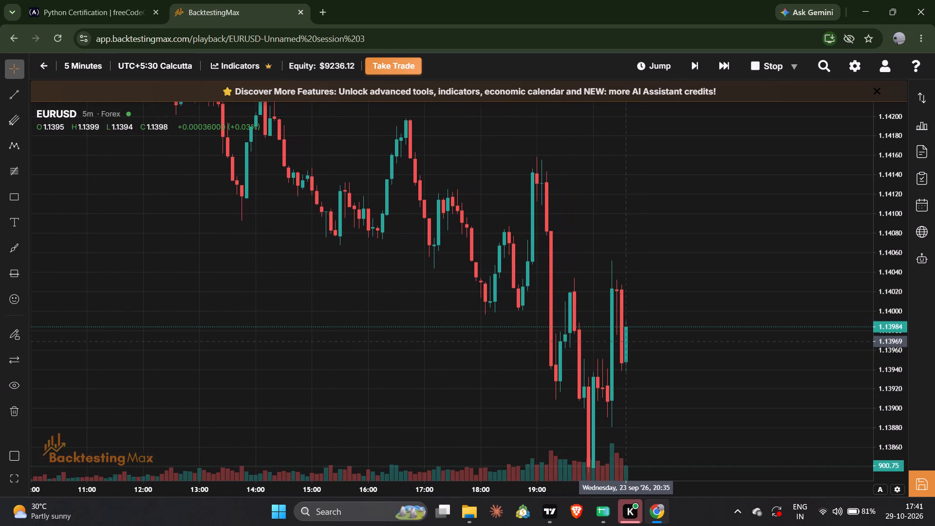
key("space")
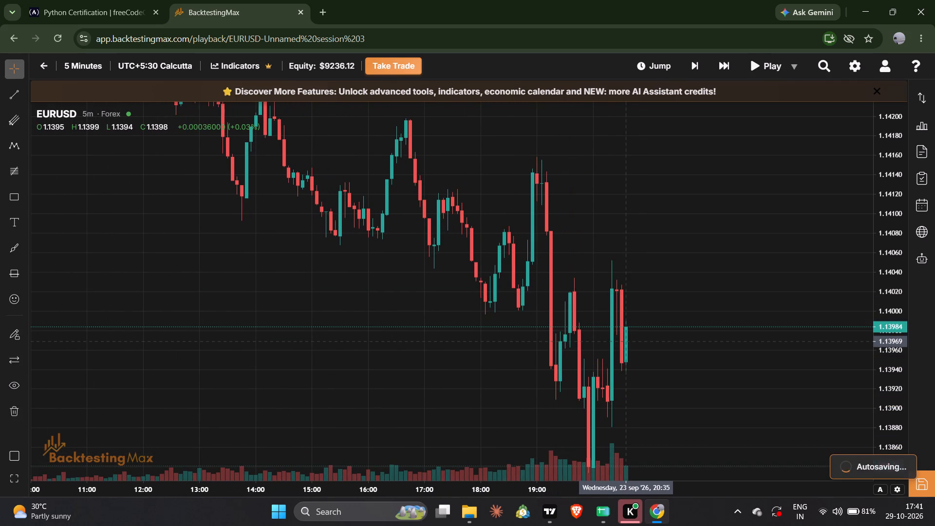
left_click_drag(587, 378, 592, 282)
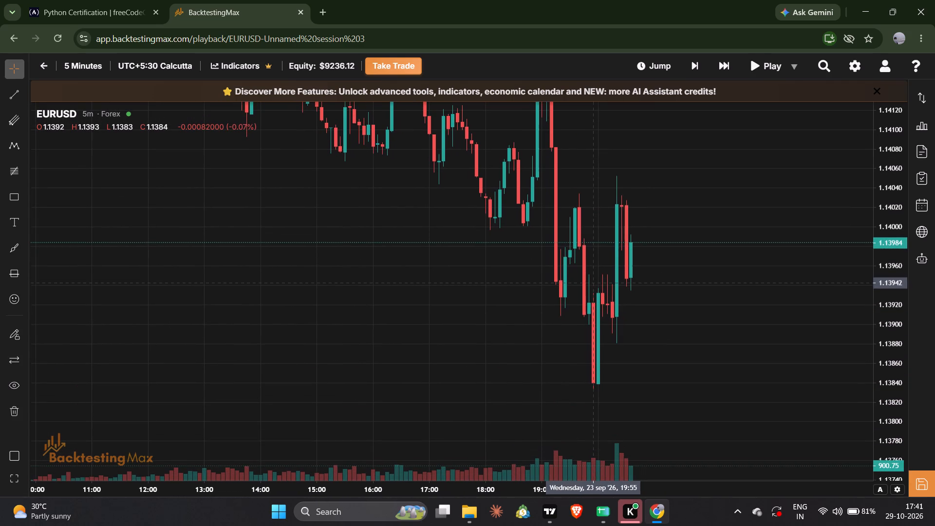
key("space")
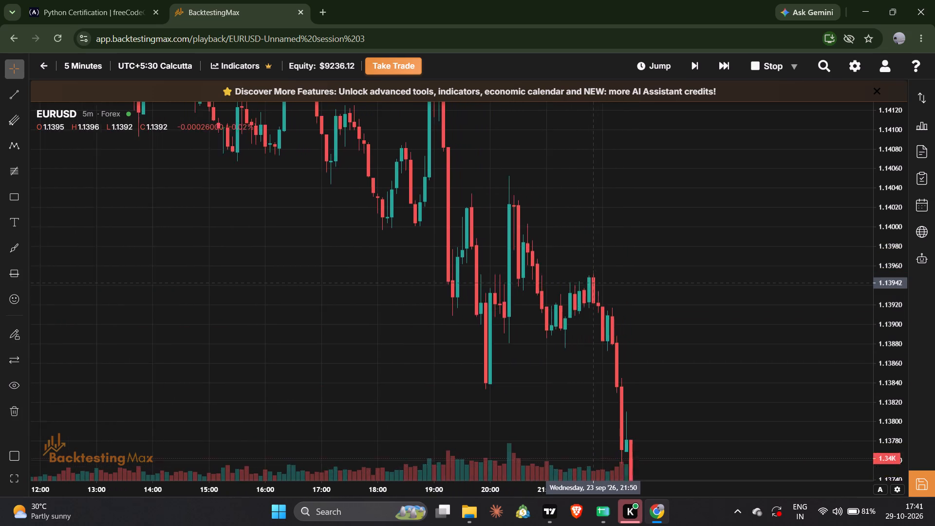
key("space")
key("space")
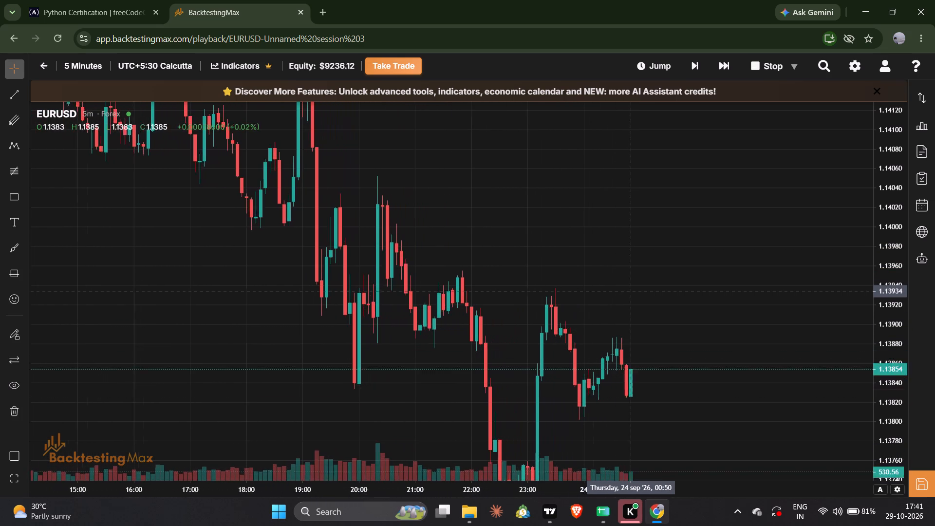
left_click_drag(628, 291, 624, 170)
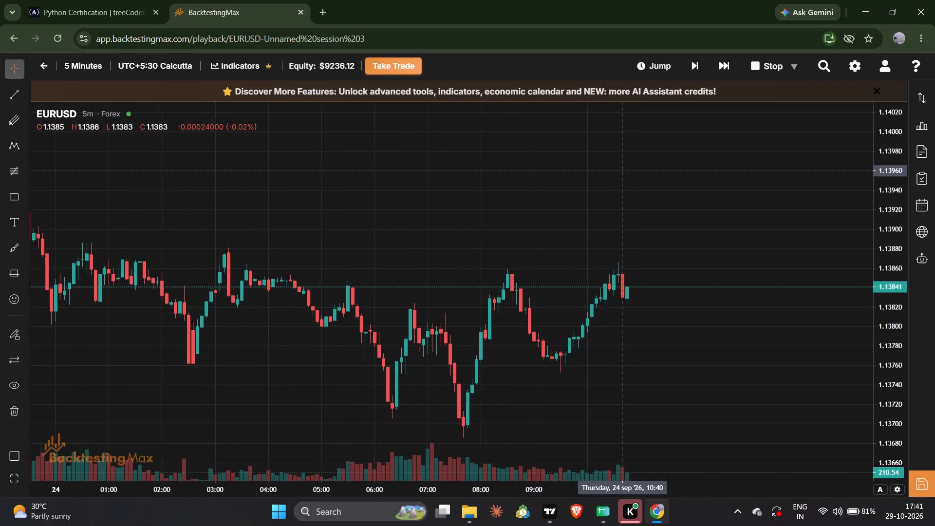
key("space")
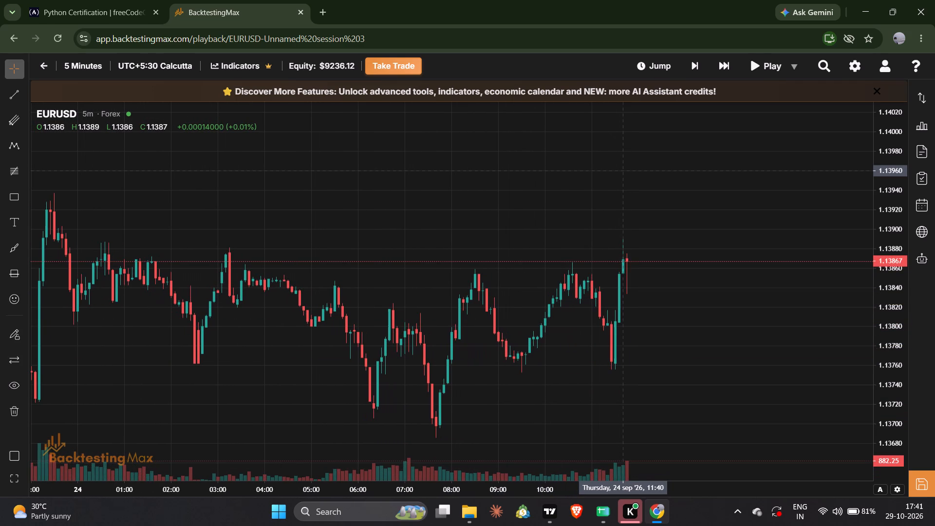
key("space")
key("space")
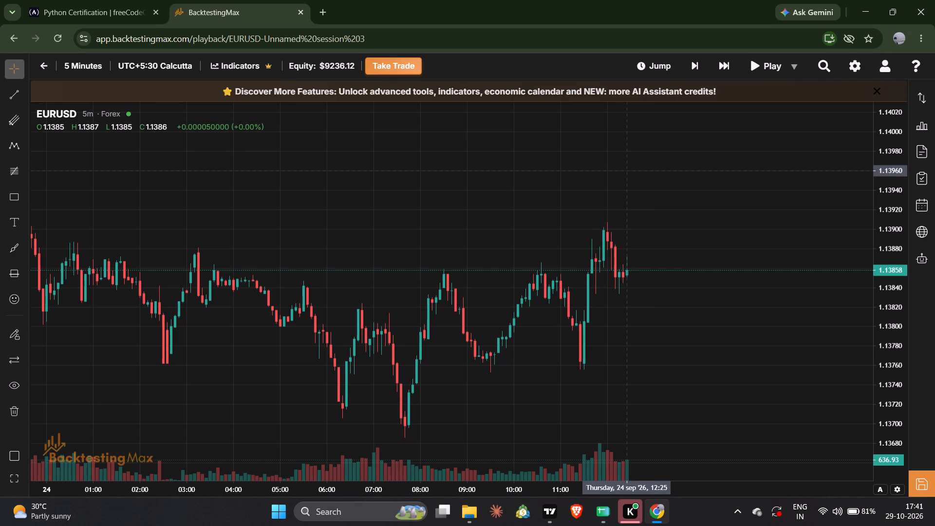
Advance the replay candle by candle to about 13:25 on 24 September 2026.
key("Right")
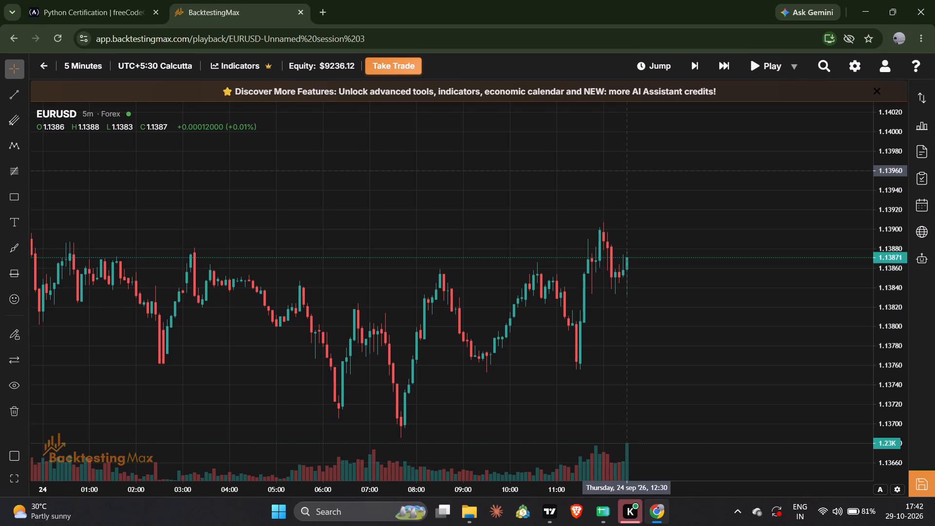
key("Right")
key("Right")
key("Right")
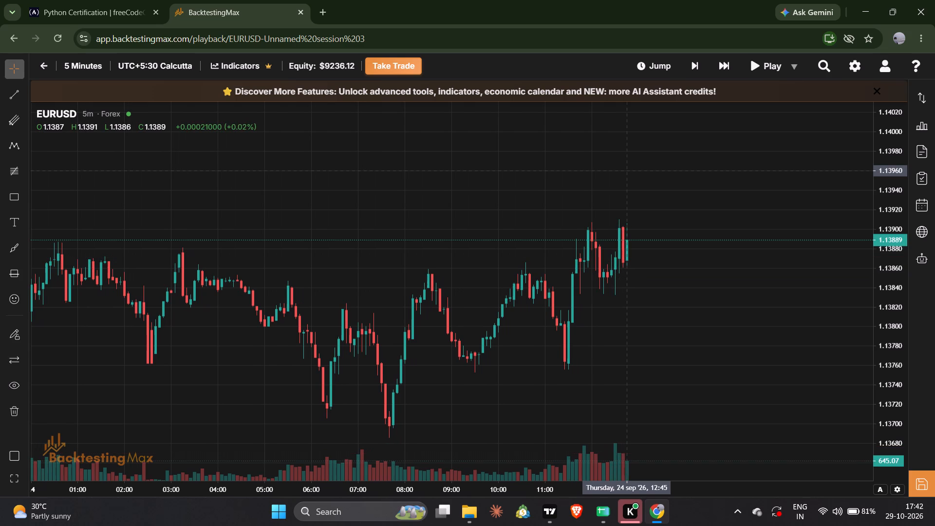
key("Right")
key("Right")
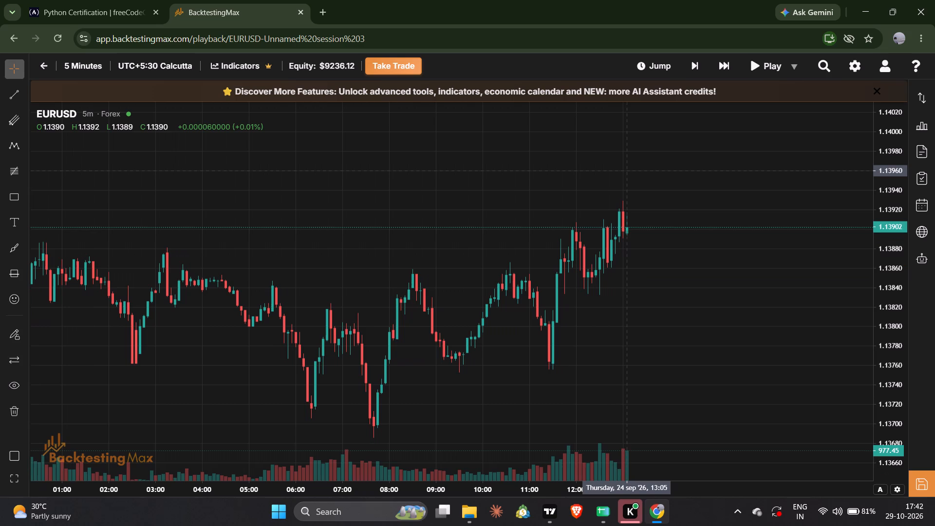
key("Right")
key("Right")
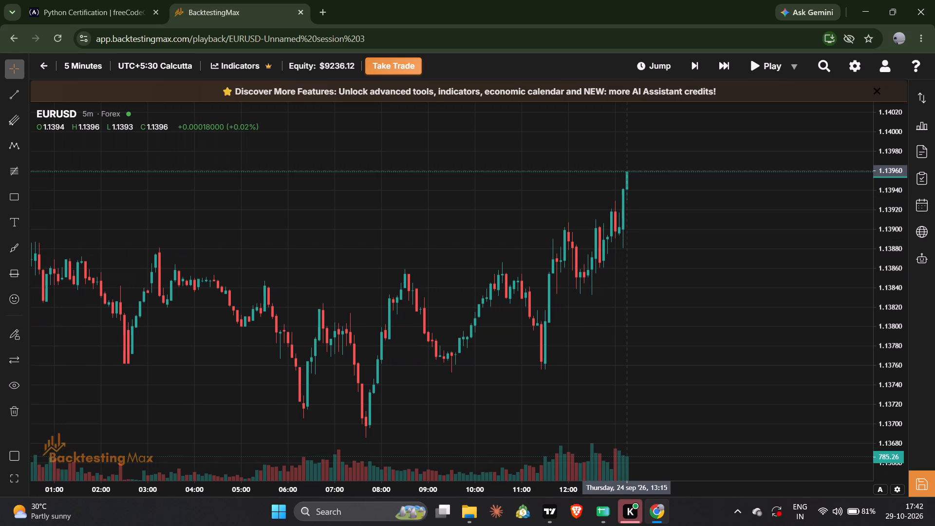
key("Right")
key("Right")
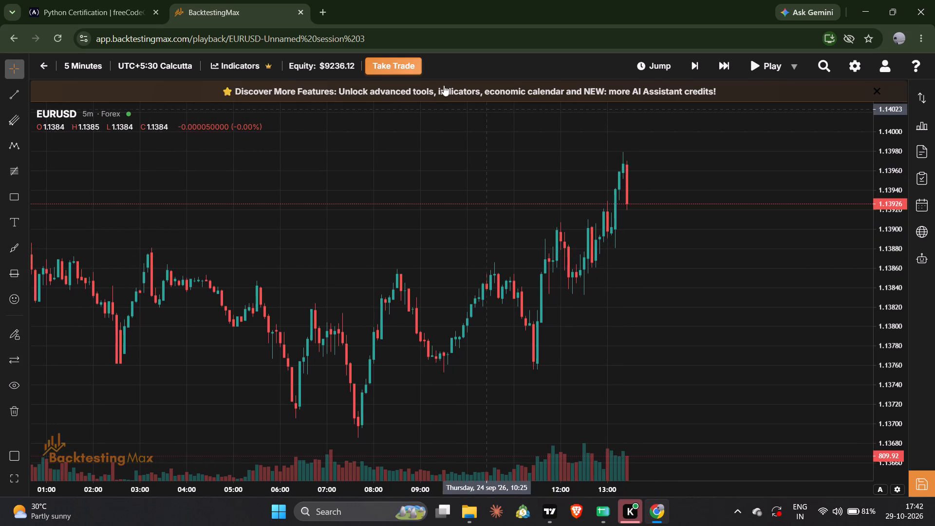
Place a long limit order on EUR/USD at about 1.13867, with stop loss at 1.13824 and take profit at 1.13959.
left_click(418, 63)
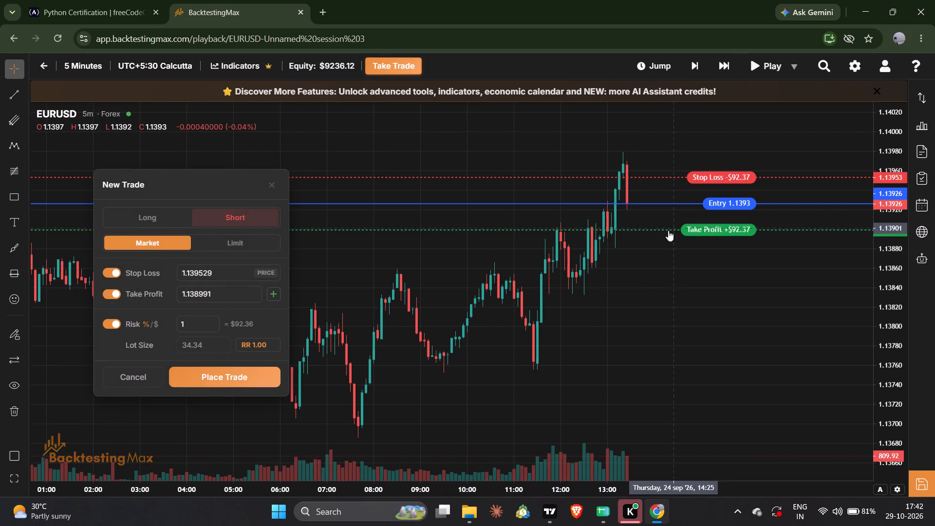
left_click(148, 213)
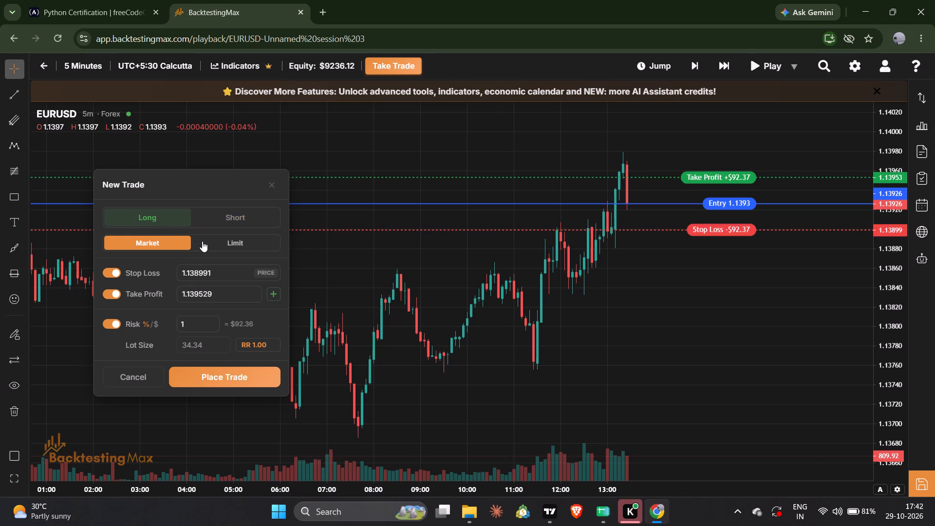
left_click(213, 244)
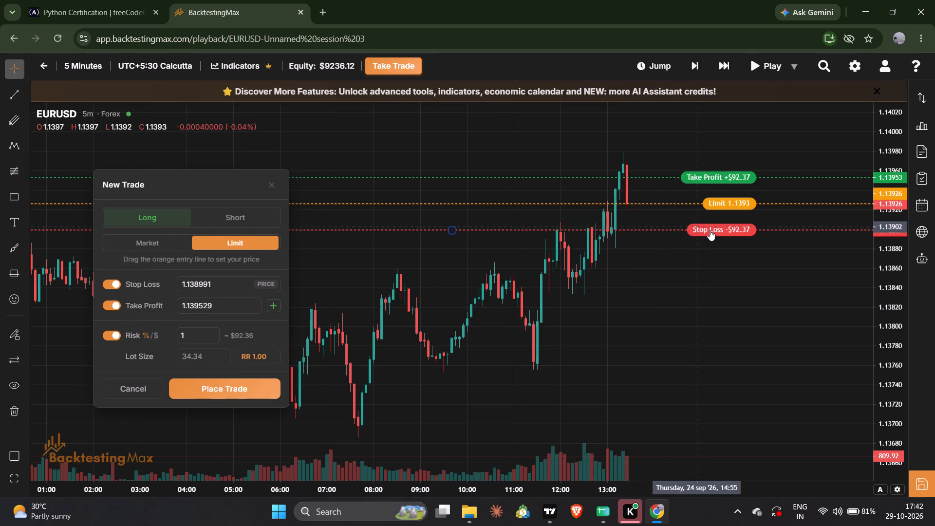
left_click_drag(710, 230, 707, 302)
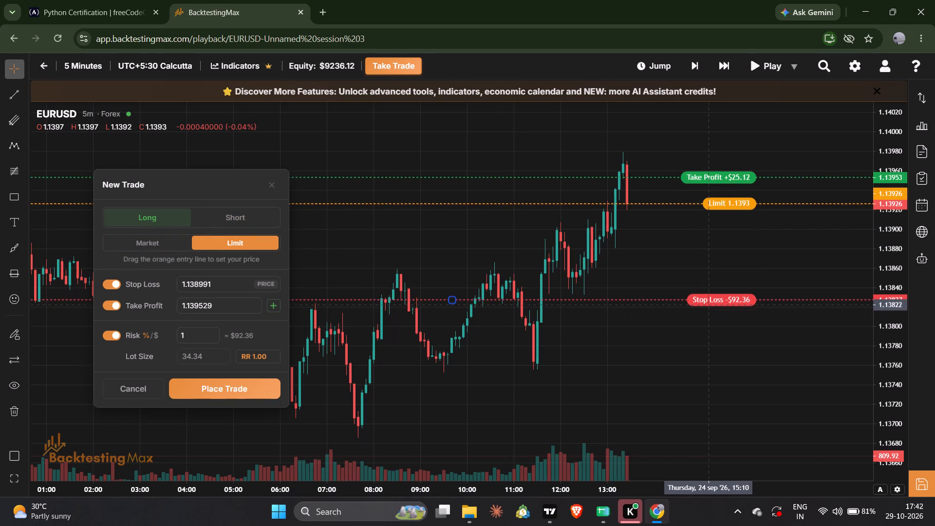
left_click_drag(707, 302, 708, 308)
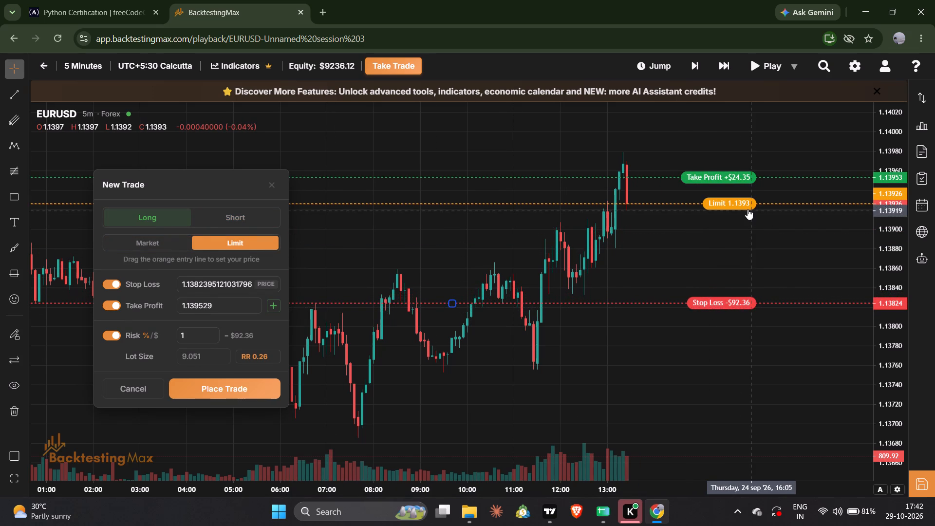
left_click_drag(736, 200, 746, 244)
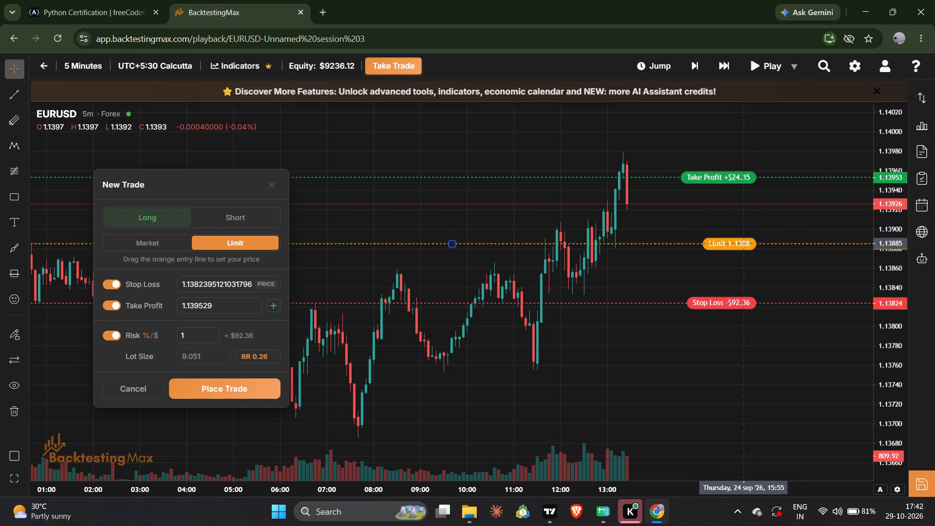
left_click_drag(746, 244, 748, 250)
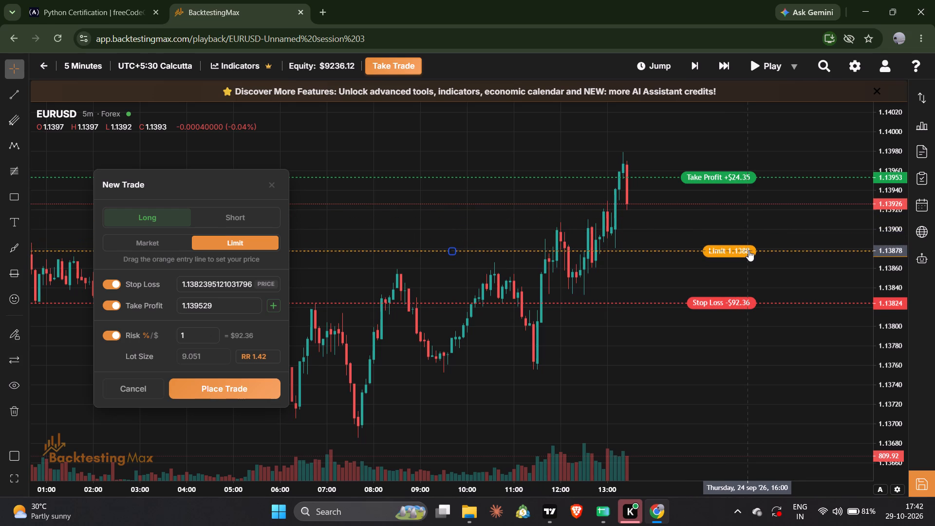
left_click_drag(748, 250, 747, 263)
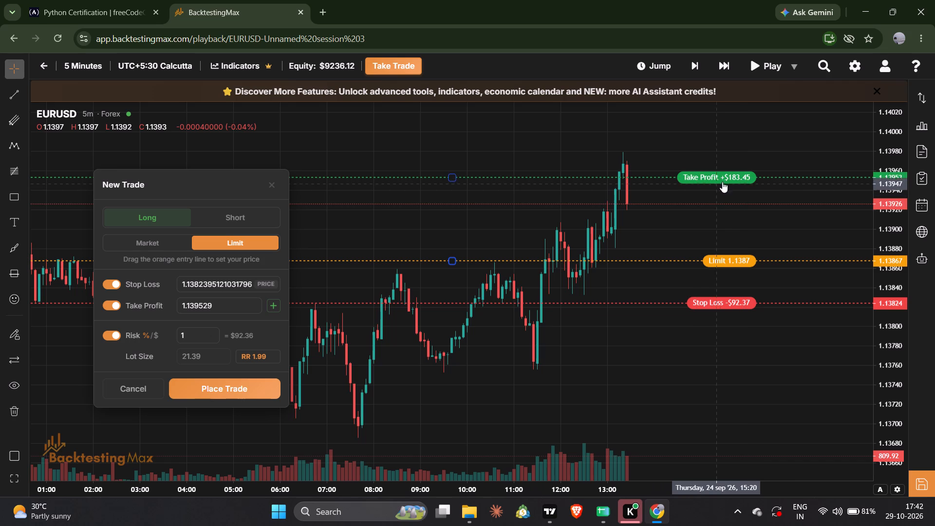
left_click_drag(730, 176, 738, 169)
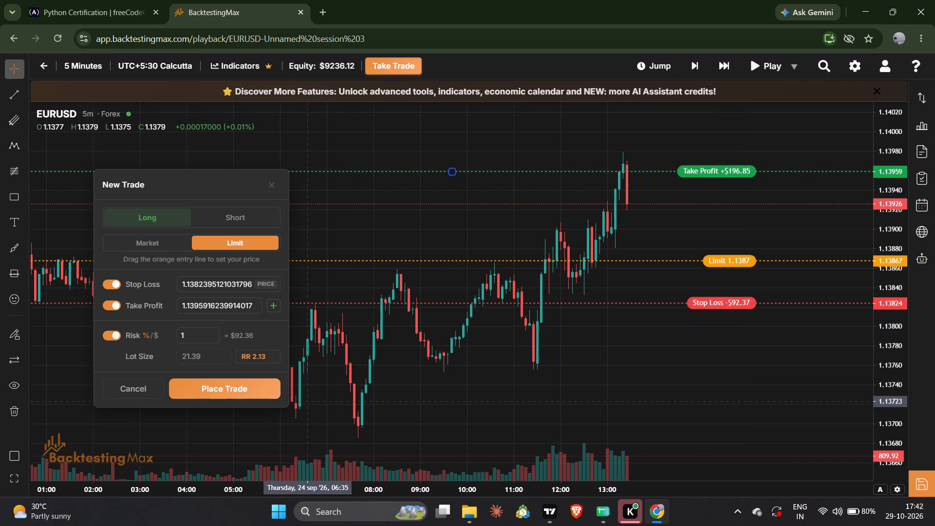
left_click(257, 381)
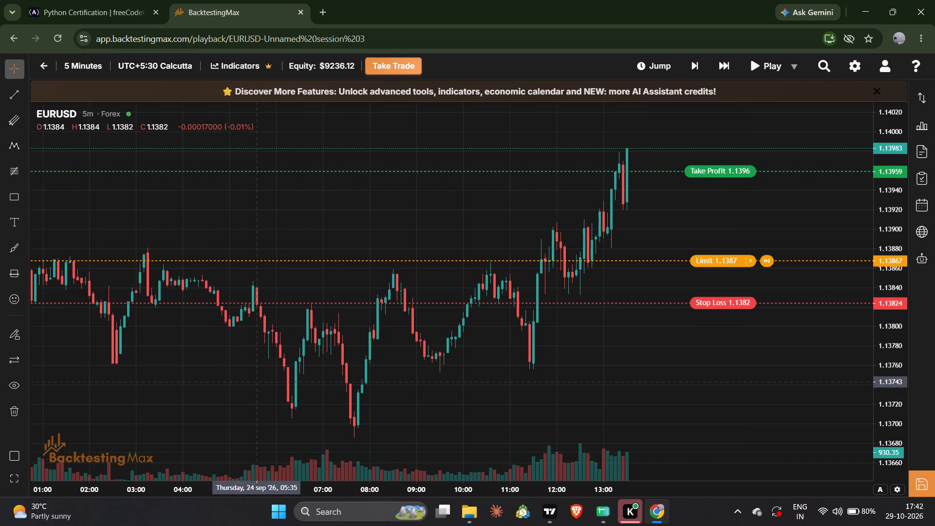
Advance the replay candle by candle to about 14:20 on 24 September 2026 to play out the long order.
key("Right")
key("Right")
key("Right")
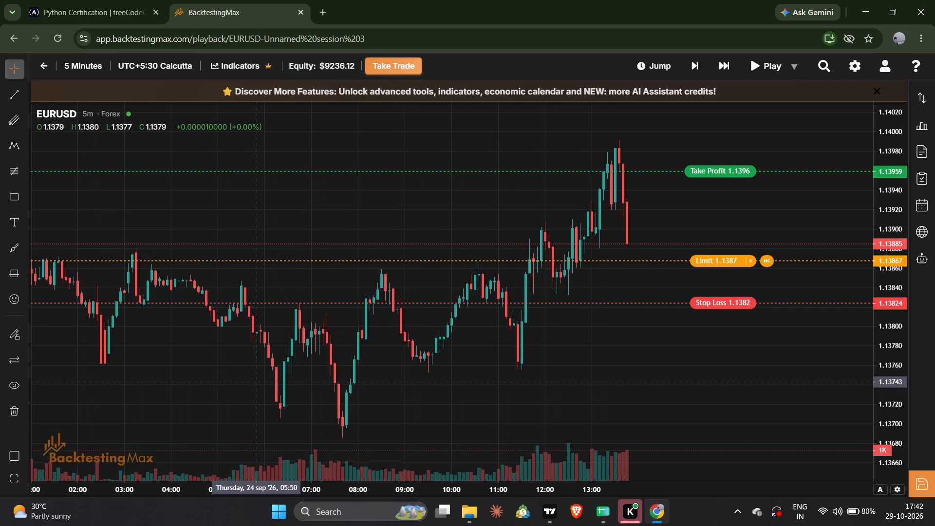
key("Right")
key("Right")
key("Right")
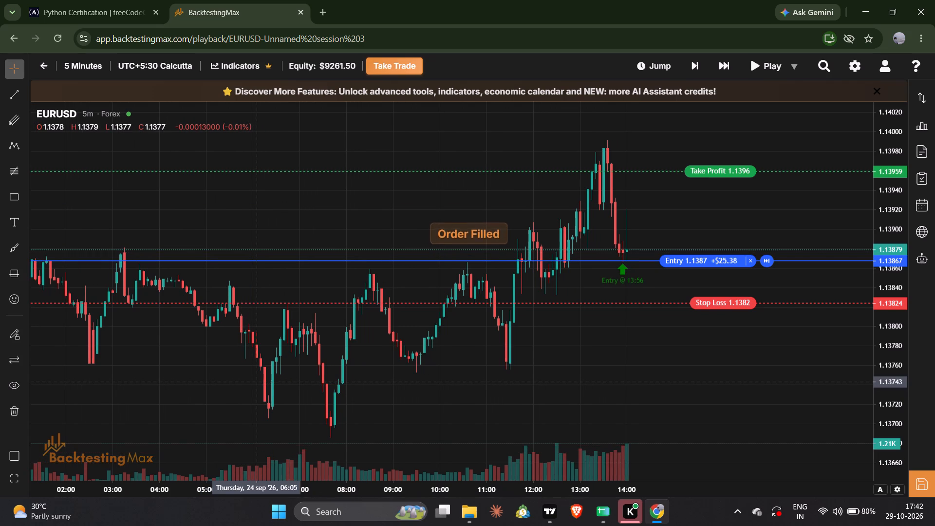
key("Right")
key("Right")
key("Right")
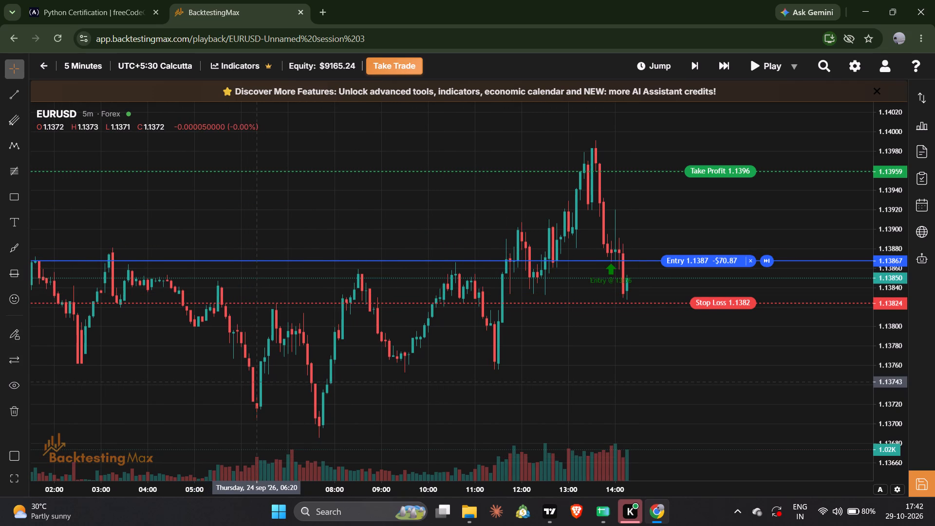
key("Right")
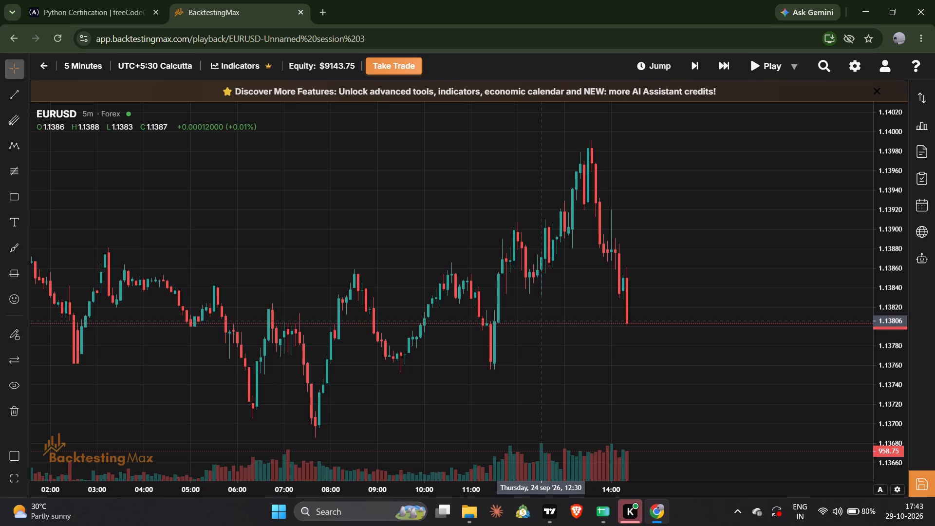
Capture the browser window showing the EUR/USD chart and open the capture in Snipping Tool.
key("shift+super+s")
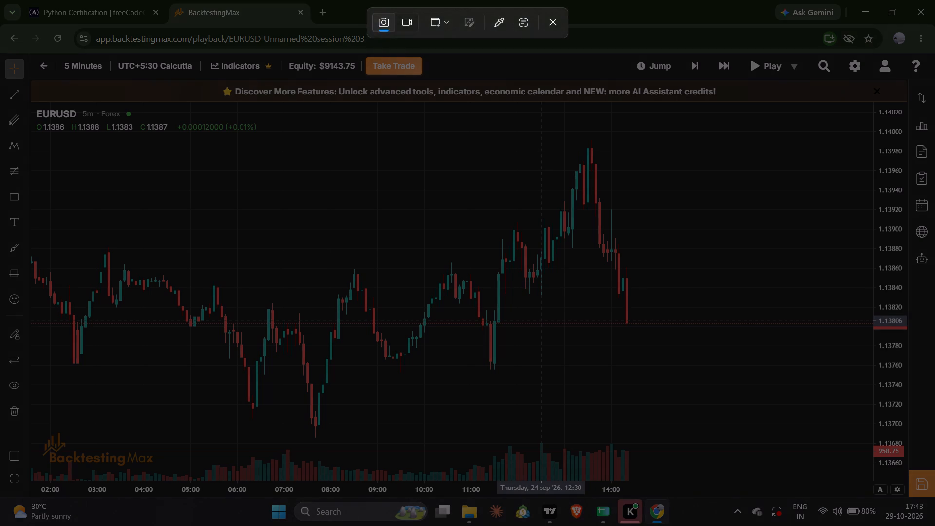
left_click(542, 320)
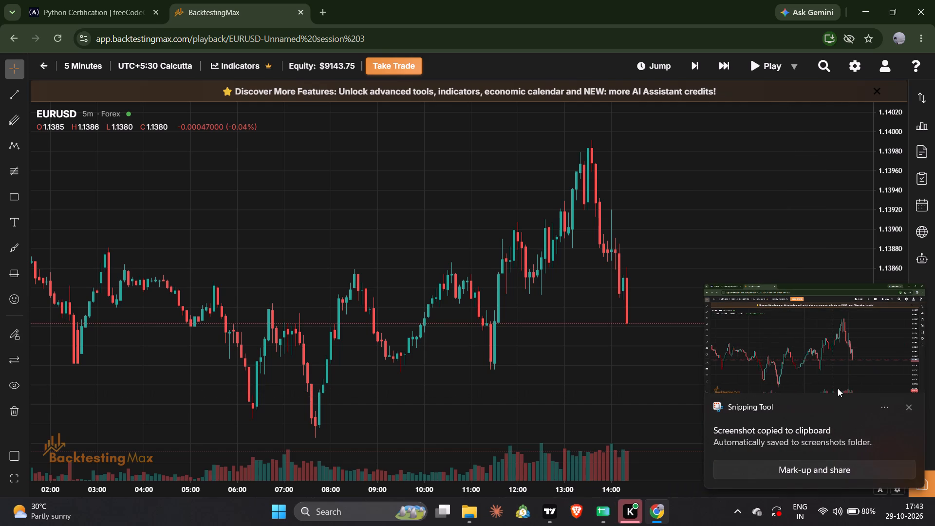
left_click(838, 388)
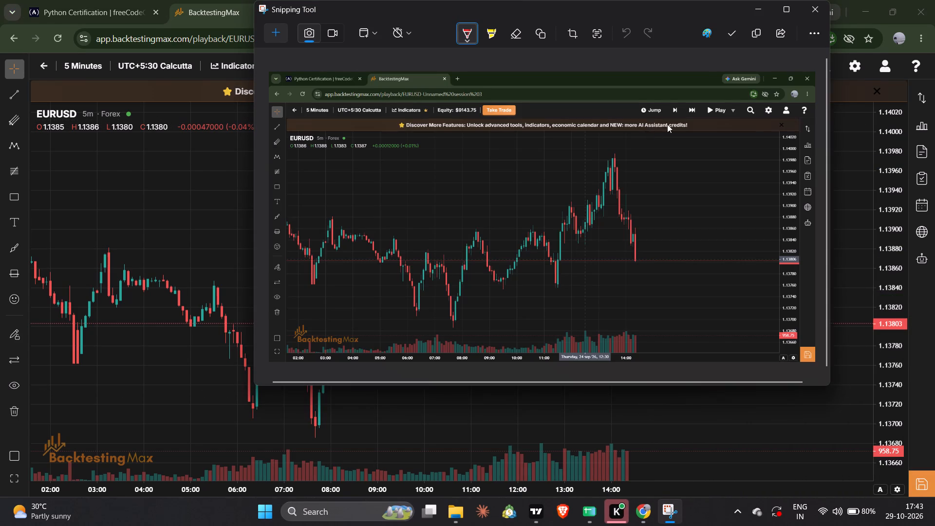
Save the capture as a PNG named london(2026-09-24) in the Failed shifts folder and close Snipping Tool.
left_click(739, 28)
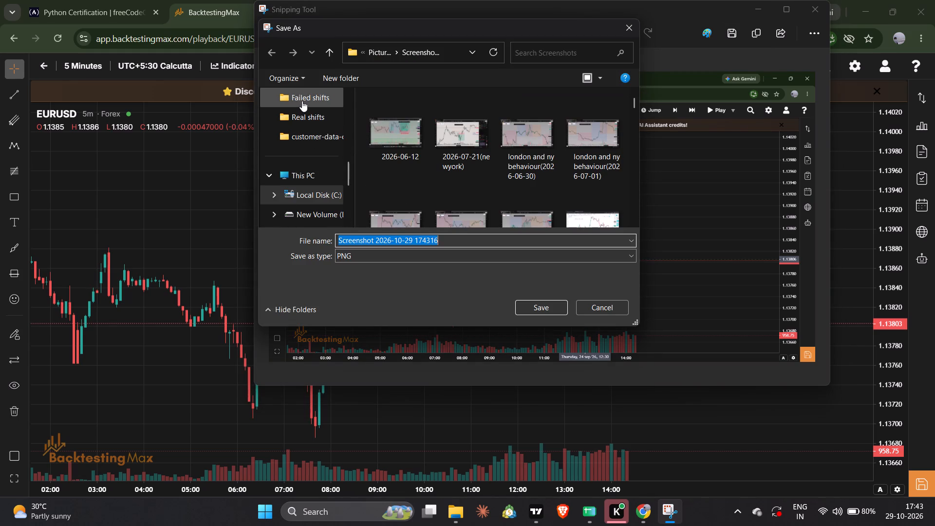
left_click(302, 101)
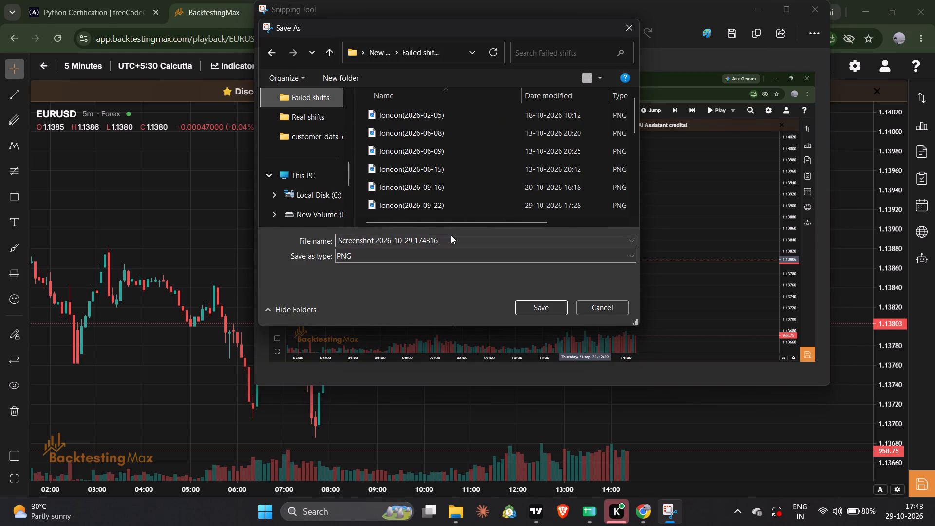
left_click(451, 235)
key("BackSpace")
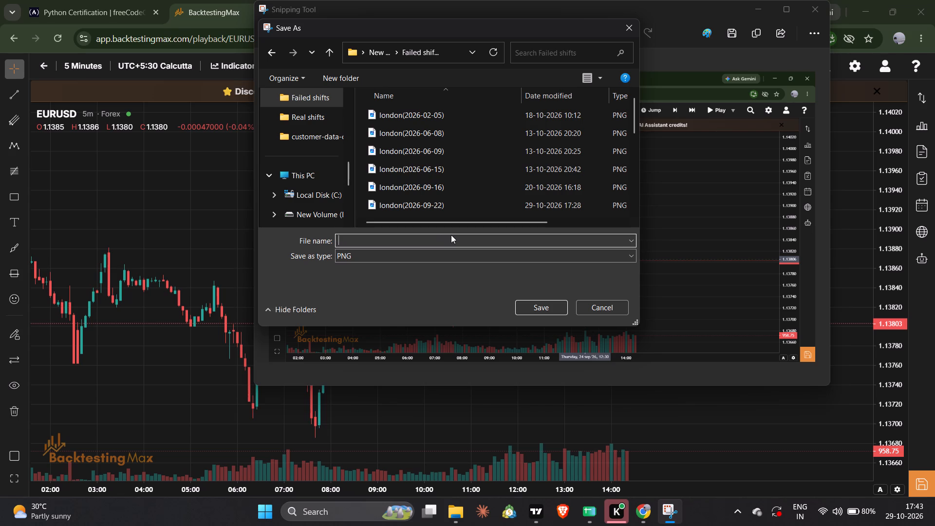
type("london")
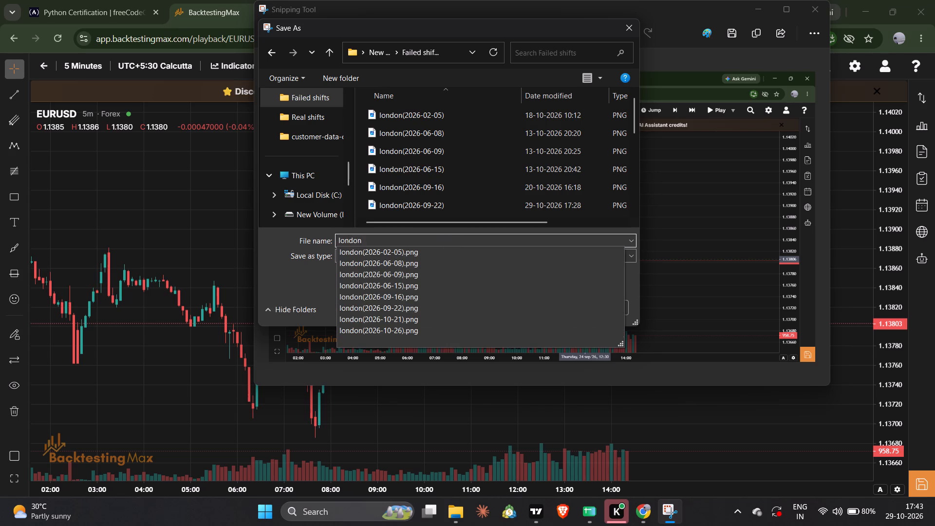
key("shift+parenleft")
type("202")
key("6")
key("minus")
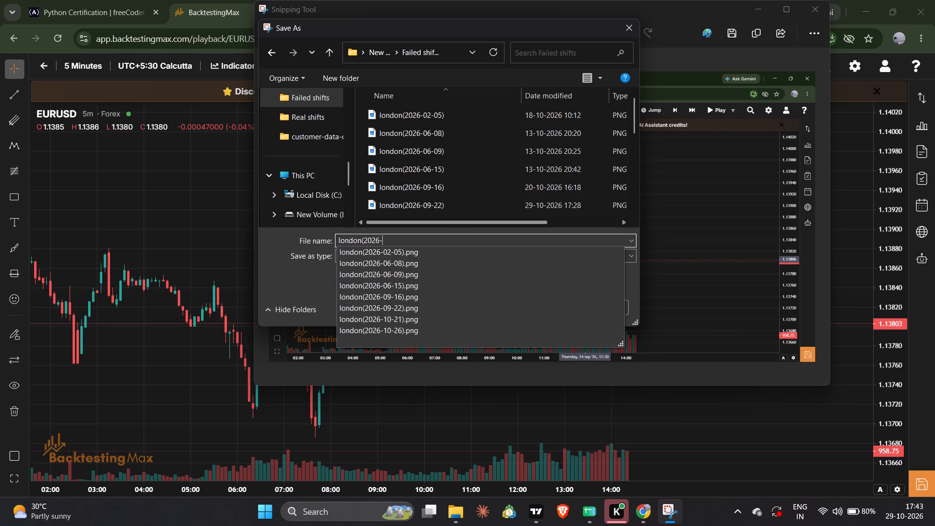
type("09")
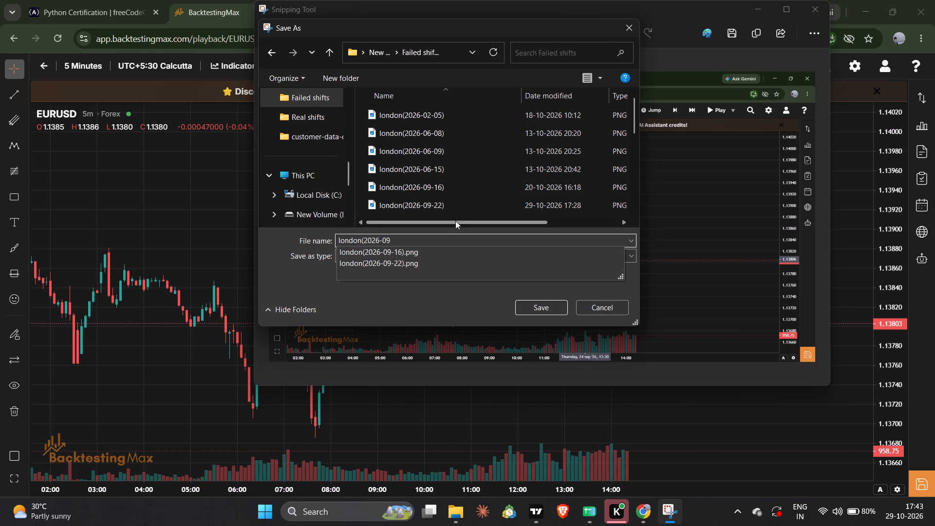
key("0")
key("BackSpace")
key("minus")
key("2")
key("4")
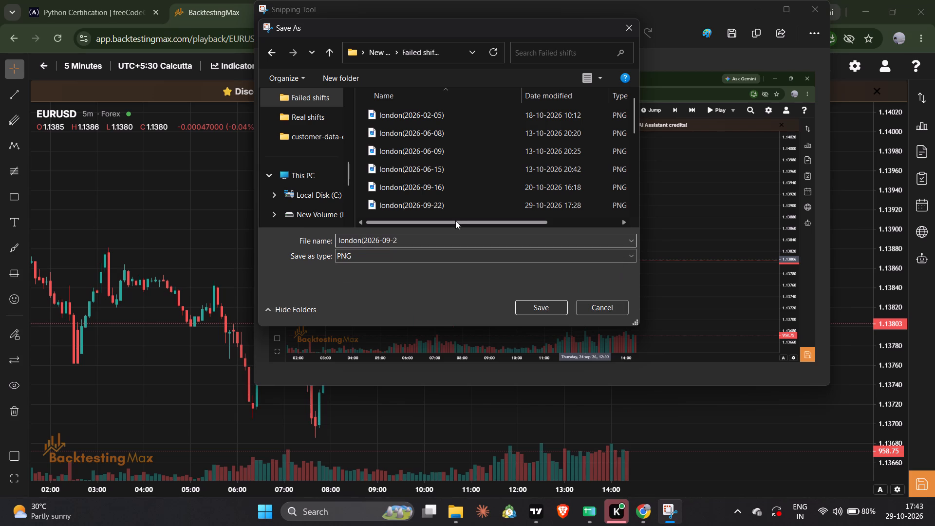
key("shift+parenright")
key("Return")
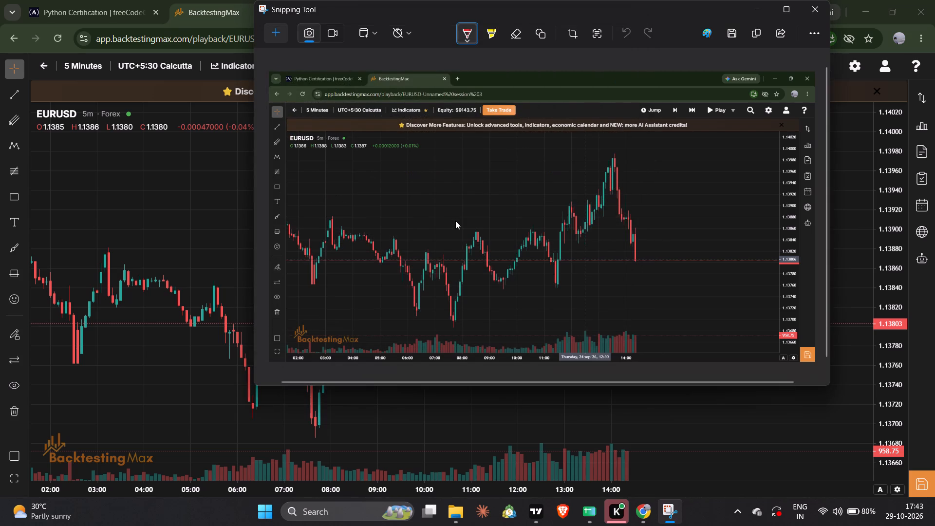
key("alt+F4")
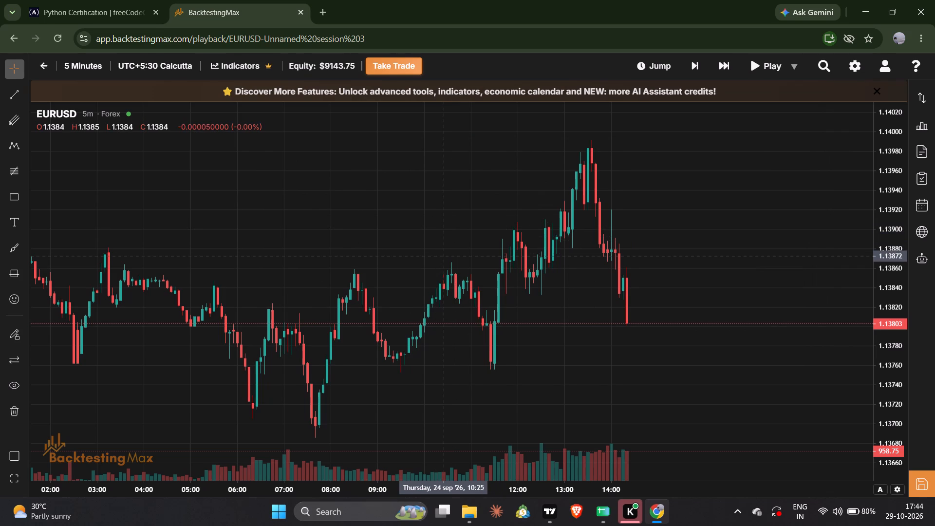
Play the EUR/USD replay forward to about 19:20 on 24 September 2026.
key("space")
key("space")
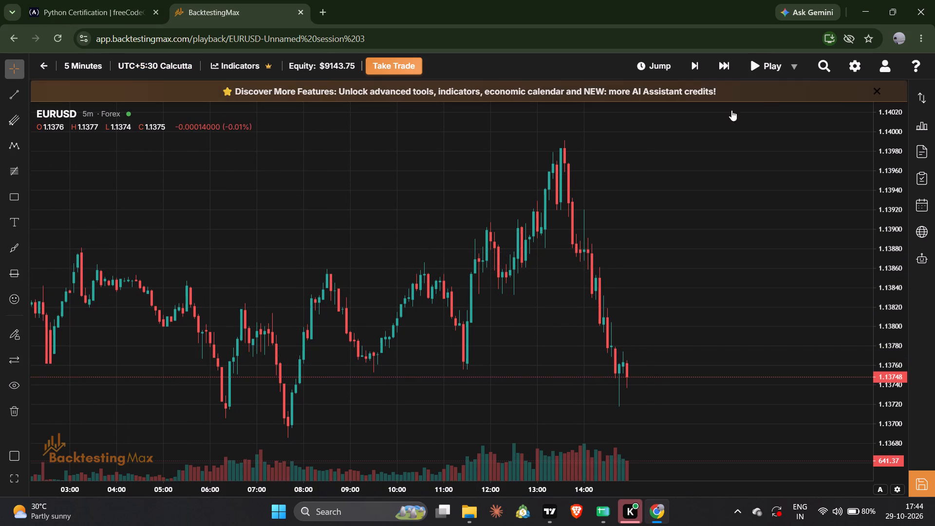
double_click(594, 346)
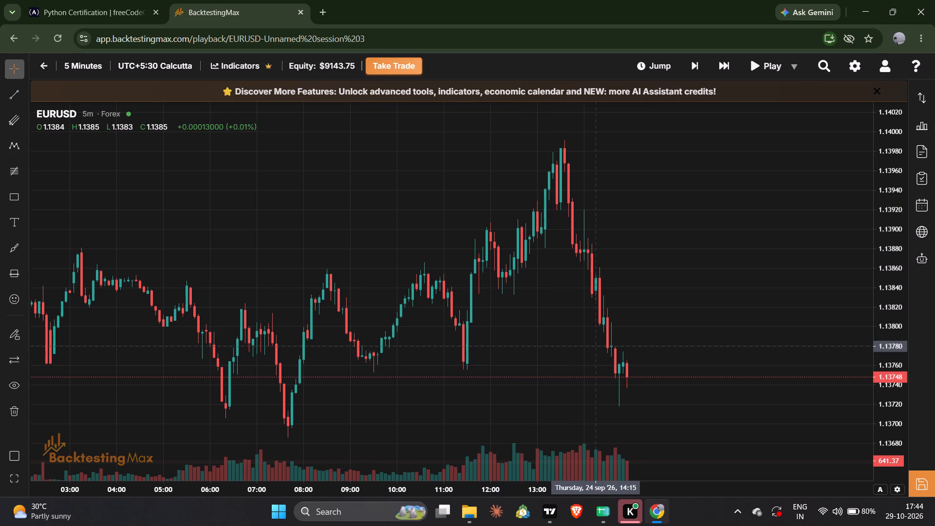
left_click_drag(594, 346, 583, 355)
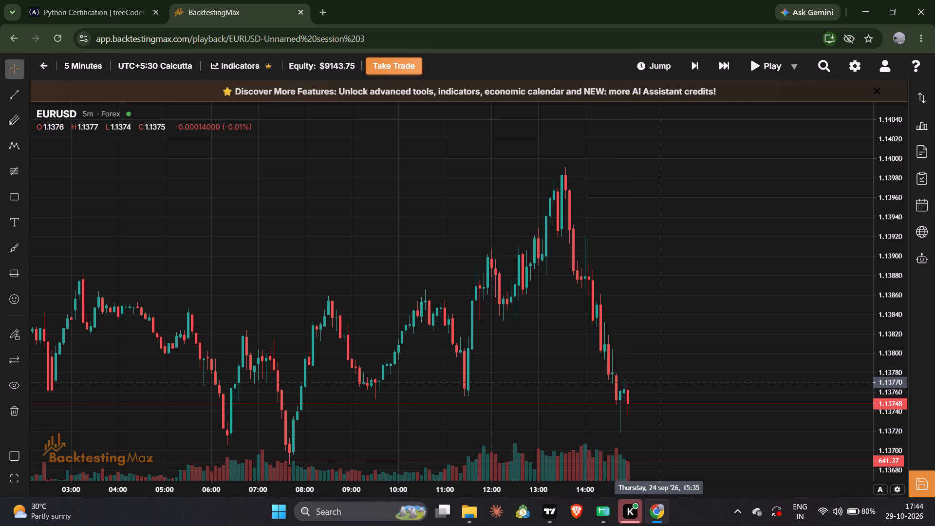
key("space")
left_click_drag(651, 391, 616, 271)
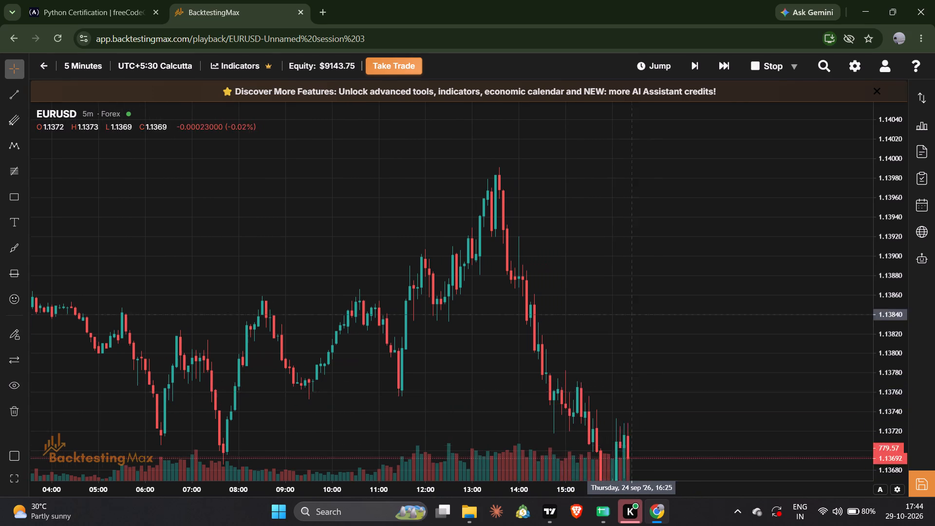
left_click_drag(616, 271, 603, 213)
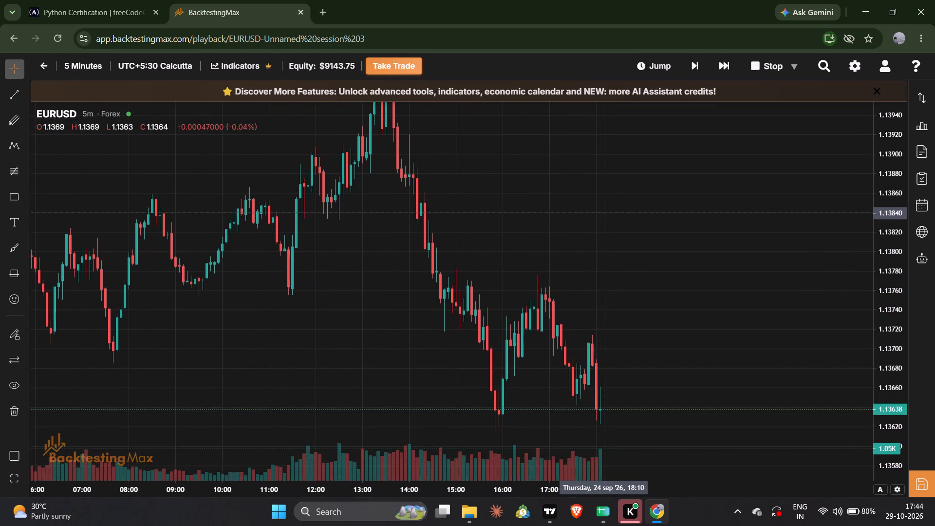
key("space")
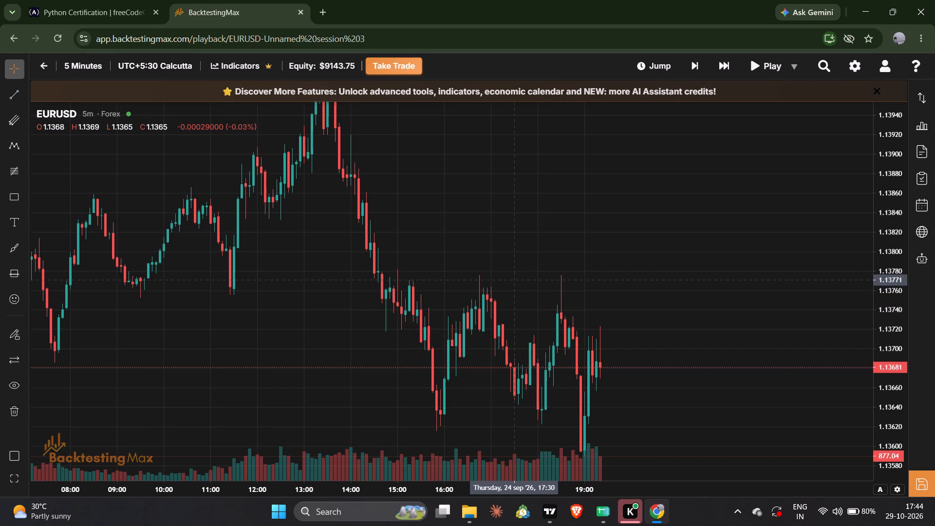
left_click_drag(515, 280, 506, 232)
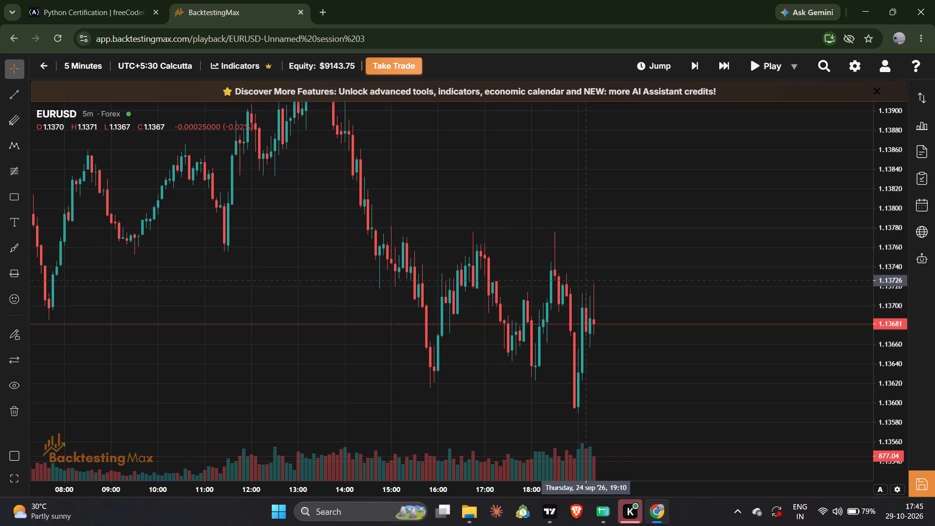
Place a short limit order on EUR/USD at about 1.13724, with stop loss at 1.13782 and take profit at 1.13590.
left_click(397, 56)
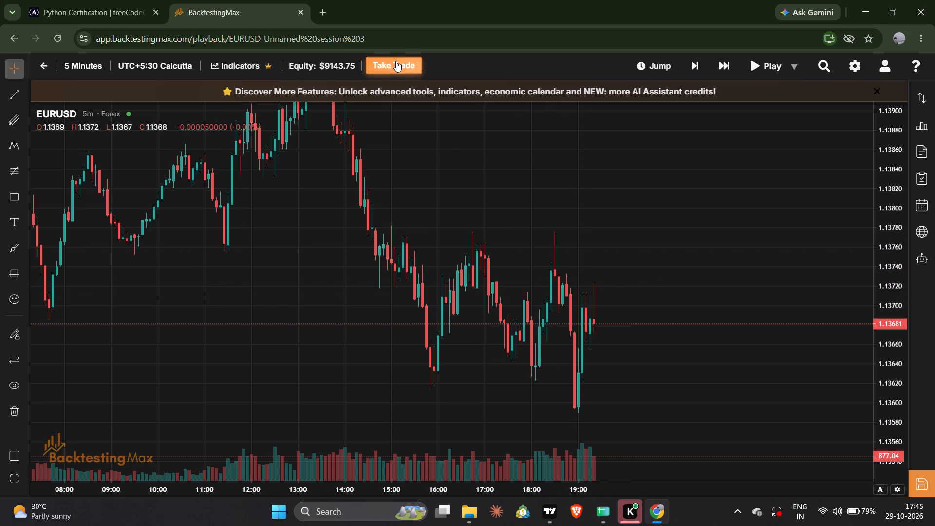
left_click(396, 61)
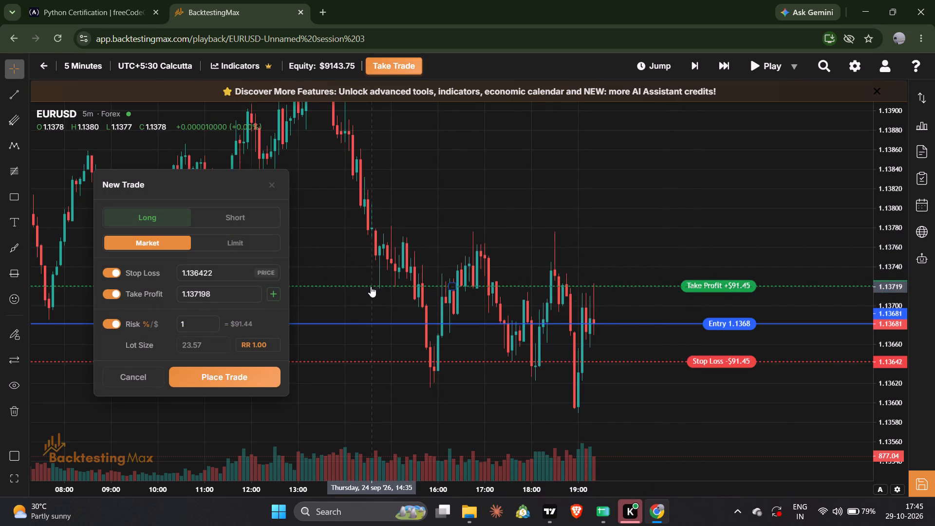
left_click(233, 248)
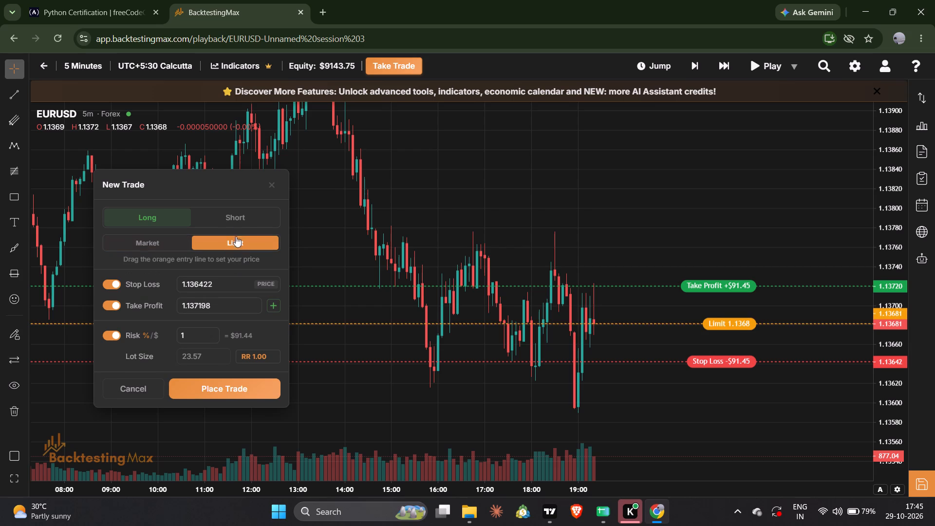
left_click(240, 223)
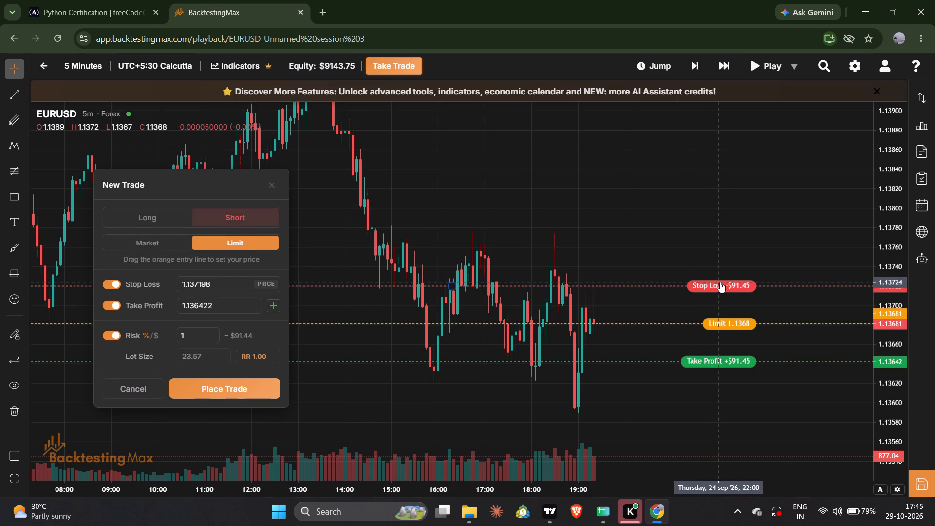
left_click_drag(720, 282, 672, 220)
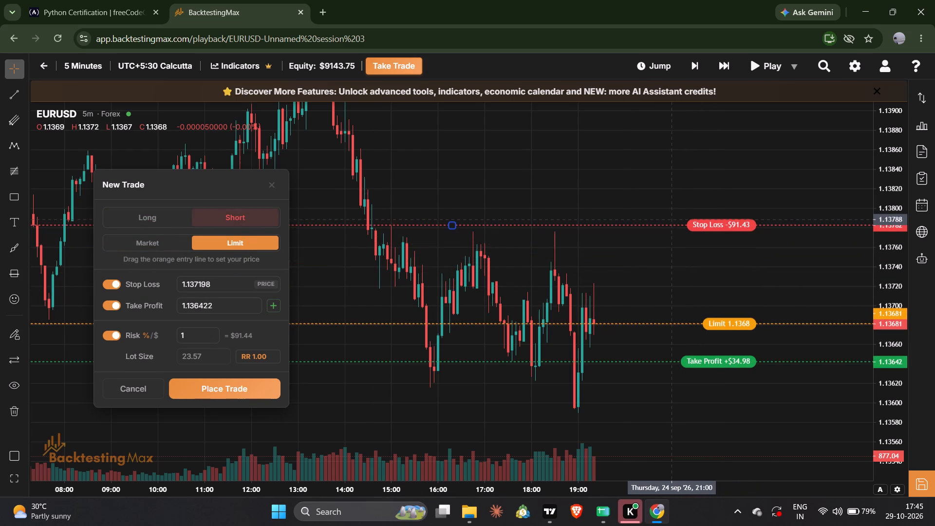
left_click_drag(711, 328, 655, 281)
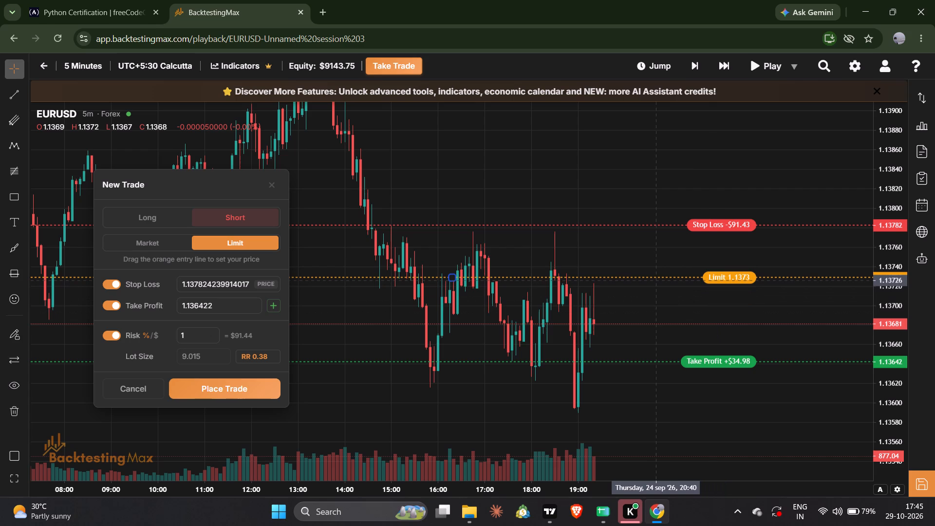
left_click_drag(655, 281, 659, 284)
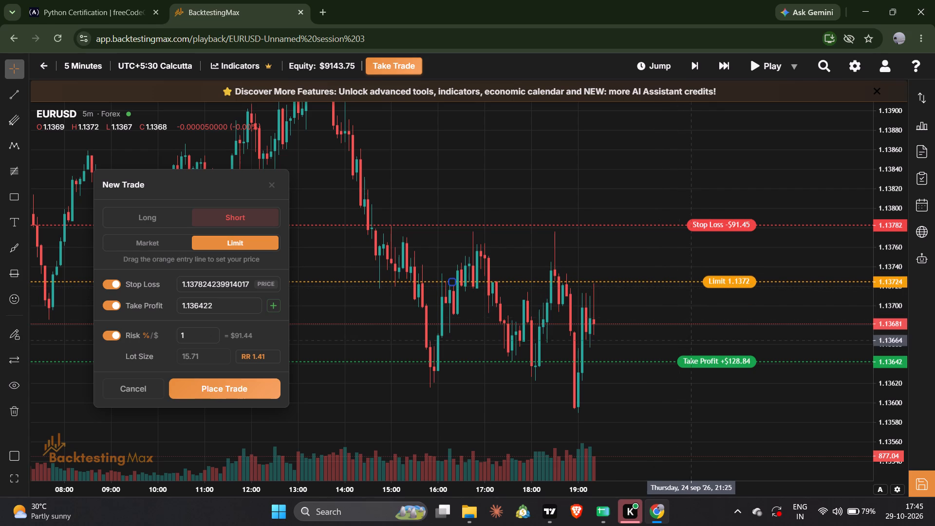
left_click_drag(702, 362, 711, 414)
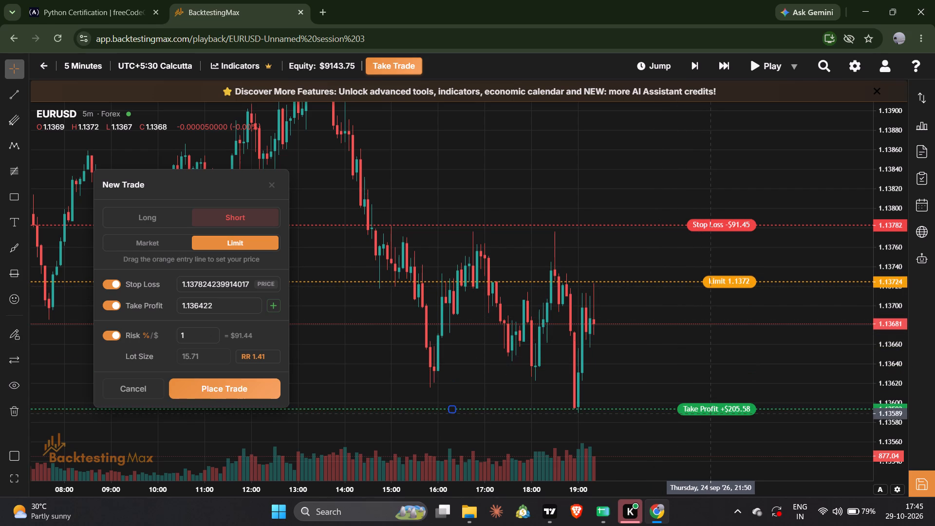
left_click_drag(711, 414, 714, 416)
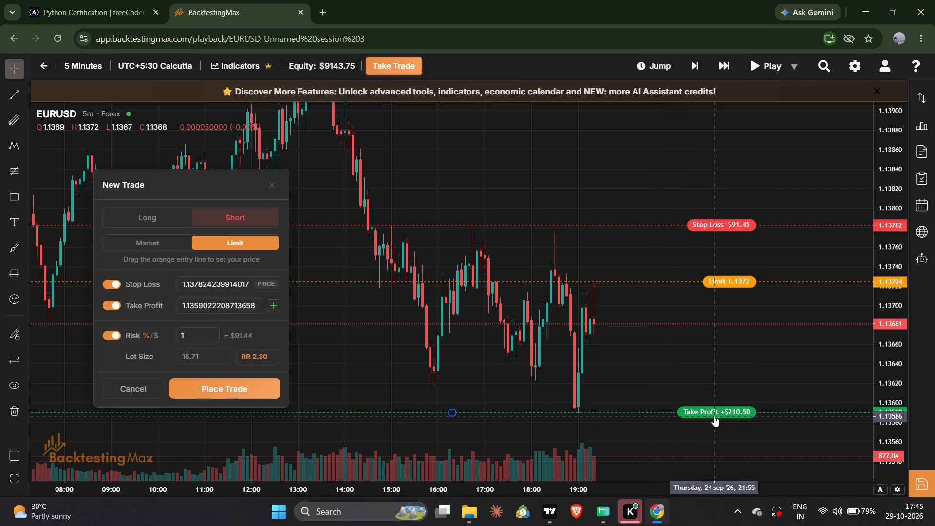
left_click(256, 384)
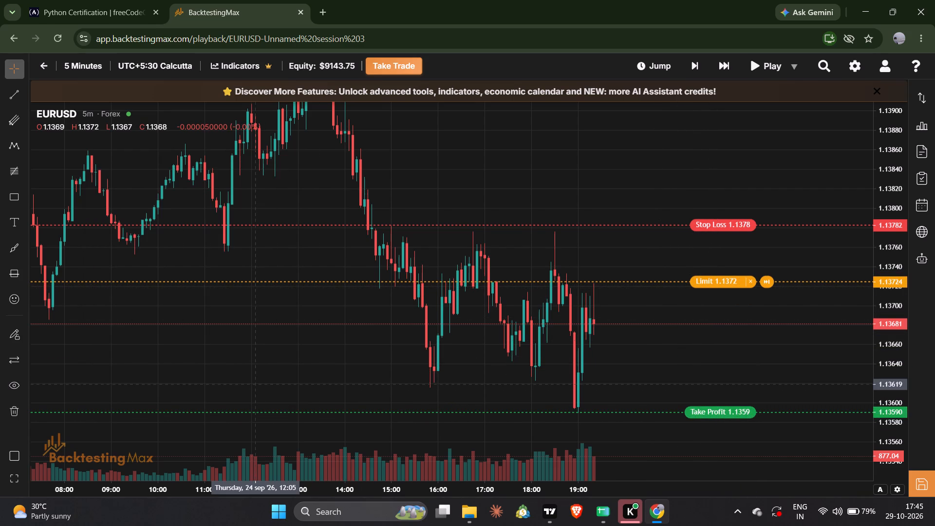
Play the replay forward to about 22:15 on 24 September 2026 to play out the short order.
key("space")
key("space")
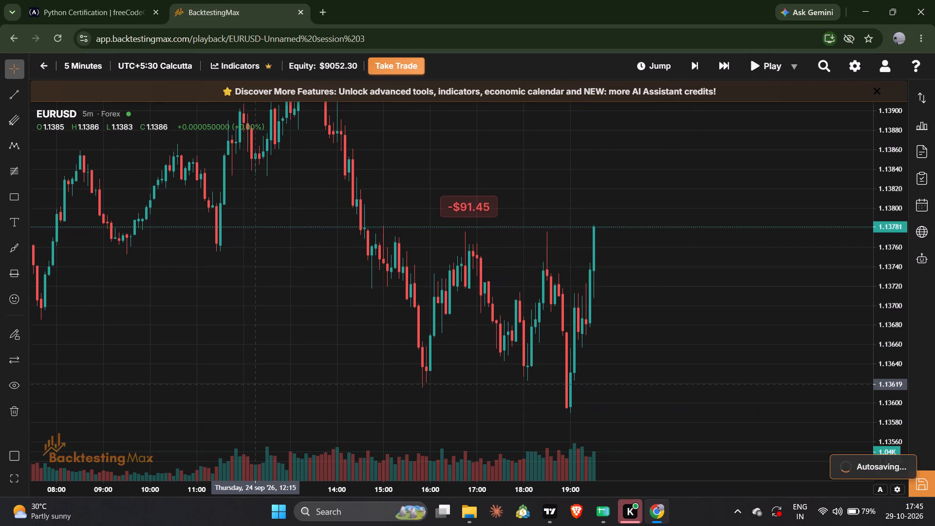
key("space")
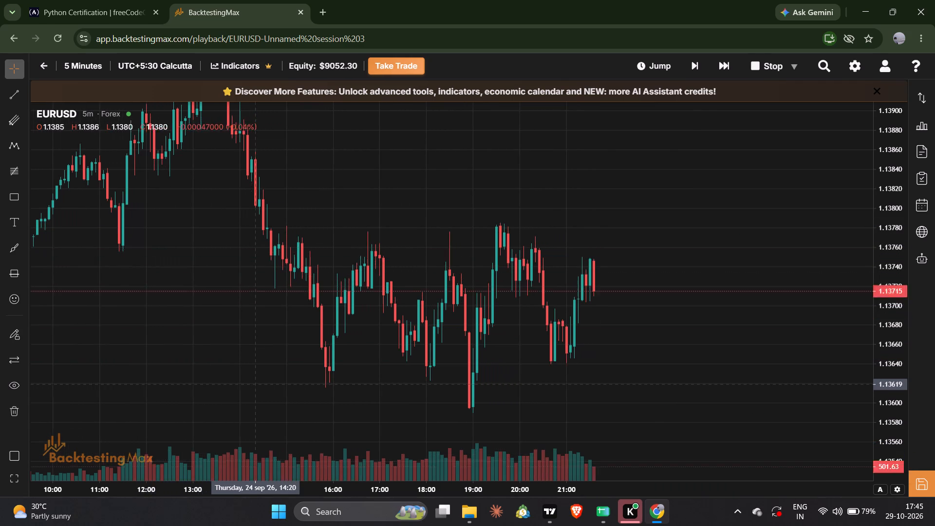
key("space")
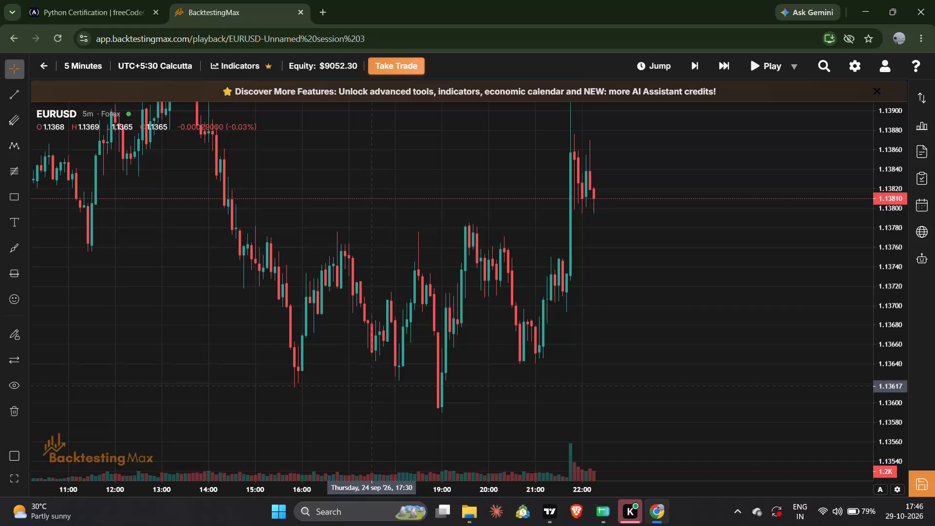
Capture the browser window showing the EUR/USD chart and open the capture in Snipping Tool.
key("shift+super+s")
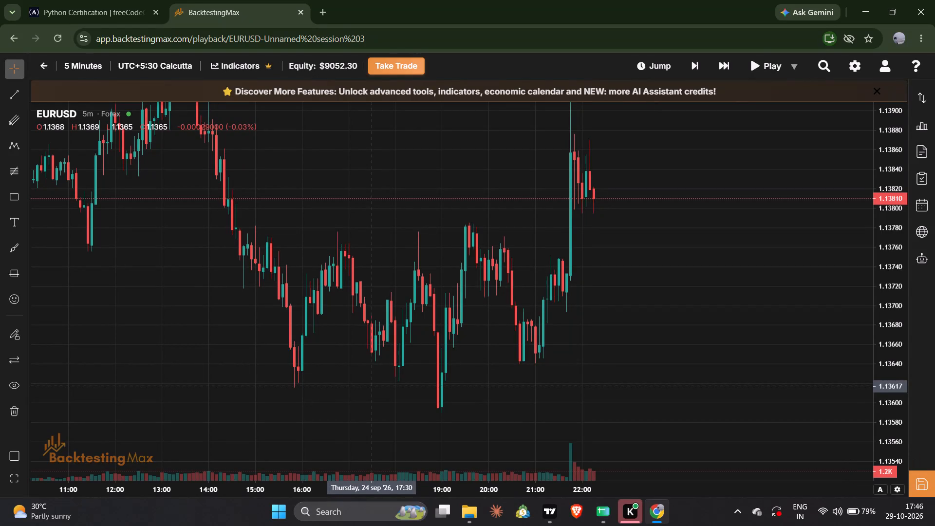
left_click(372, 386)
left_click(372, 386)
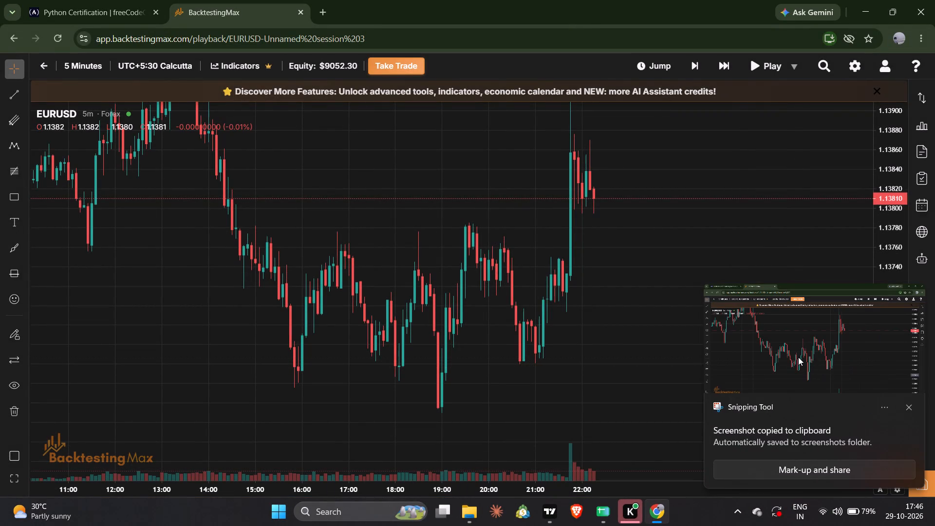
left_click(798, 357)
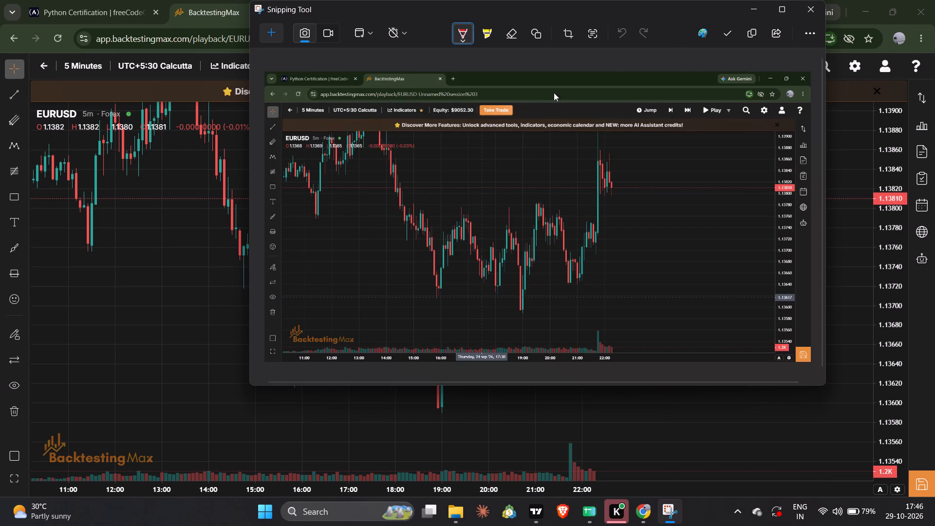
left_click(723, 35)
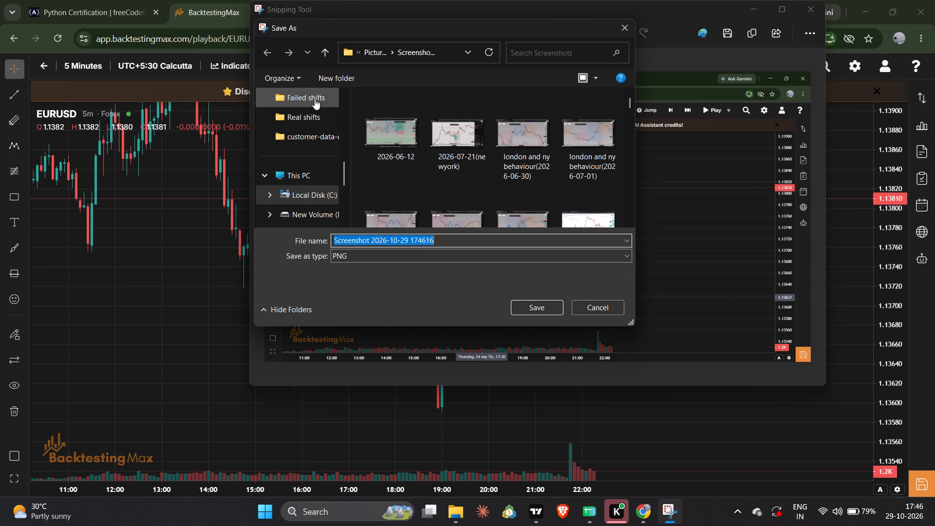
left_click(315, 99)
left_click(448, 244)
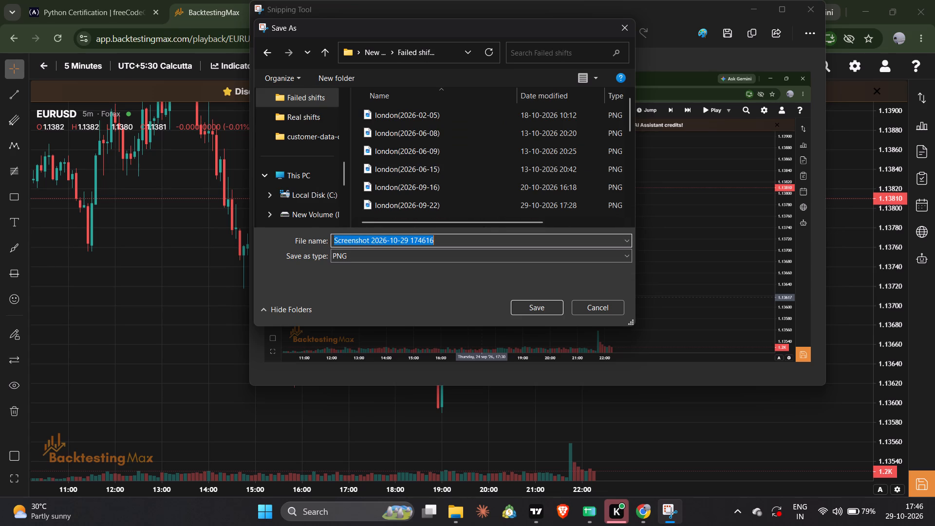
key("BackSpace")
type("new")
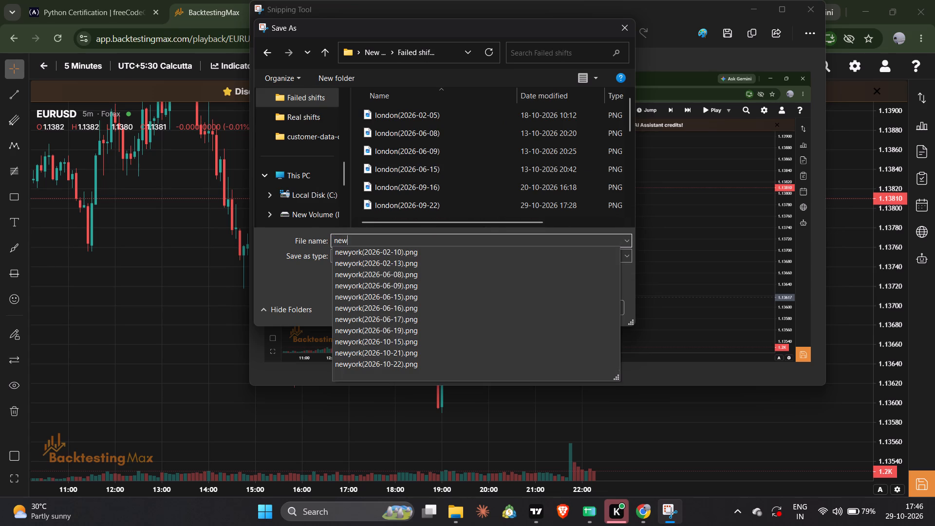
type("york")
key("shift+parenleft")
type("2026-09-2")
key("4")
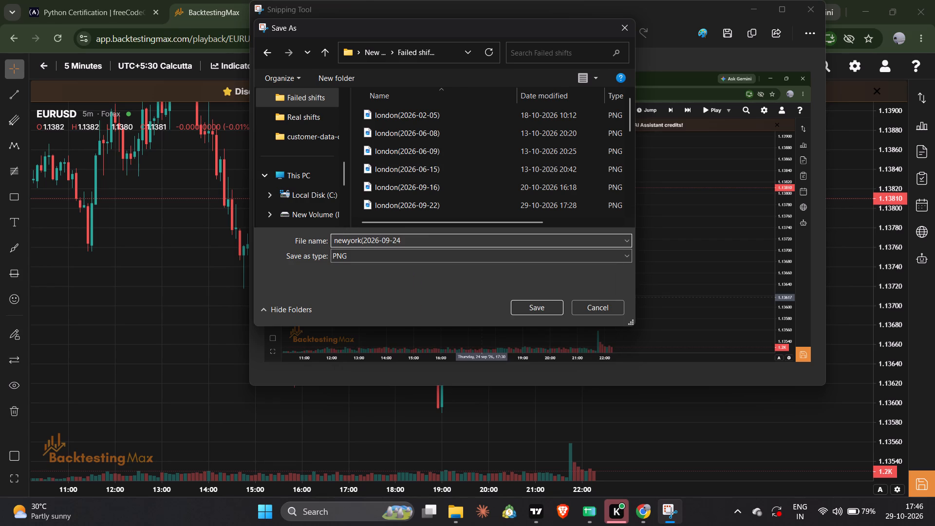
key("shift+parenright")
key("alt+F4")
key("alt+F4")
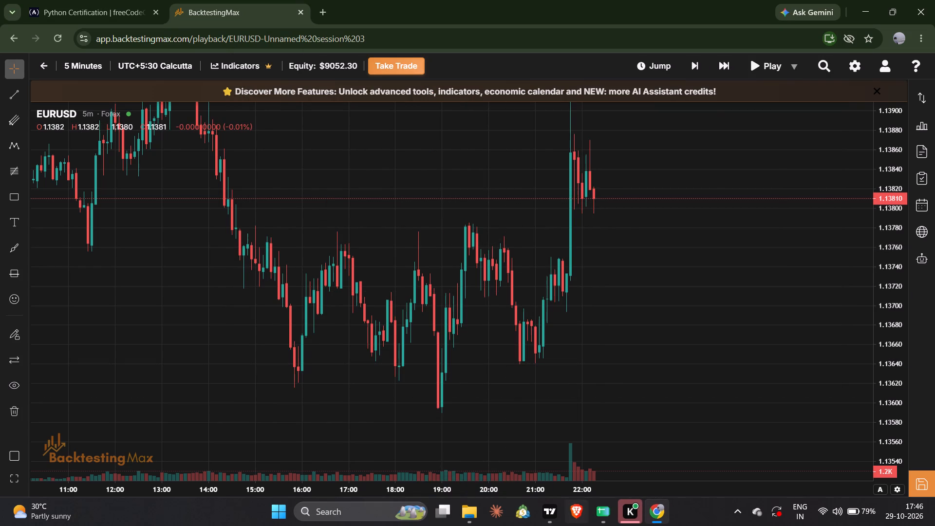
Switch to File Explorer and open the newest chart capture from the Gallery in Photos.
left_click(477, 518)
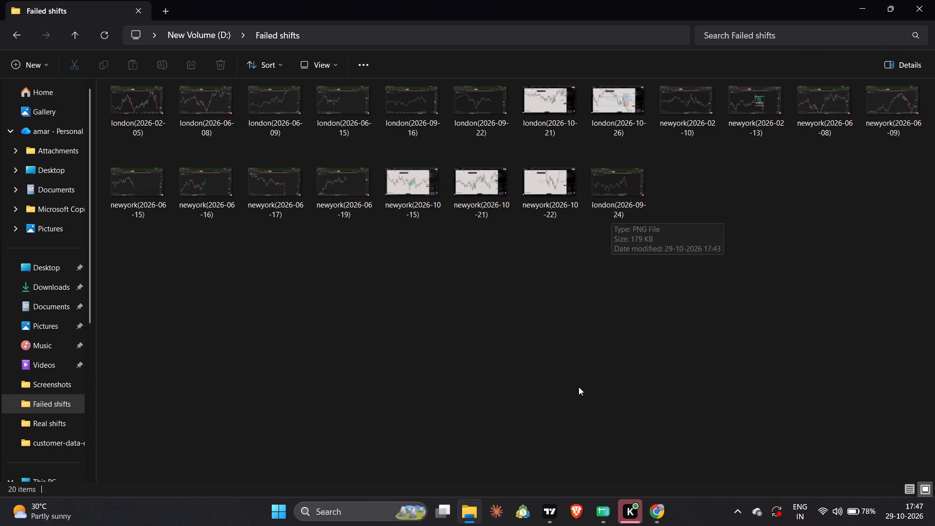
left_click(43, 108)
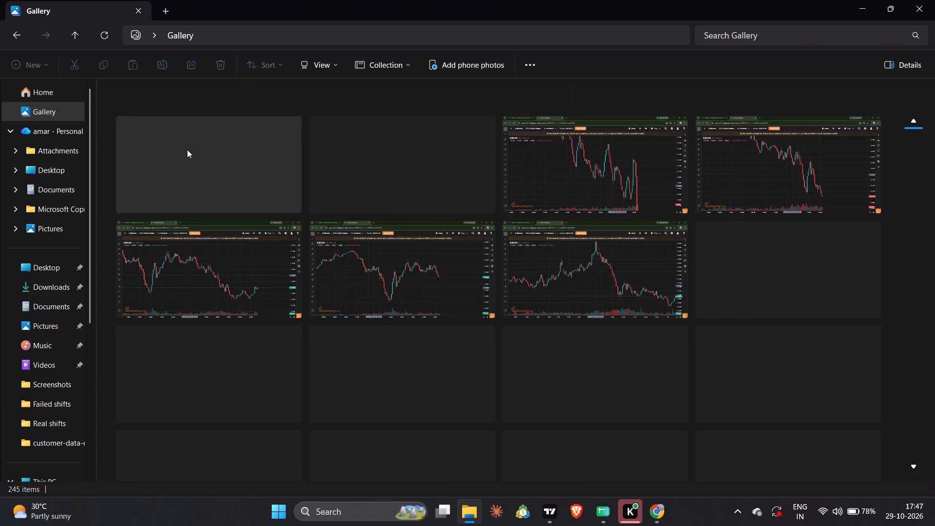
left_click(187, 150)
double_click(187, 150)
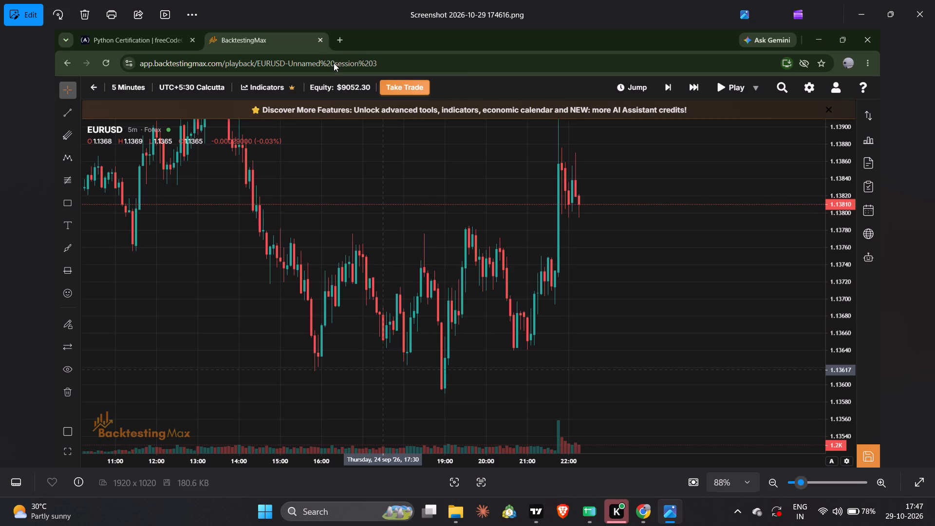
Save a copy of the capture as newyork(2026-09-24) in the Failed shifts folder, and close Photos and File Explorer.
left_click(190, 18)
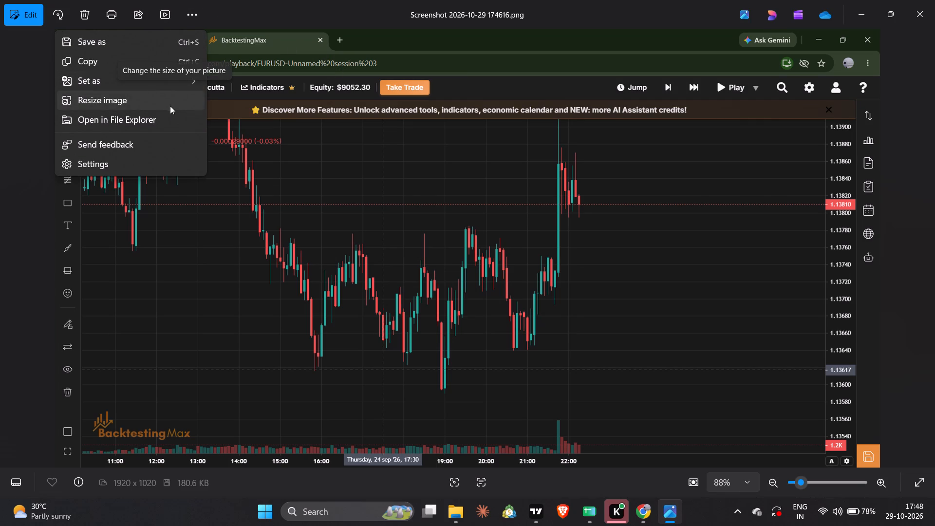
left_click(150, 40)
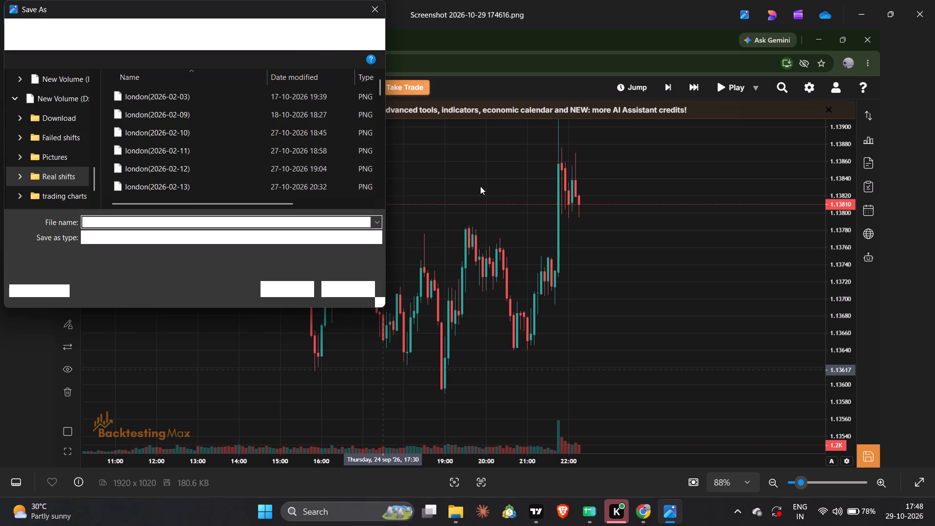
left_click(46, 142)
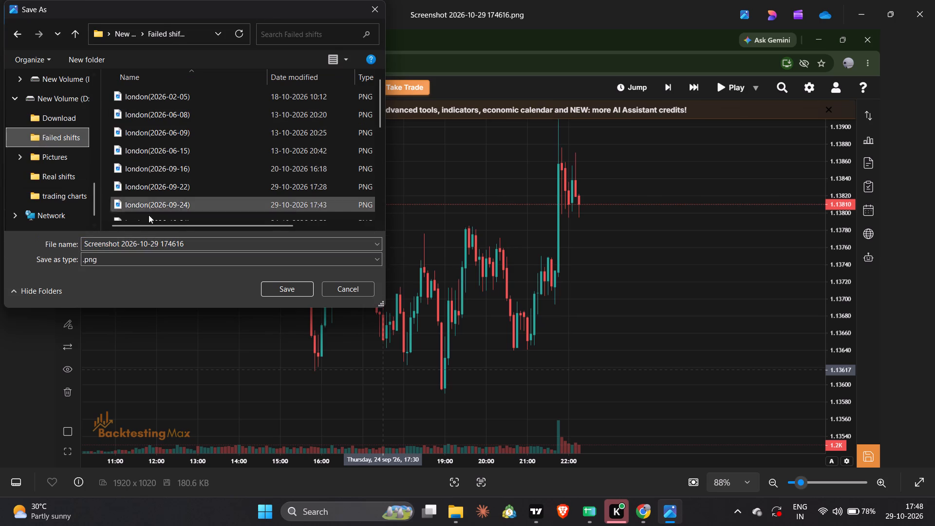
left_click(234, 244)
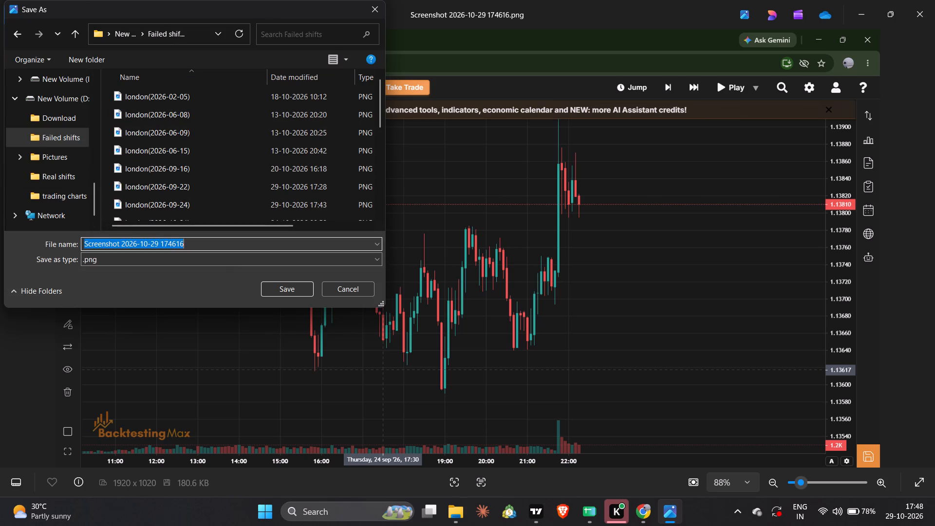
key("BackSpace")
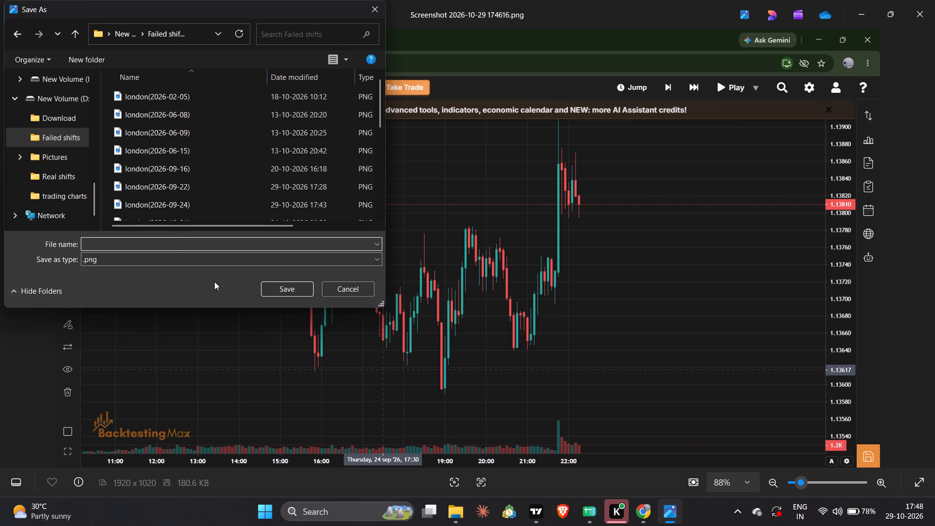
type("new")
type("york")
key("shift+parenleft")
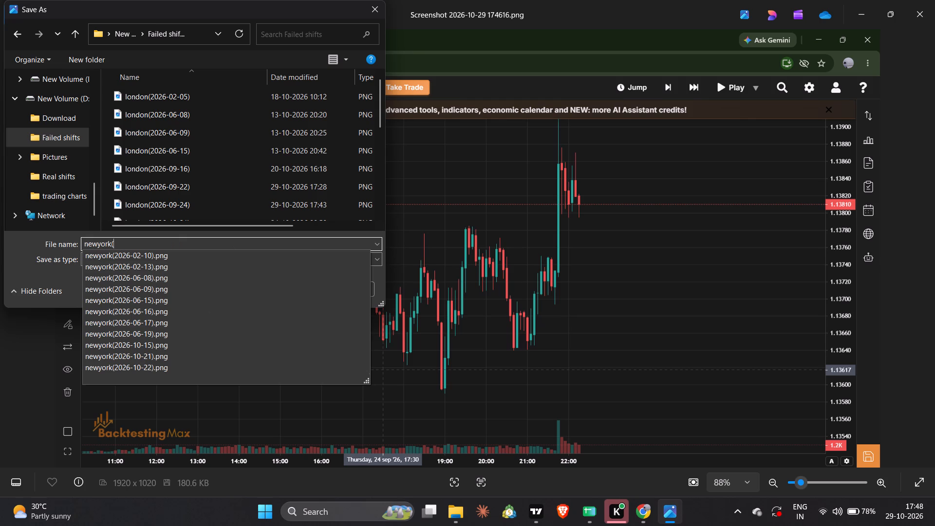
type("2026-09-24")
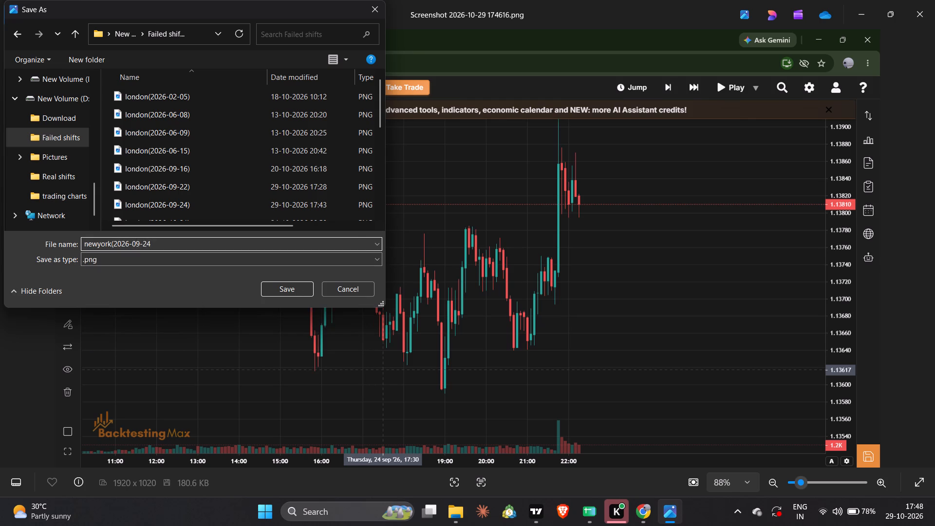
key("shift+parenright")
key("Return")
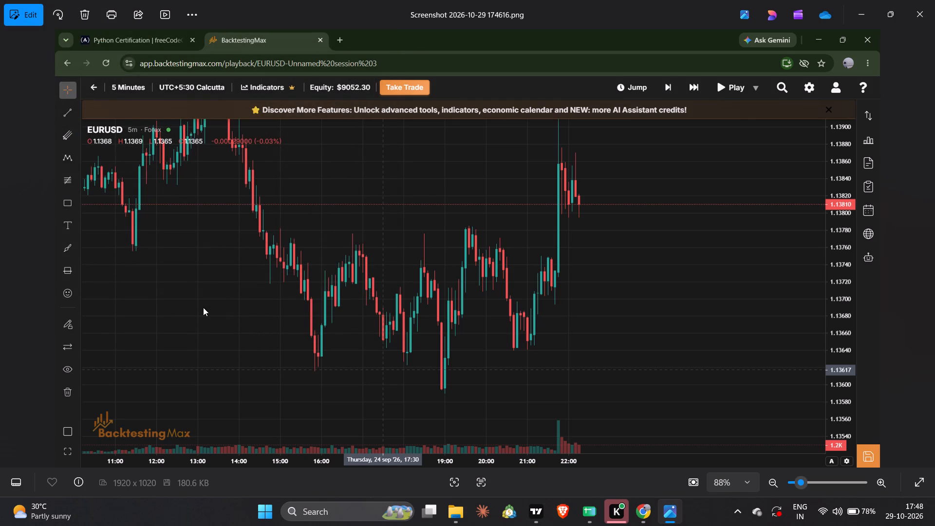
key("alt+F4")
key("alt+F4")
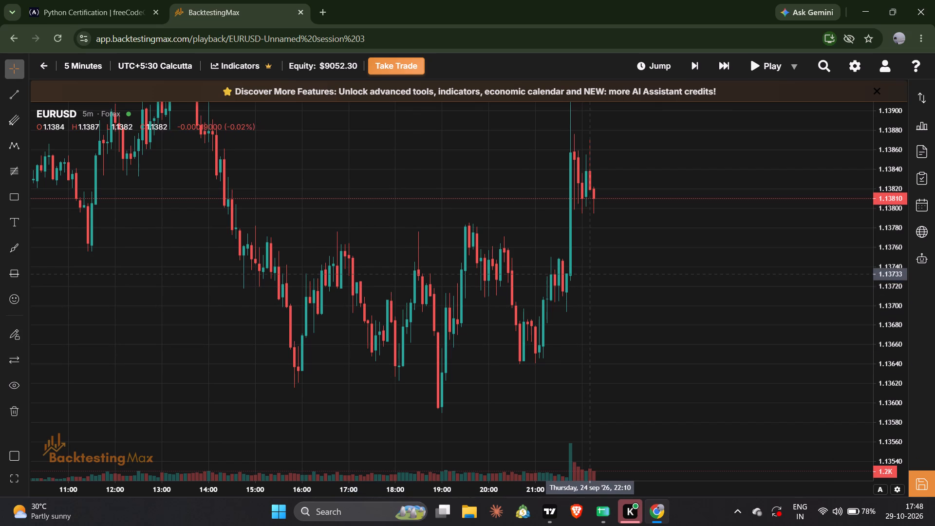
Play the EUR/USD replay forward to about 13:35 on 25 September 2026.
left_click_drag(592, 279, 567, 363)
key("space")
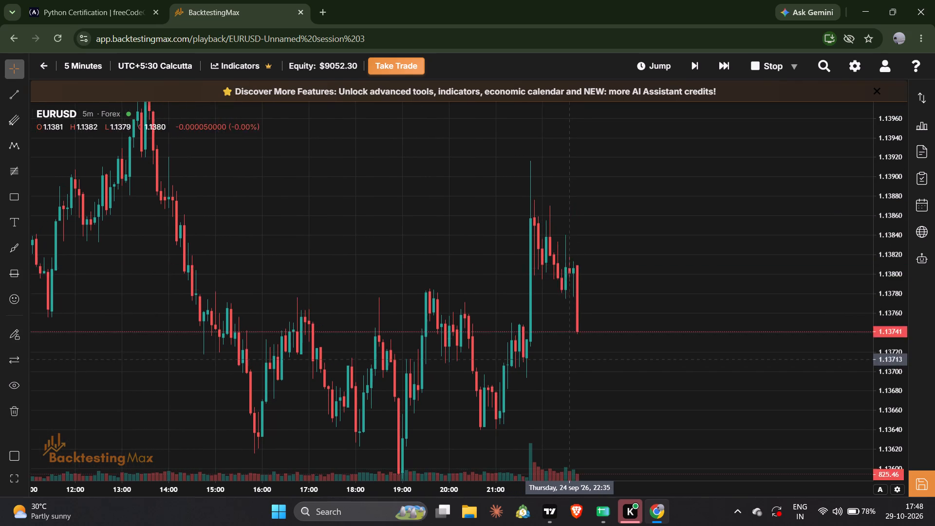
key("space")
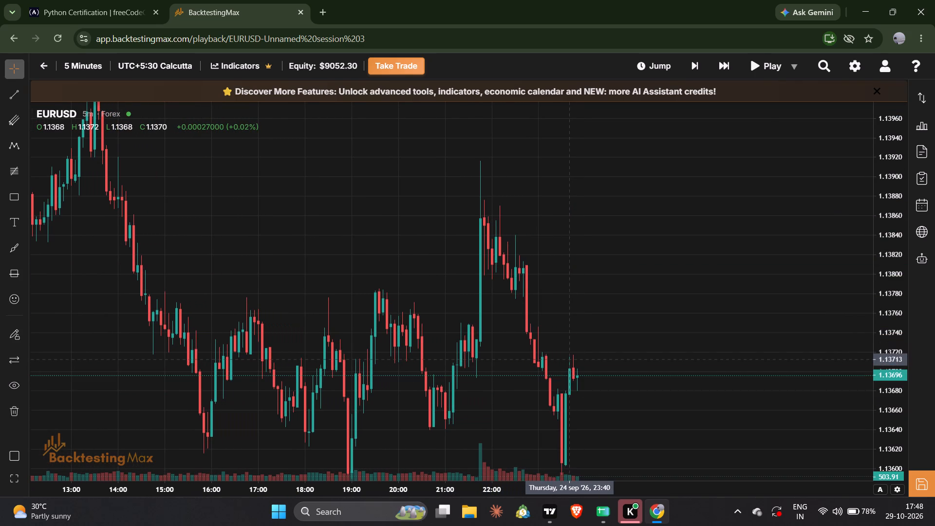
left_click_drag(573, 348, 582, 213)
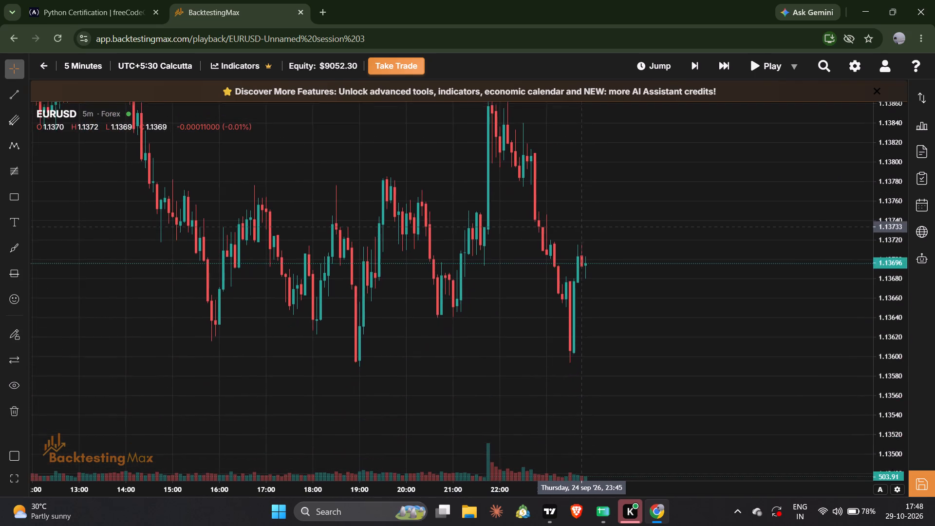
left_click_drag(582, 213, 569, 259)
key("space")
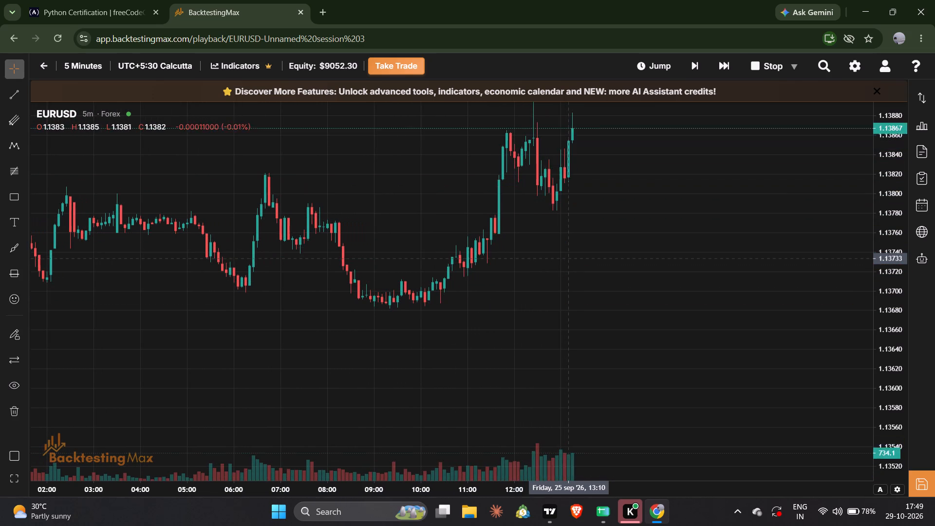
key("space")
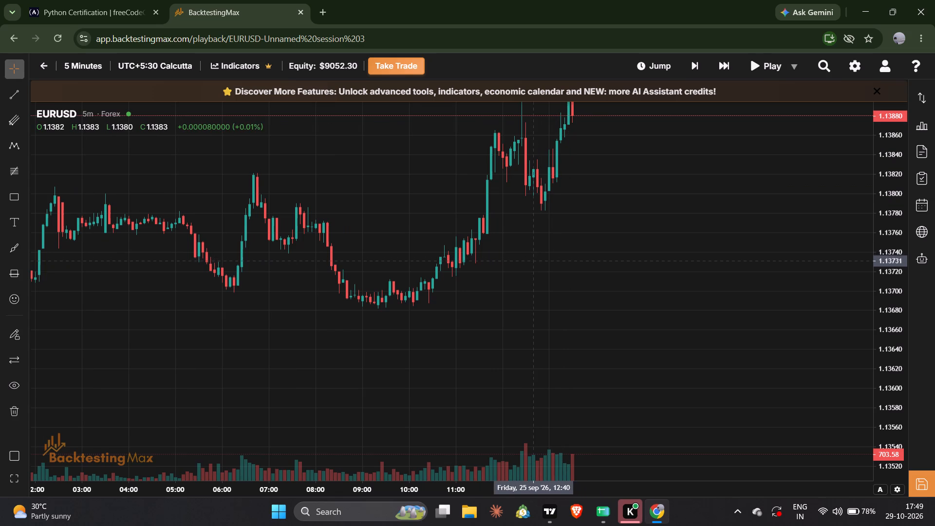
left_click_drag(526, 270, 520, 386)
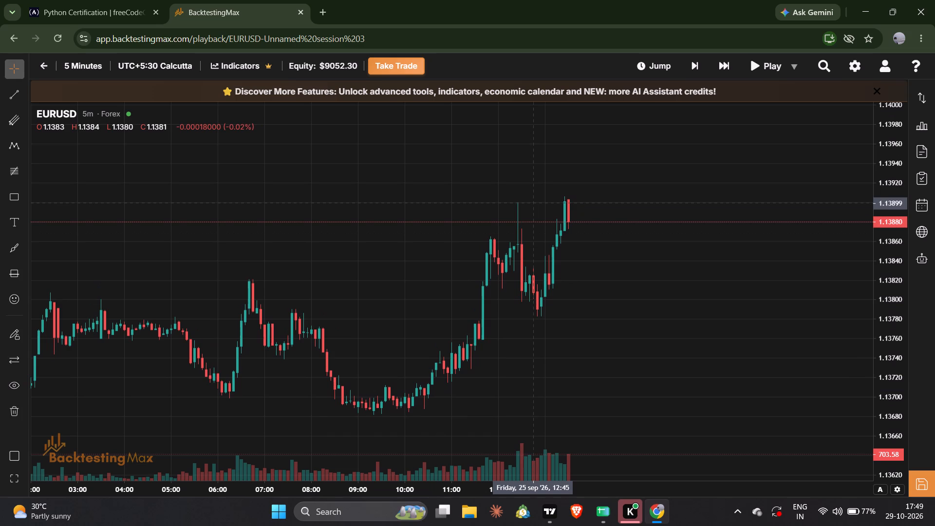
key("Right")
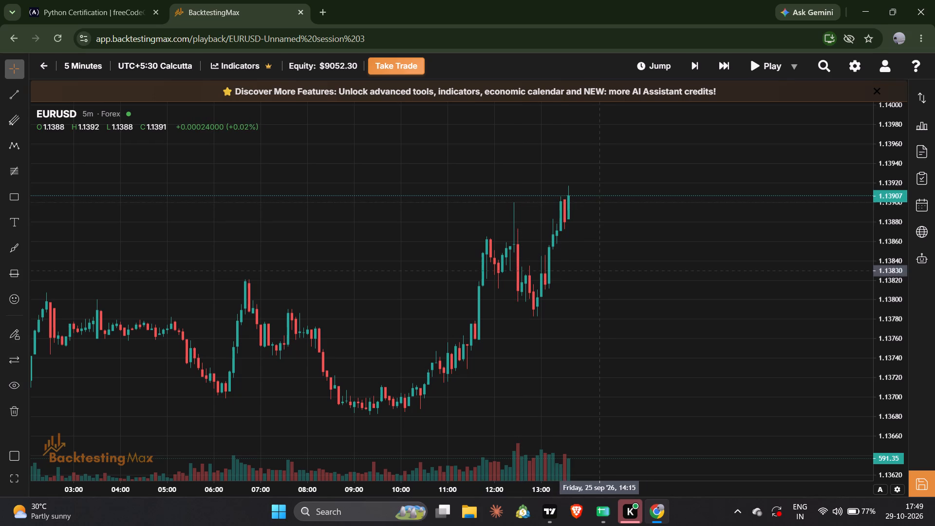
Place a long limit order on EUR/USD at about 1.13813, with stop loss at 1.13778 and take profit at 1.13929.
left_click(393, 67)
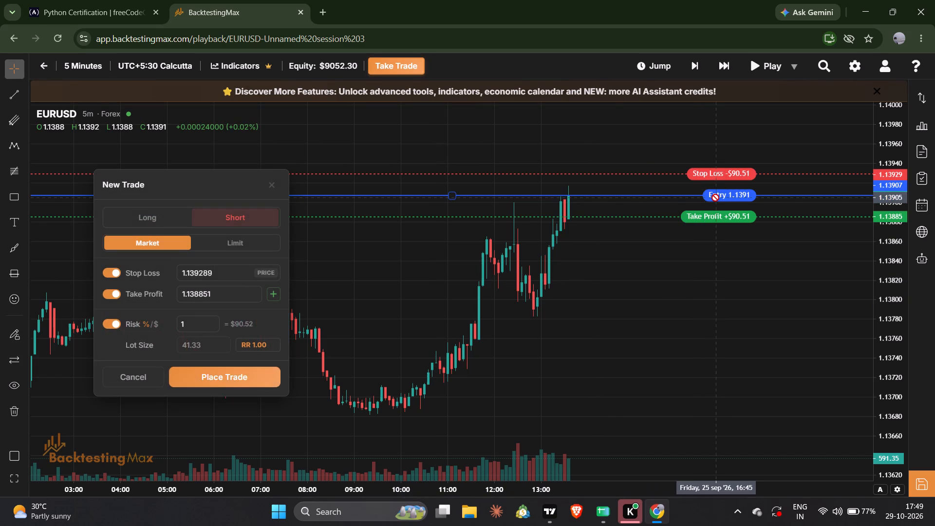
left_click(137, 215)
left_click(211, 244)
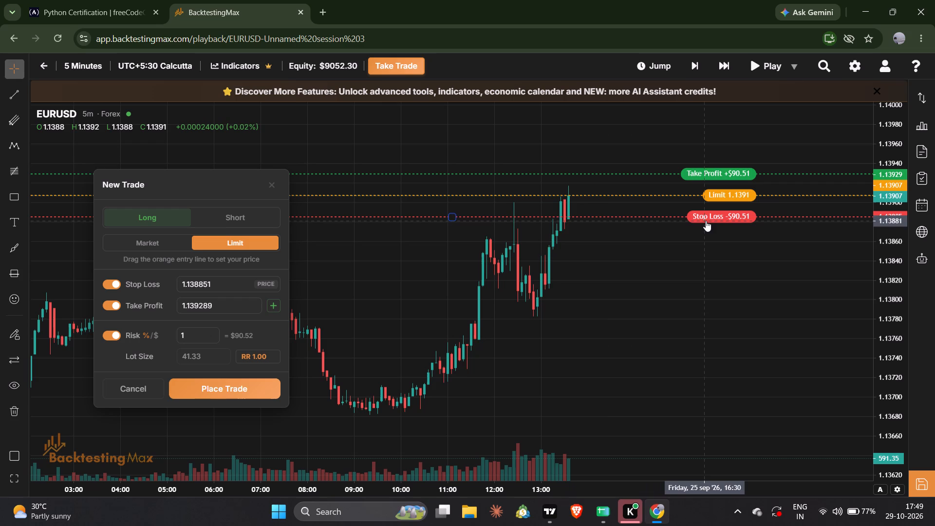
left_click_drag(706, 221, 687, 320)
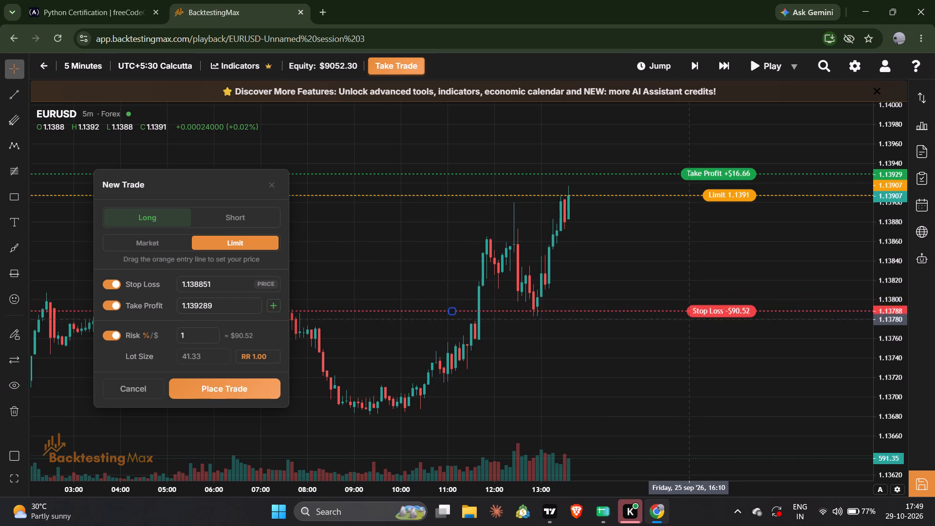
left_click_drag(687, 320, 687, 324)
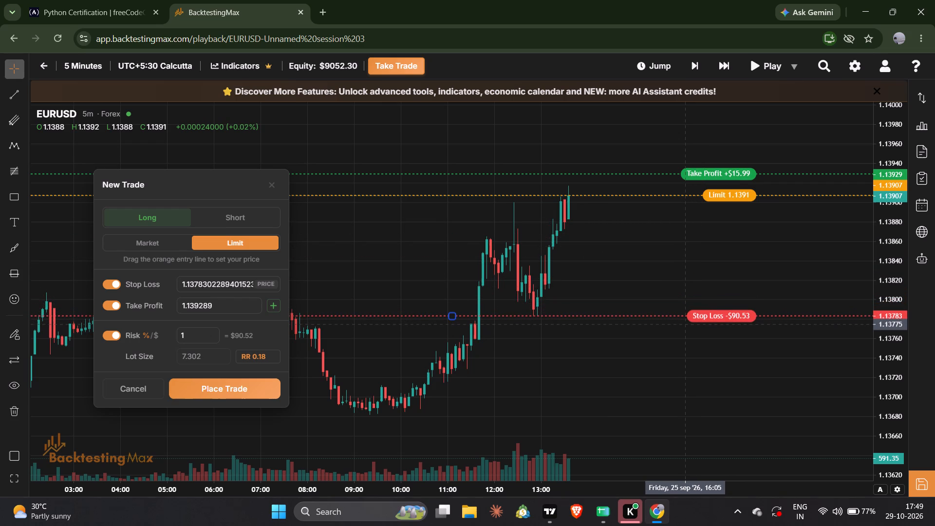
left_click_drag(719, 318, 719, 323)
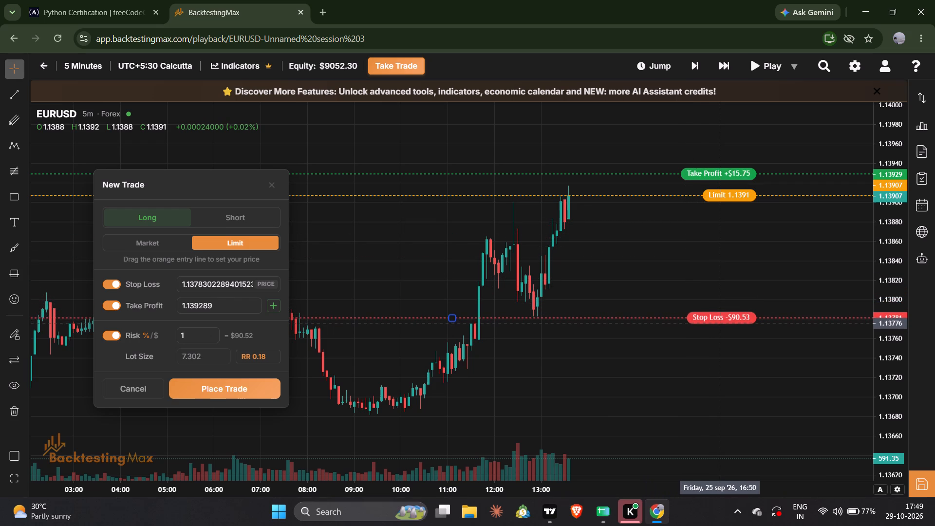
left_click_drag(719, 323, 718, 326)
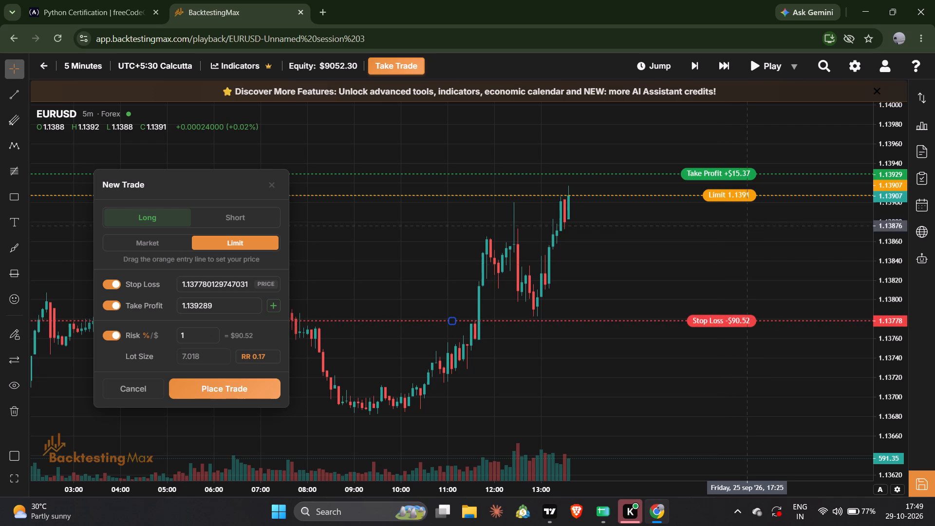
left_click_drag(729, 196, 716, 238)
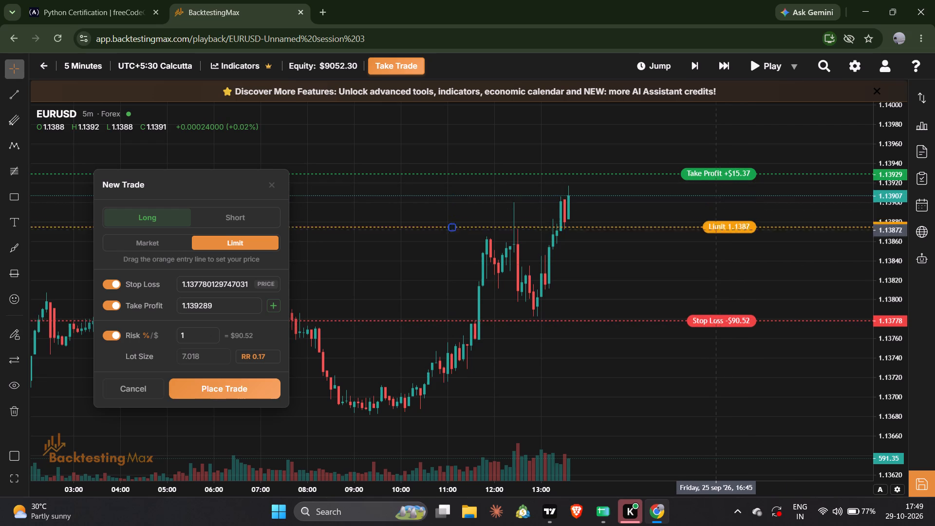
left_click_drag(716, 238, 714, 289)
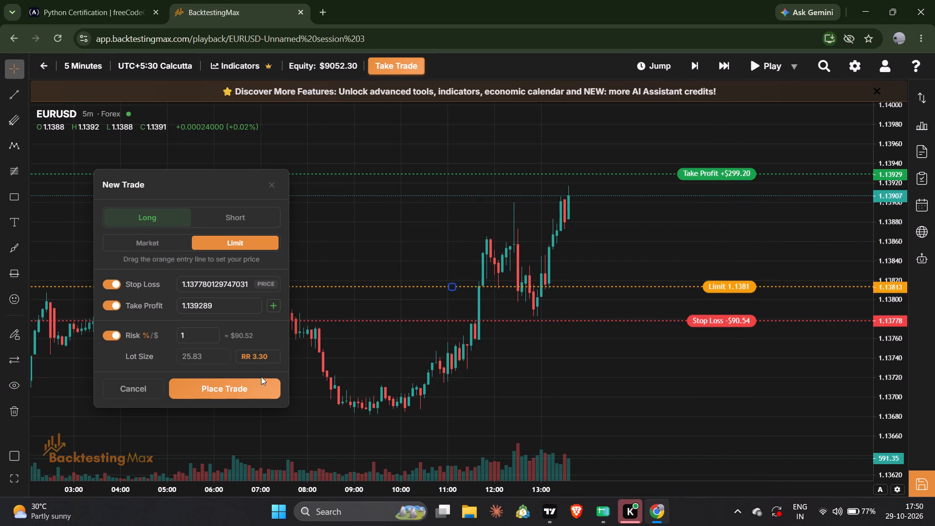
left_click(258, 380)
Play the EUR/USD replay forward to about 15:55 on 25 September 2026.
key("space")
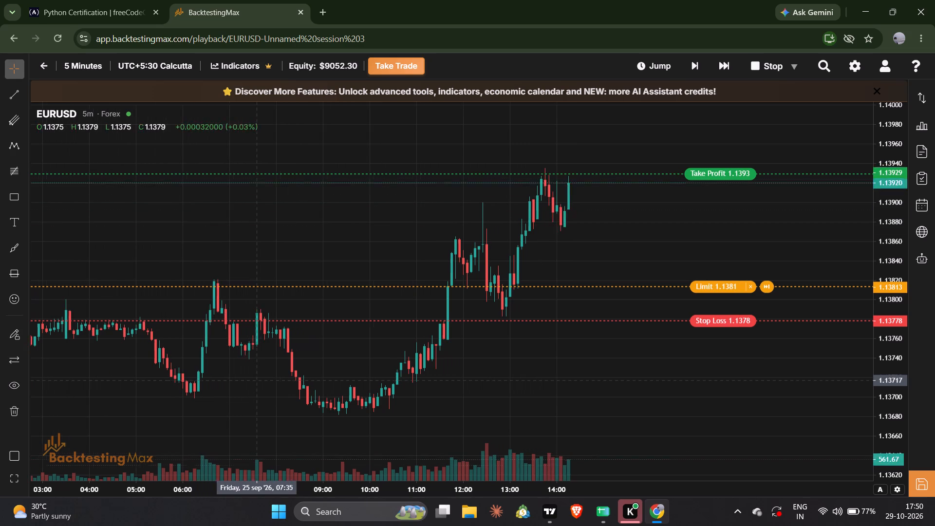
key("space")
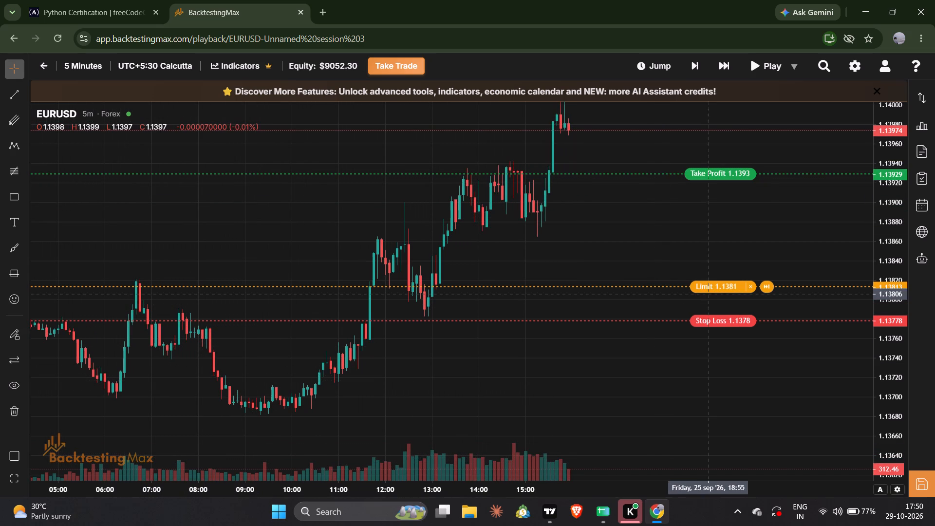
Cancel the pending EUR/USD limit order at 1.13813.
left_click(751, 287)
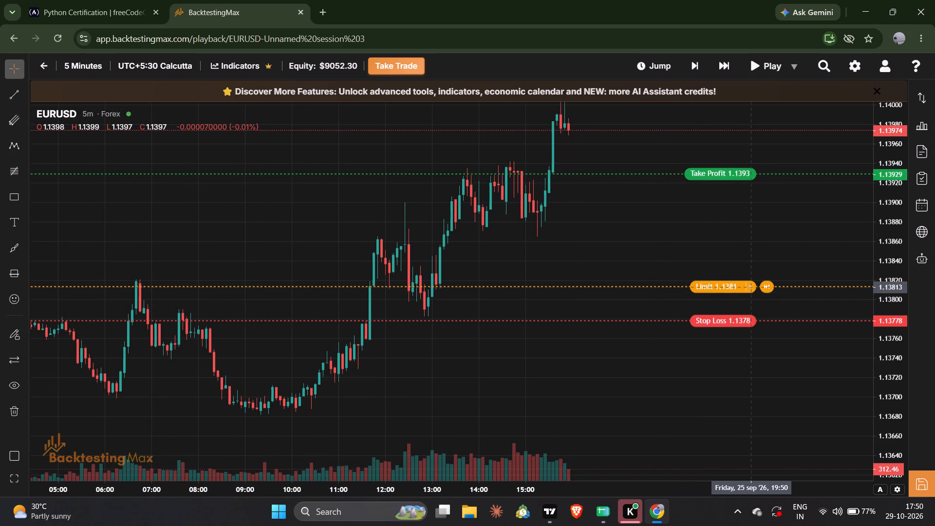
left_click(351, 362)
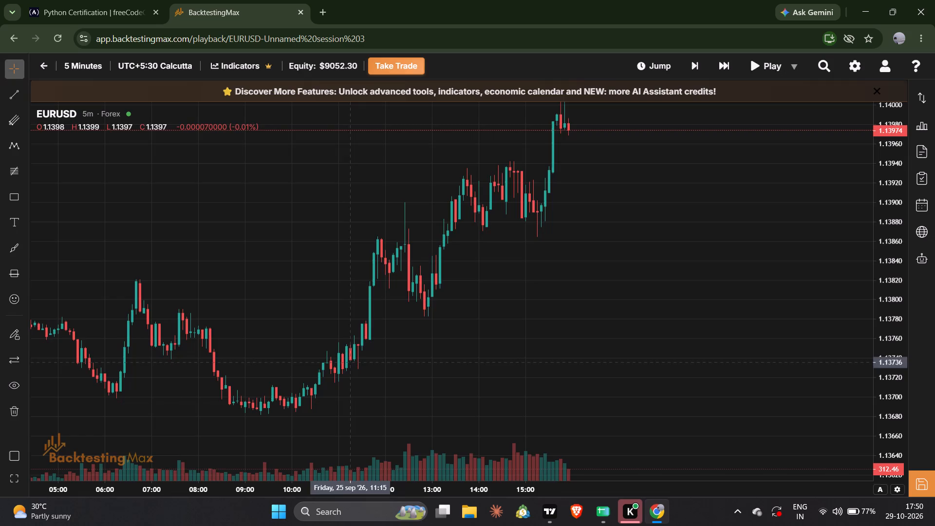
Play the EUR/USD replay forward in stages to about 21:50 on 25 September 2026.
left_click_drag(488, 297, 464, 389)
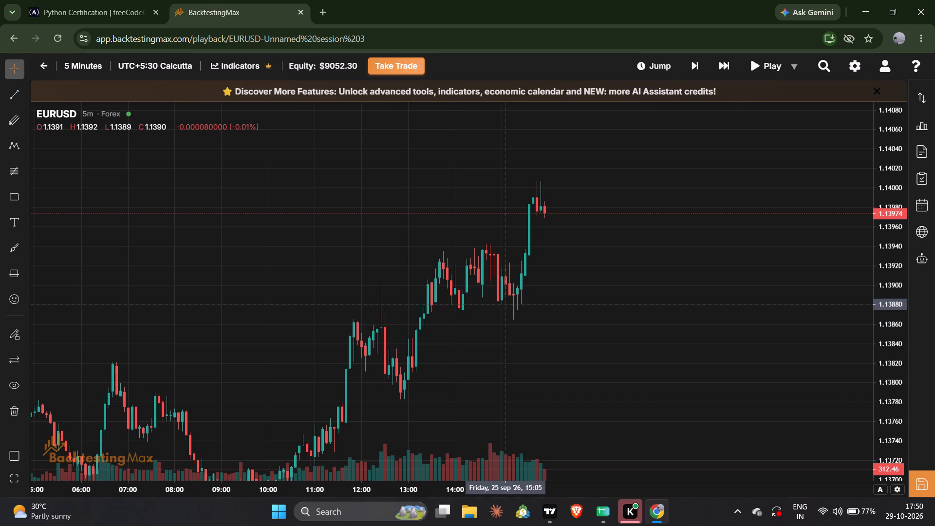
key("space")
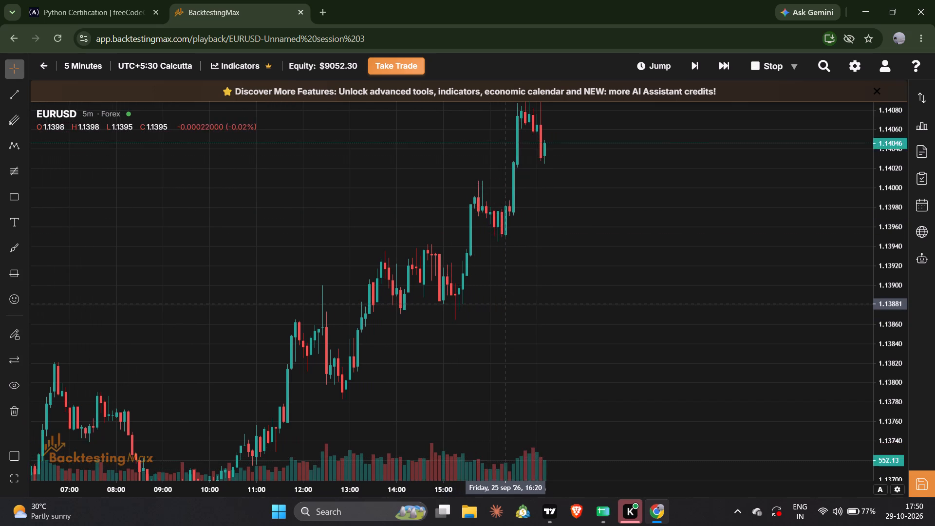
key("space")
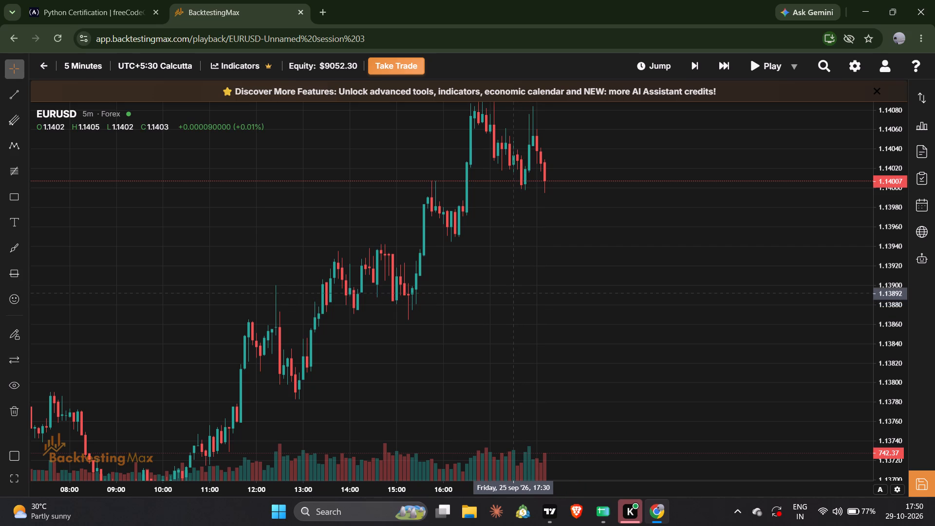
left_click_drag(512, 293, 511, 374)
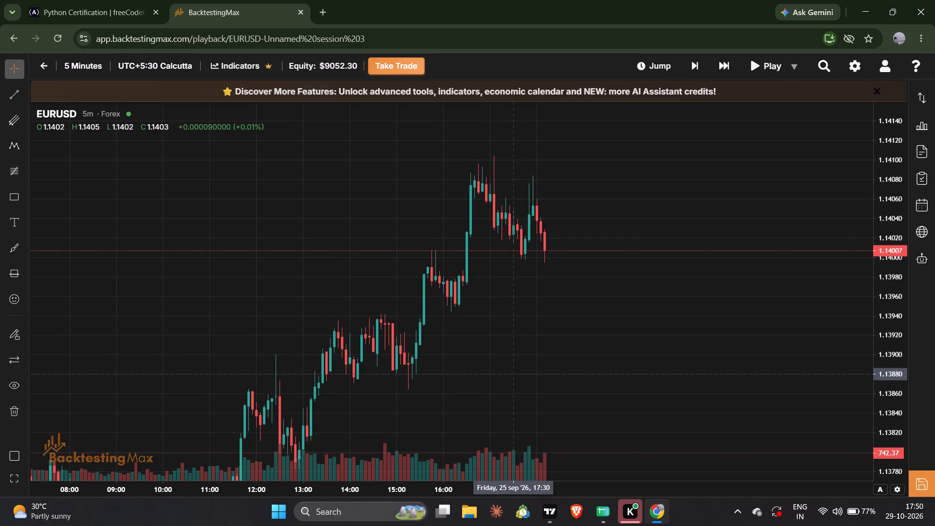
key("space")
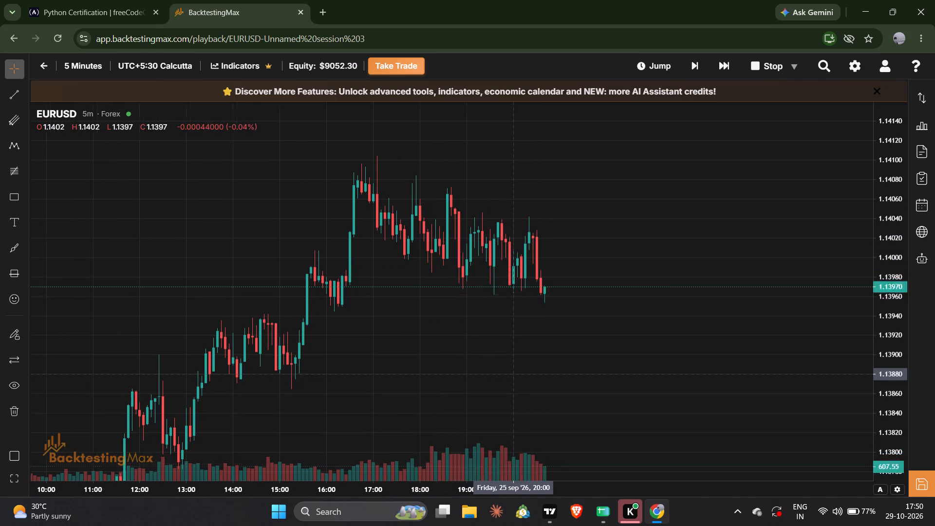
key("space")
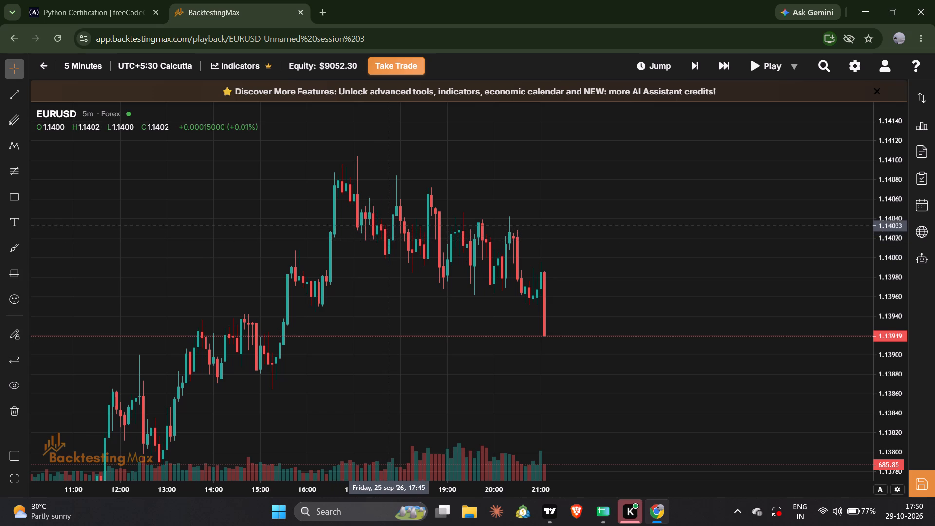
key("space")
key("space")
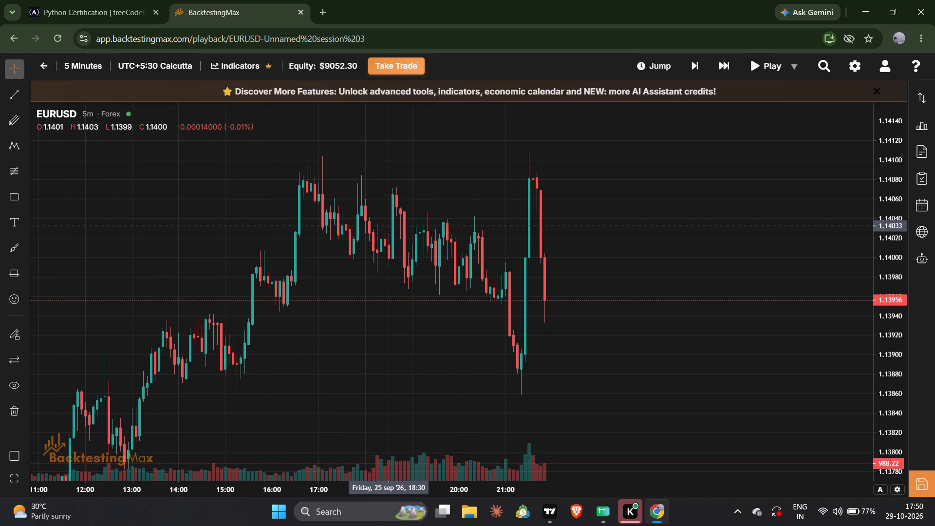
Capture the screen with the 25 September chart framed from about 06:00 to 21:50, and open the capture in Snipping Tool.
left_click_drag(269, 418, 525, 215)
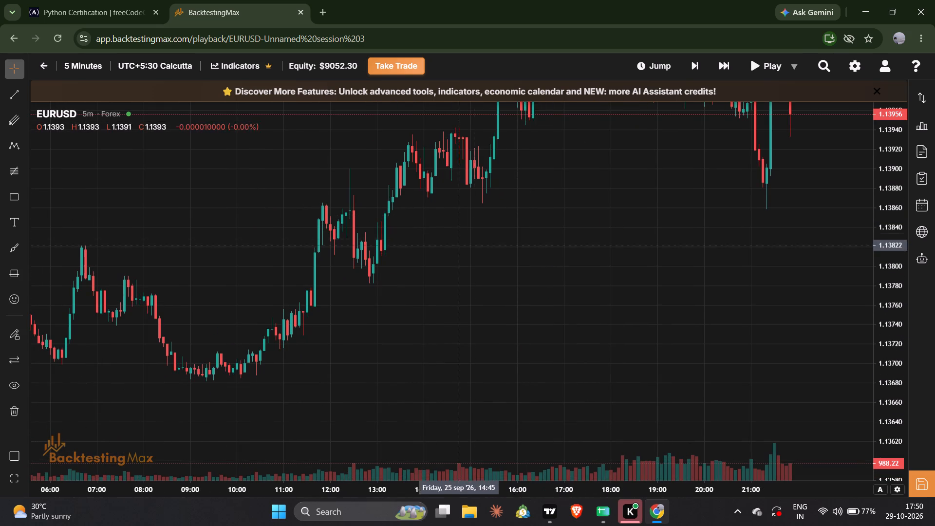
left_click_drag(429, 250, 443, 336)
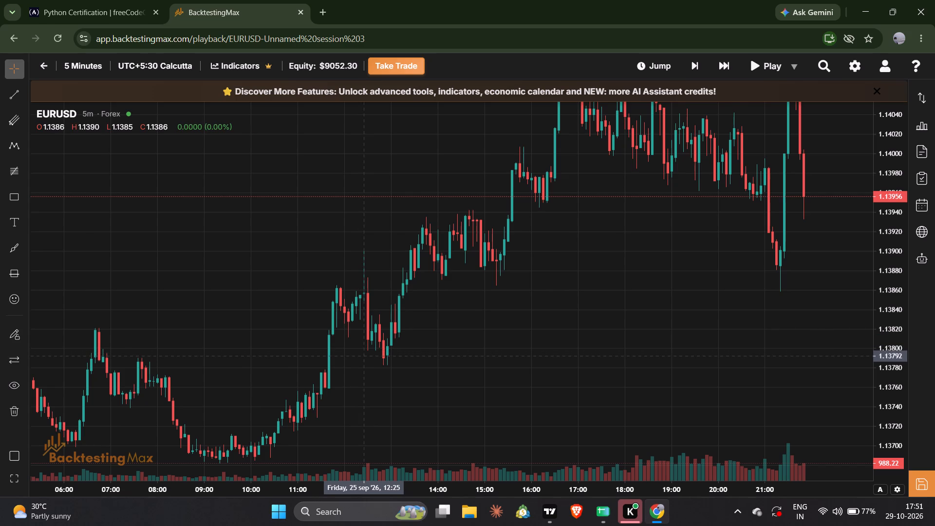
key("shift+super+s")
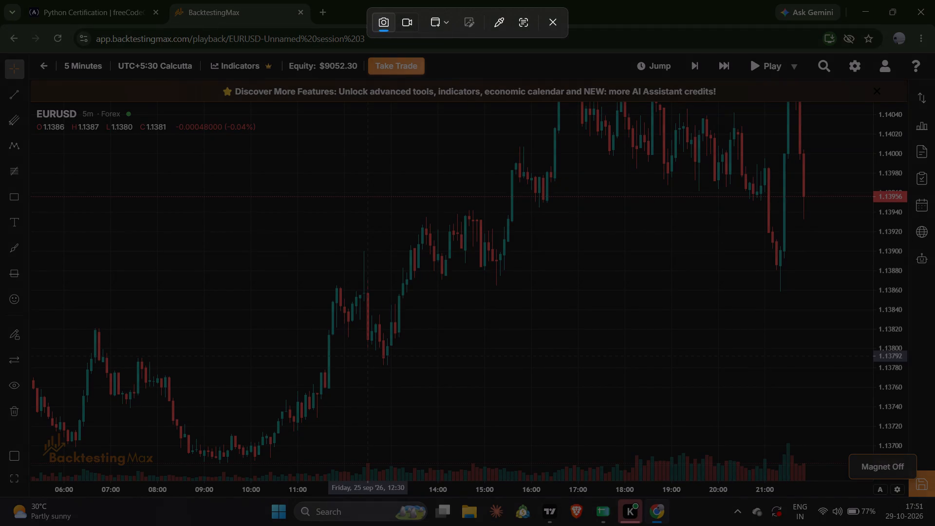
left_click(367, 356)
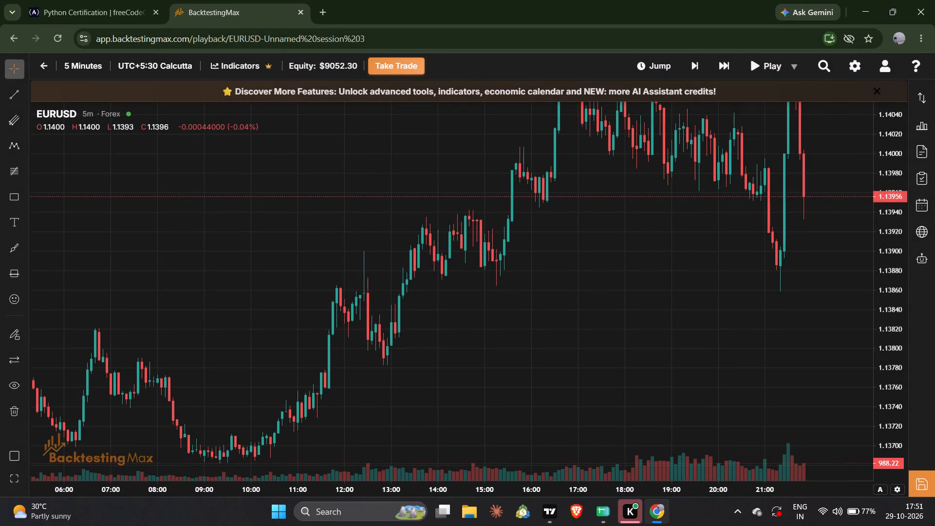
left_click(799, 377)
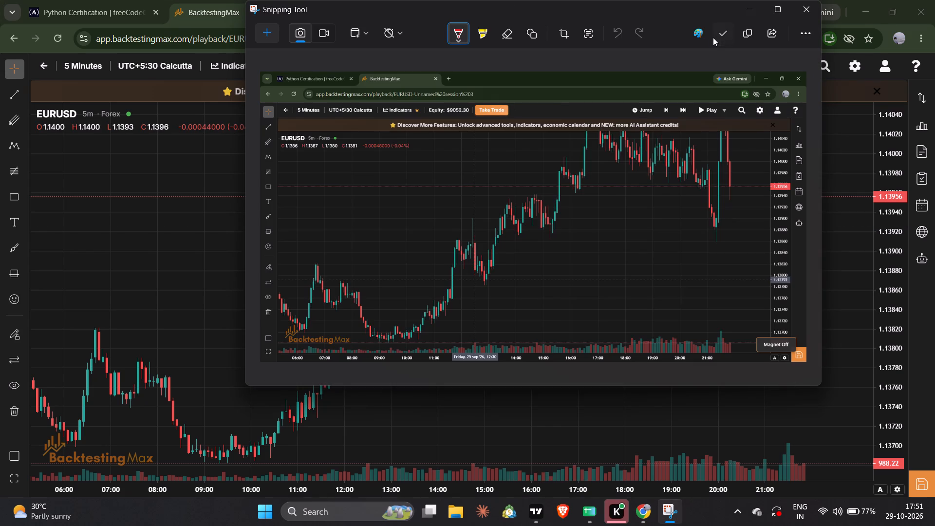
Save the capture as PNG london(2026-09-25) in the Real shifts folder, and close Snipping Tool.
left_click(717, 35)
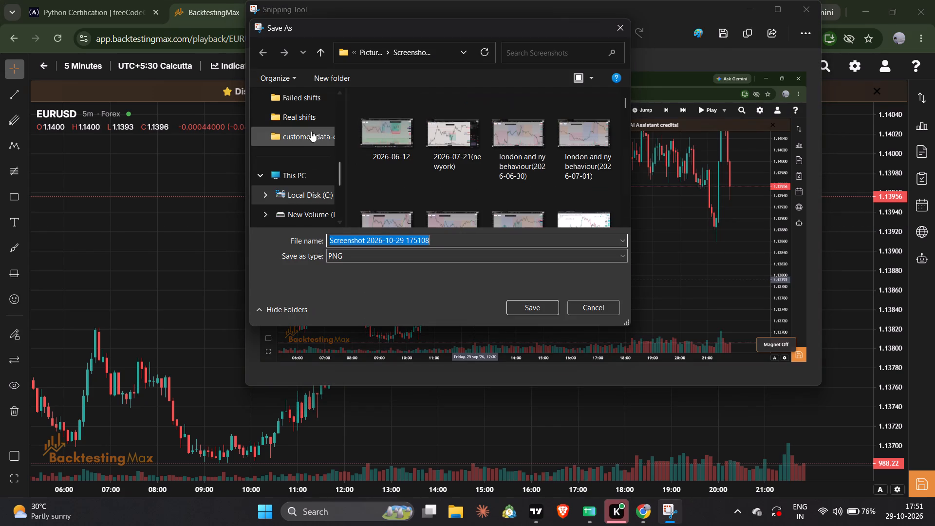
left_click(296, 109)
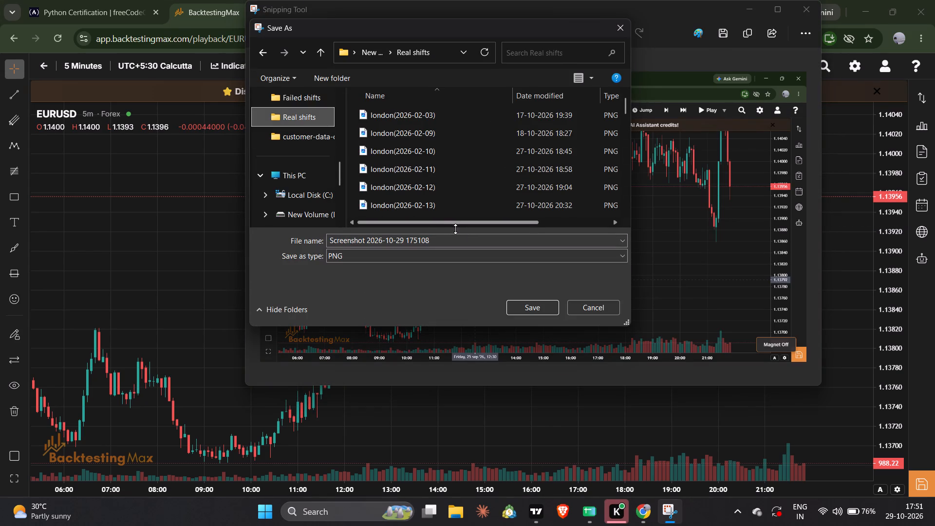
left_click(462, 235)
key("BackSpace")
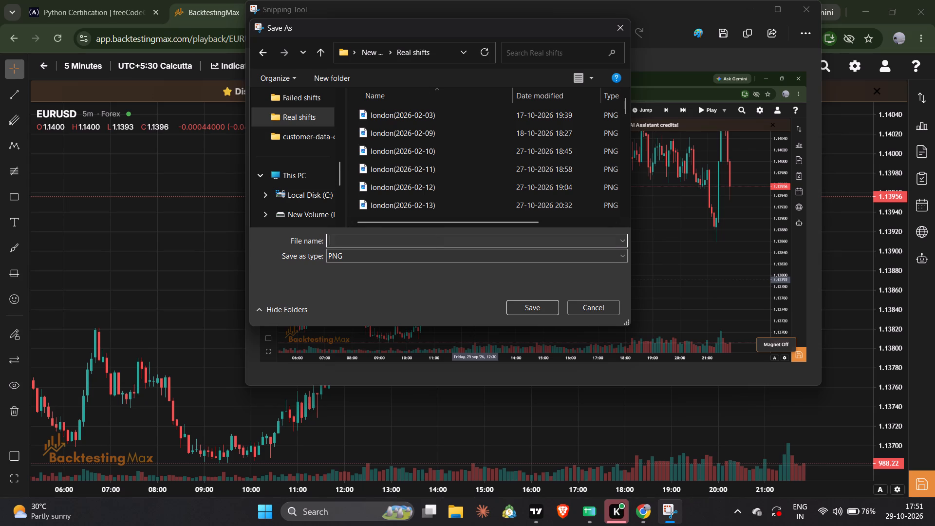
type("london")
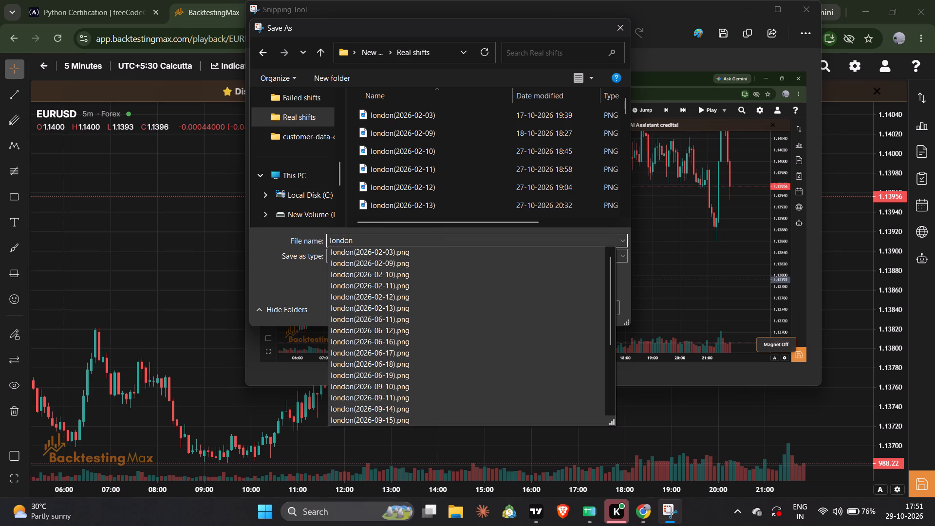
type("(2026--")
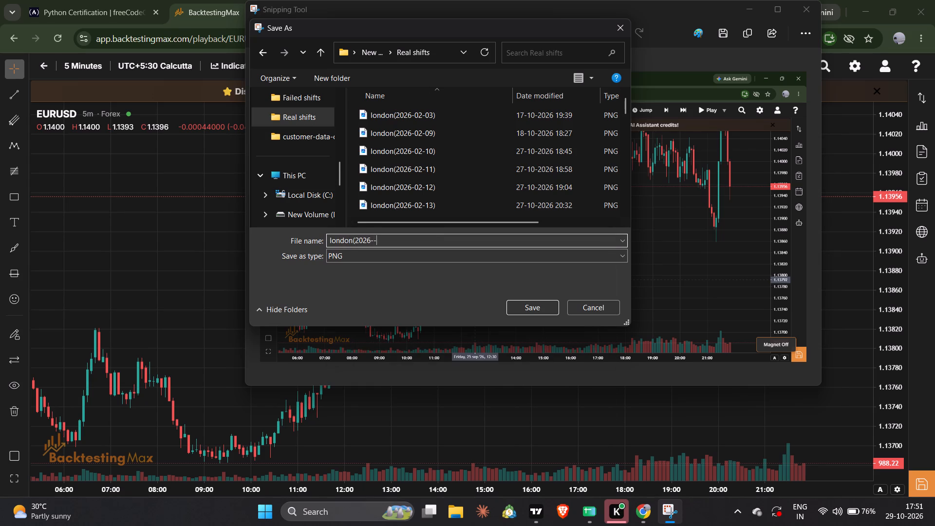
key("BackSpace")
type("09-")
key("2")
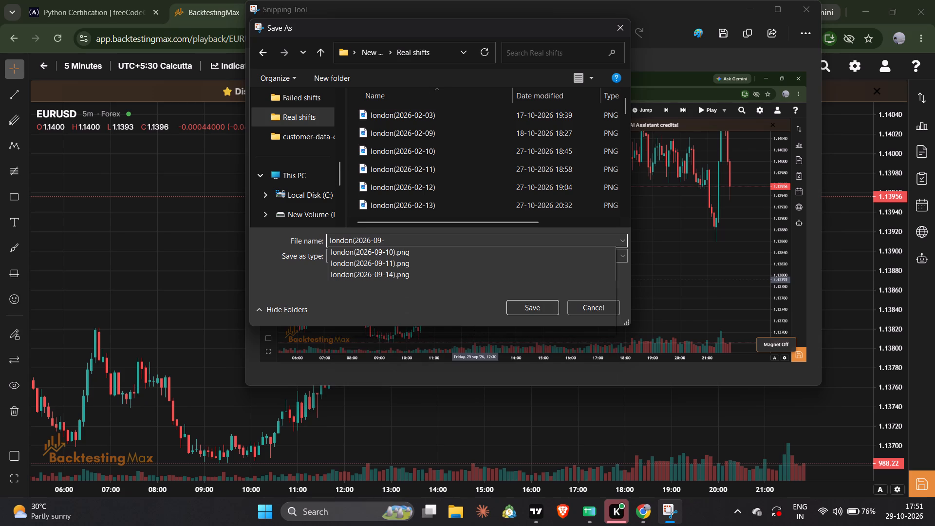
key("5")
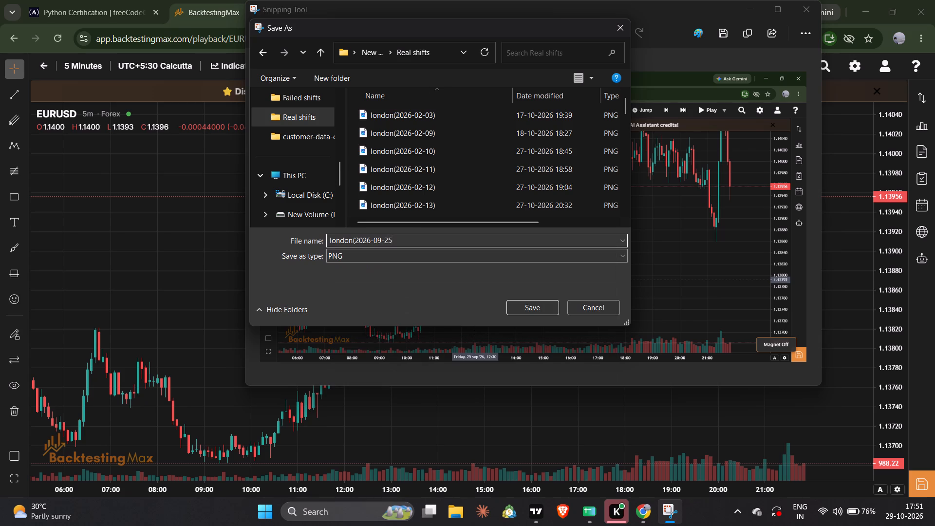
key("shift+parenright")
key("Return")
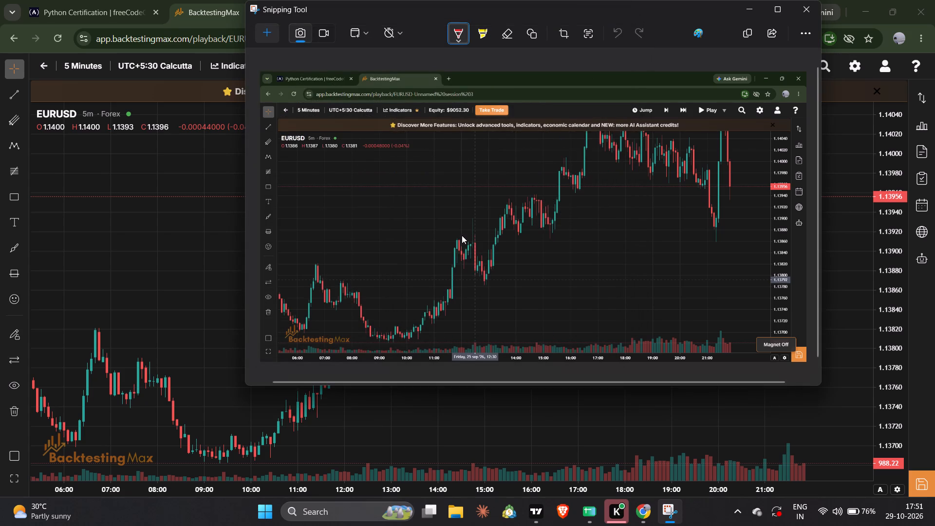
key("alt+F4")
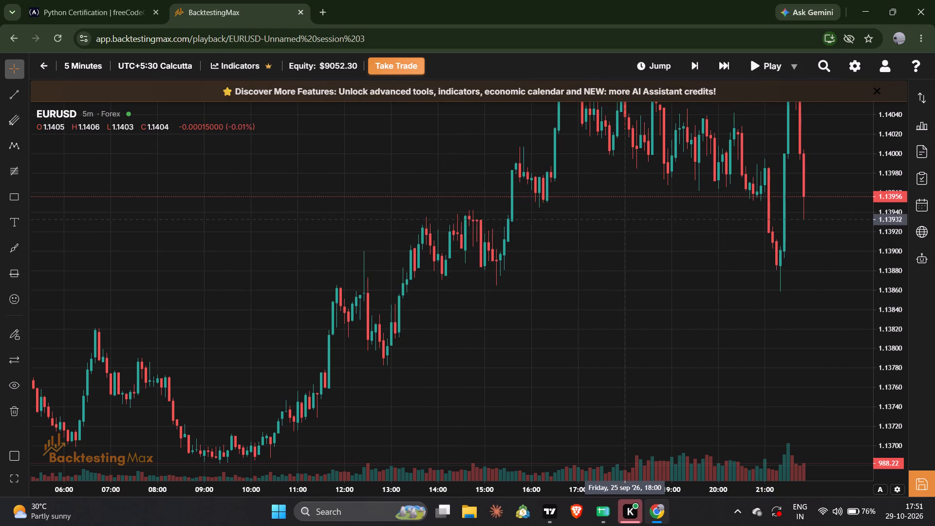
Capture the screen with the 25 September afternoon and evening highs and lows in view, and open the capture in Snipping Tool.
left_click_drag(623, 220, 600, 298)
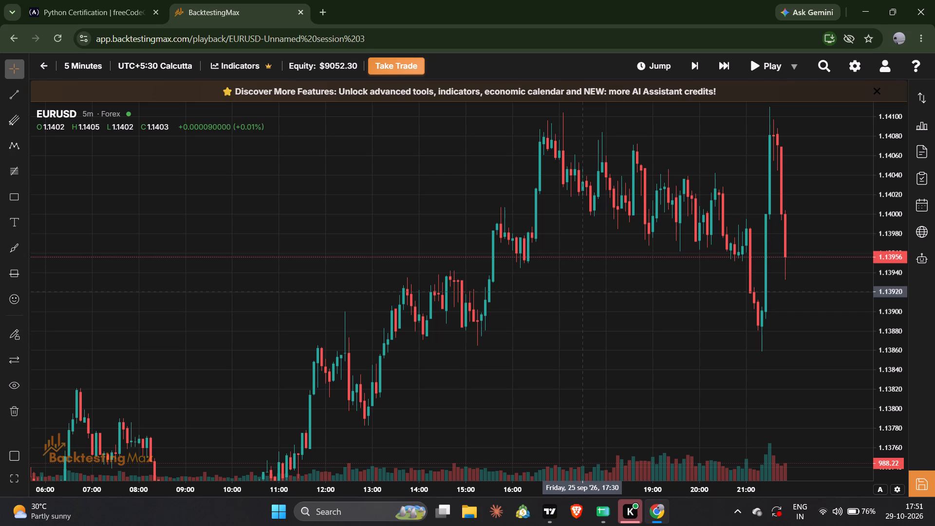
key("shift+super+s")
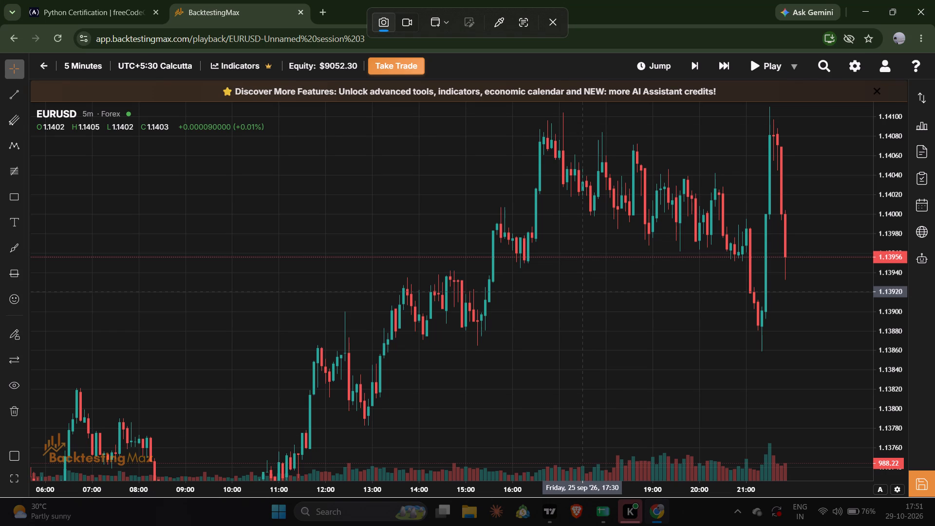
left_click(578, 310)
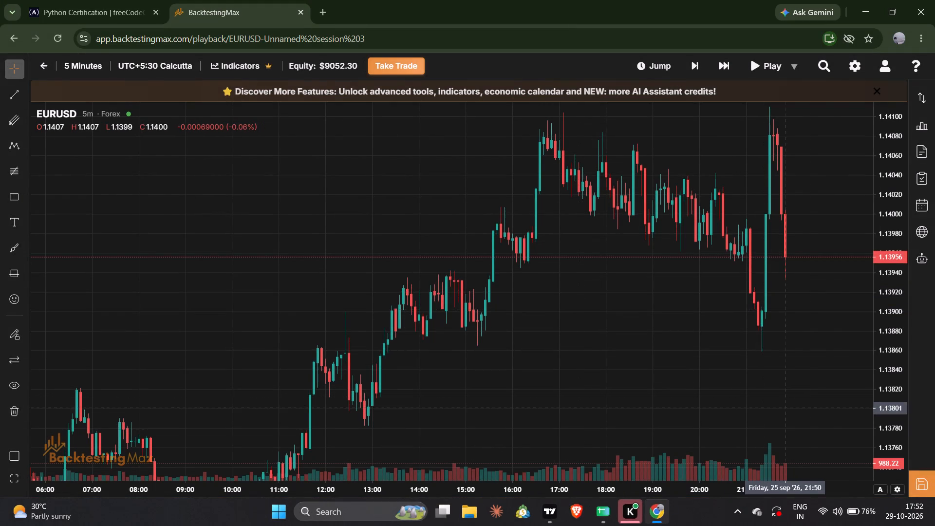
left_click(822, 386)
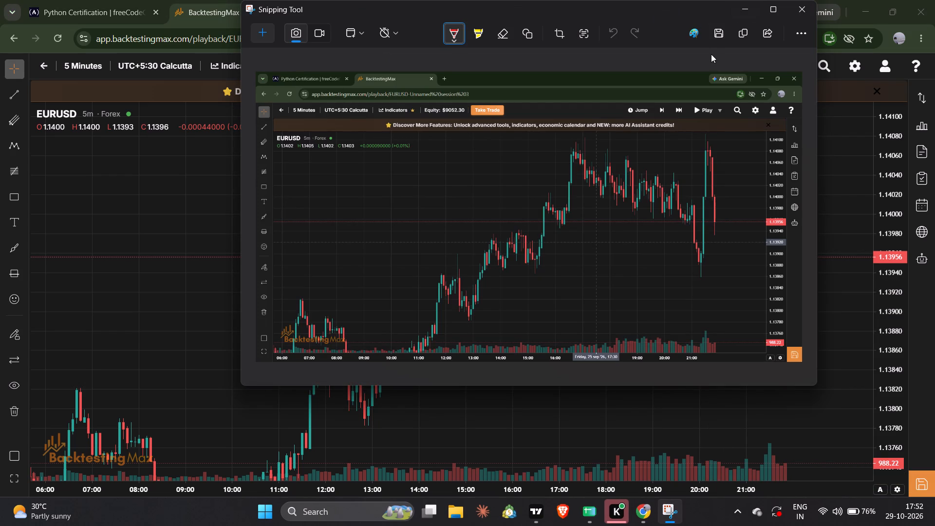
Save the capture as PNG newyork(2026-09-25) in the Failed shifts folder, and close Snipping Tool.
left_click(716, 38)
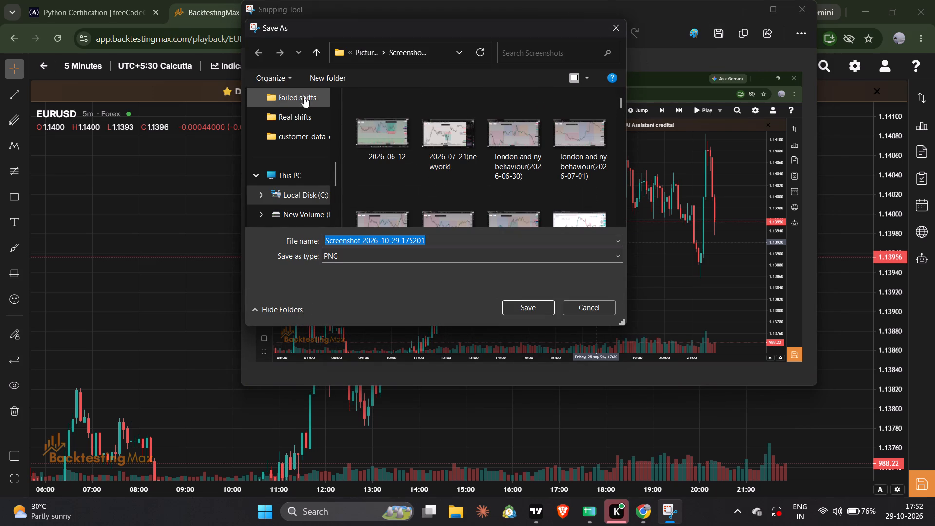
left_click(307, 94)
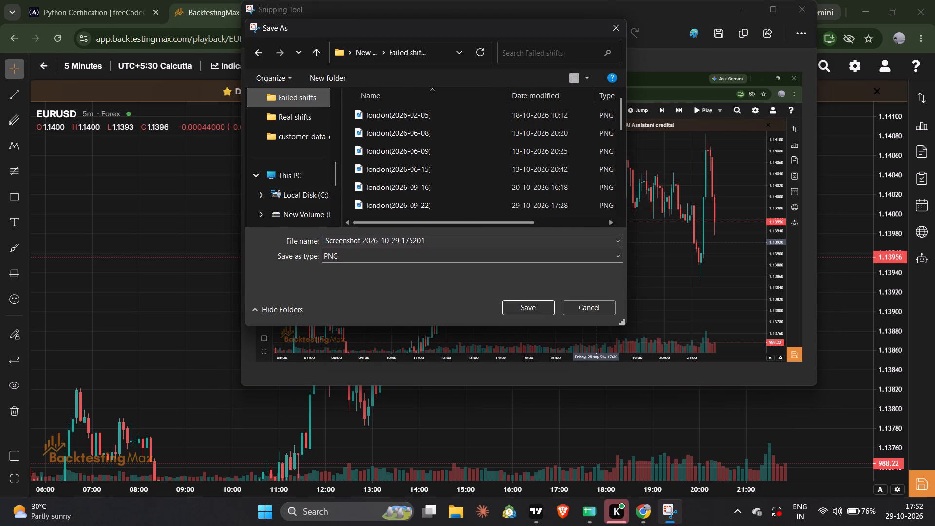
left_click(441, 243)
key("BackSpace")
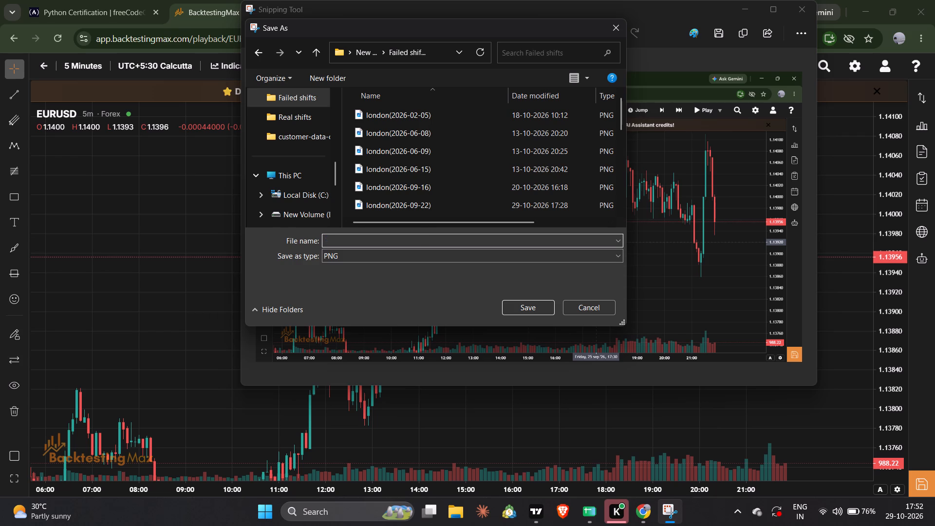
type("new")
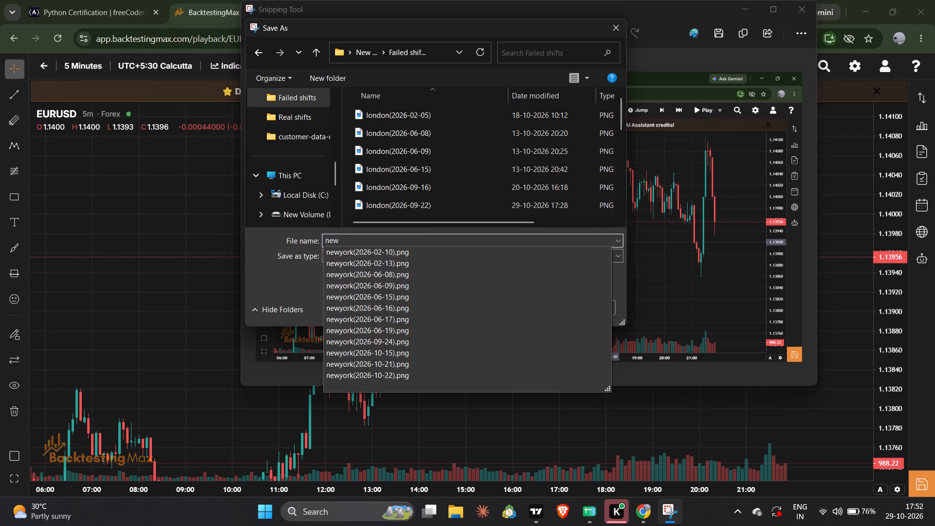
type("york")
key("shift+parenleft")
type("2026-09-25")
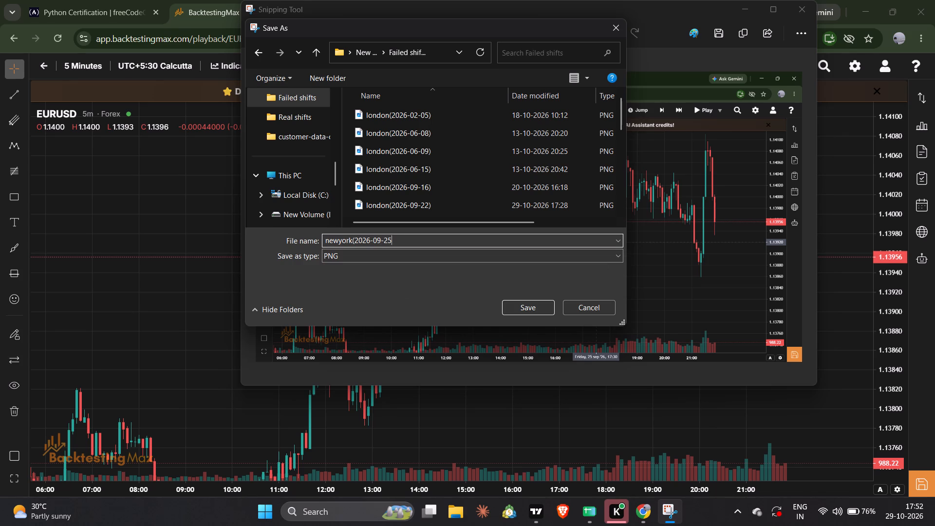
key("shift+parenright")
key("Return")
key("alt+F4")
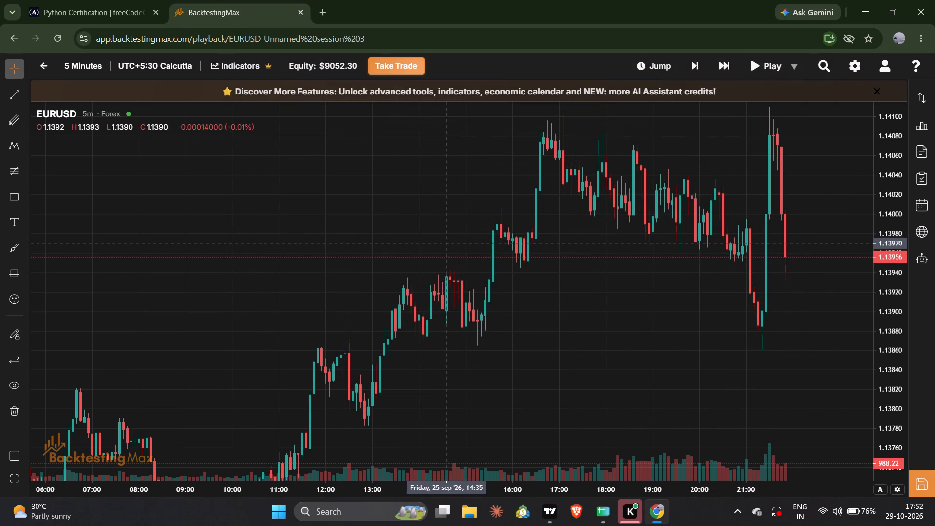
Advance the EUR/USD replay past the weekend to about 03:20 on 28 September 2026, and pause it.
left_click_drag(685, 343, 492, 342)
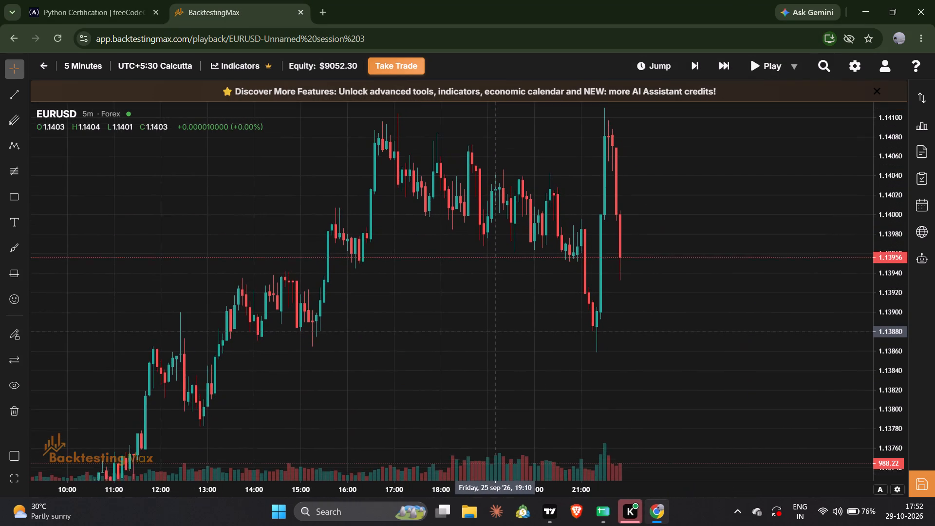
left_click_drag(492, 342, 491, 345)
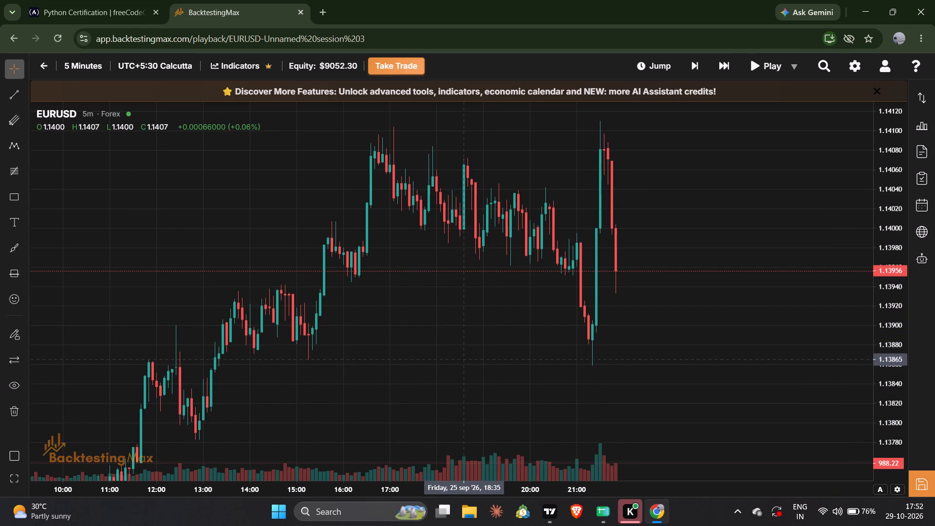
key("Right")
key("Right")
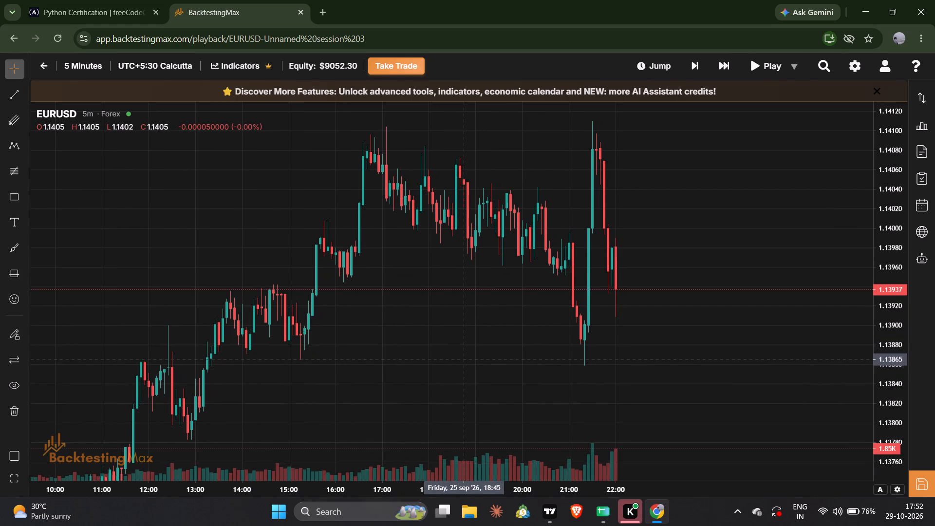
key("Right")
key("Right")
key("Right")
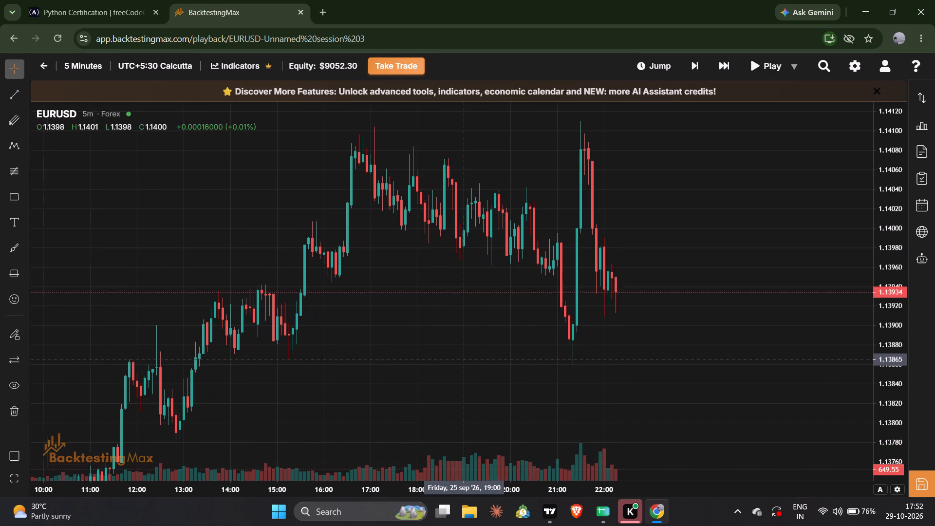
key("Right")
key("Right")
key("space")
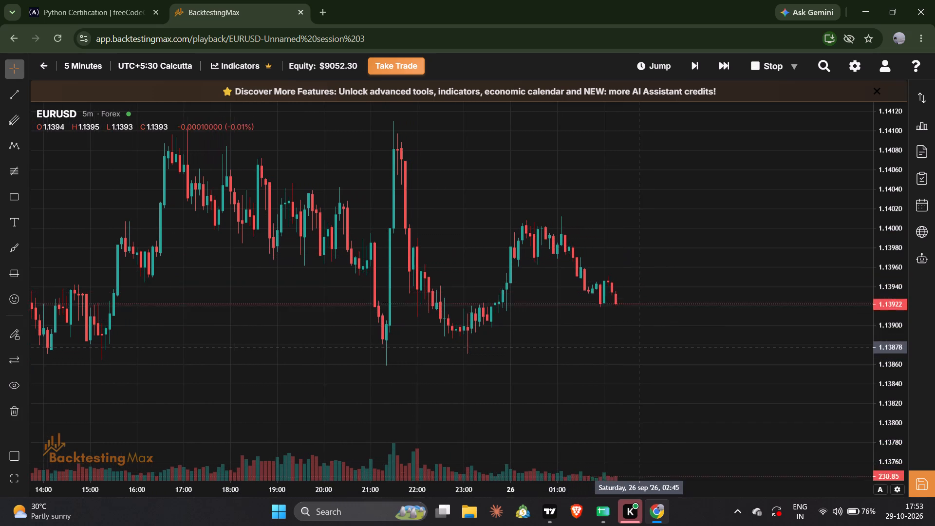
key("space")
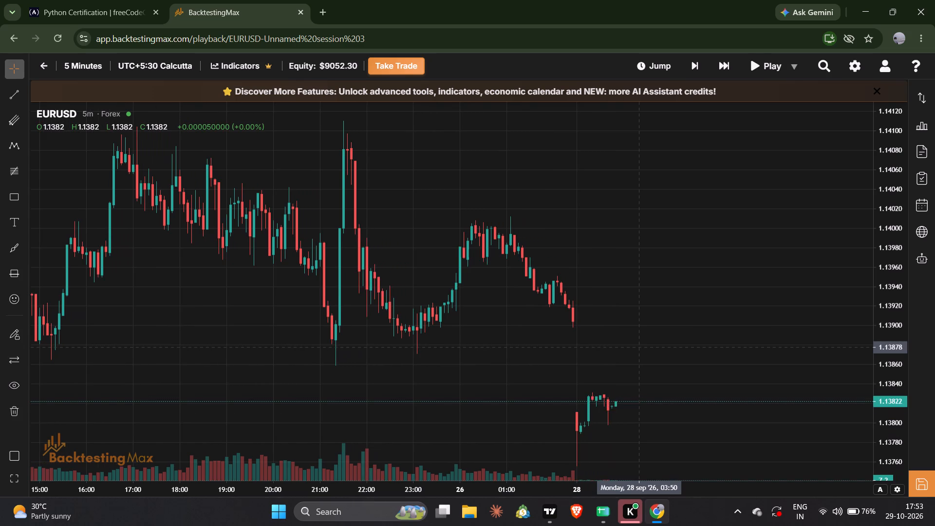
Play the EUR/USD replay forward in stages to about 13:30 on 28 September 2026, and pause it.
left_click_drag(603, 376, 595, 240)
key("space")
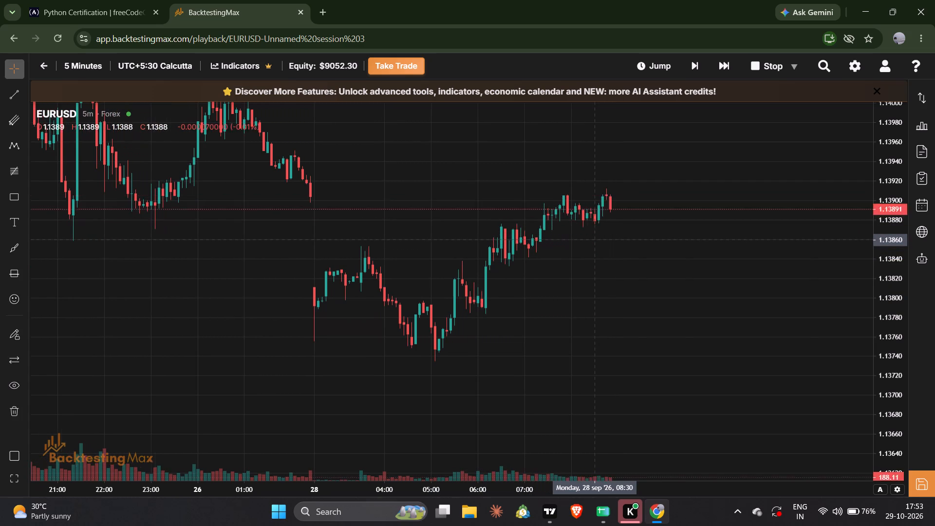
key("space")
key("space")
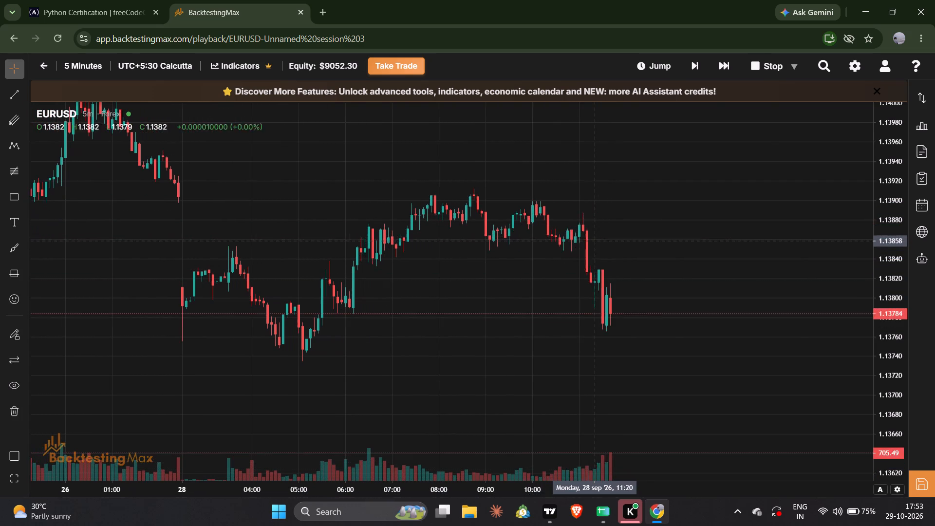
key("space")
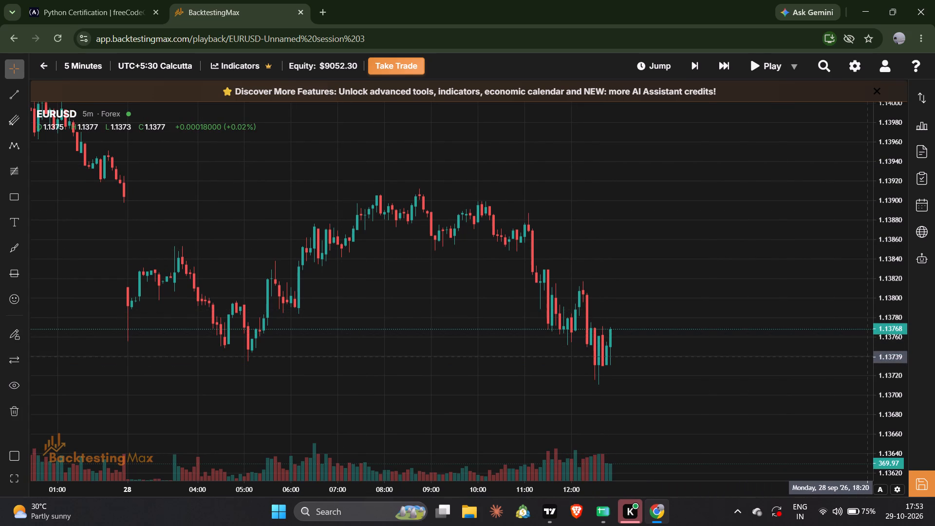
left_click_drag(891, 409, 891, 332)
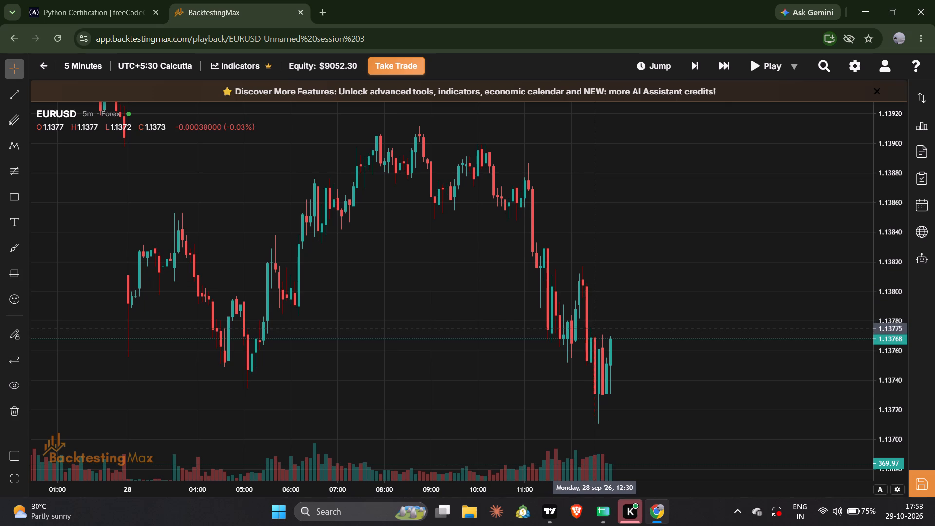
key("space")
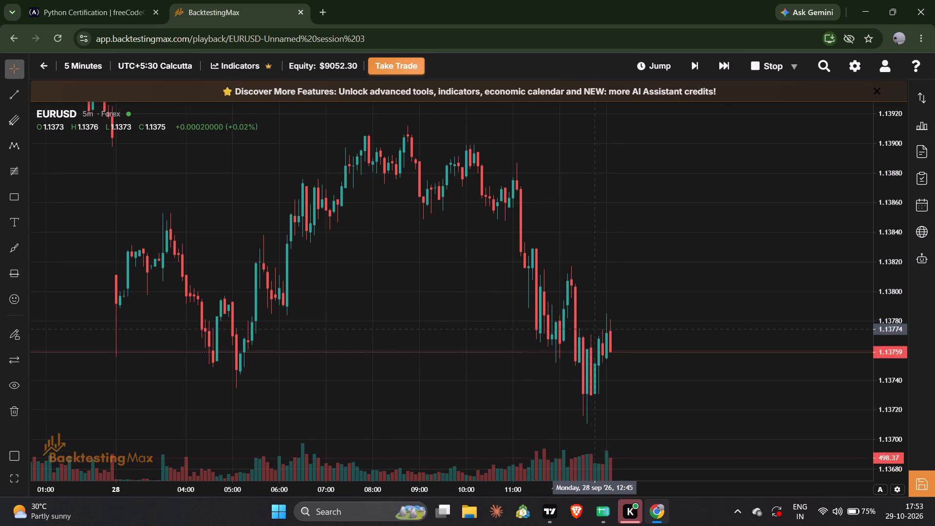
key("space")
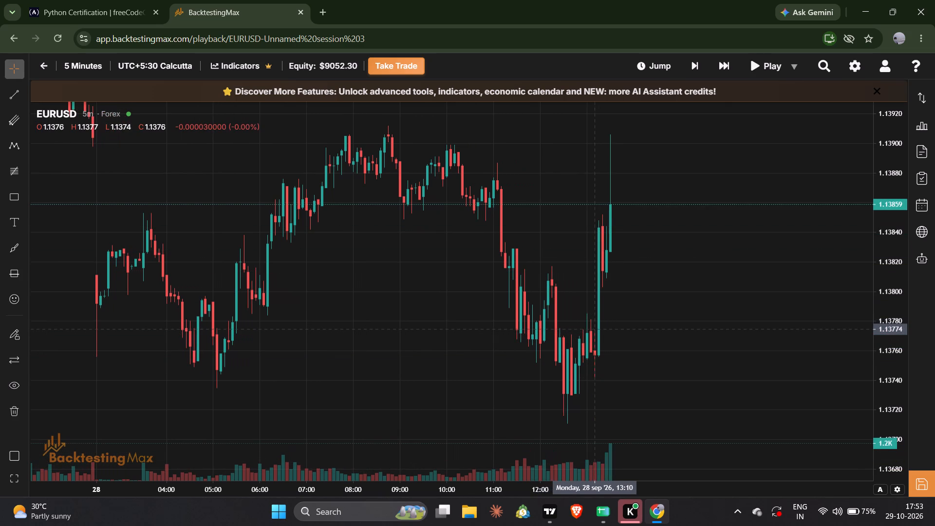
Place a long limit order at about 1.1376 with stop loss at about 1.13708, take profit 1.138765 and 1% risk.
left_click_drag(620, 376, 616, 354)
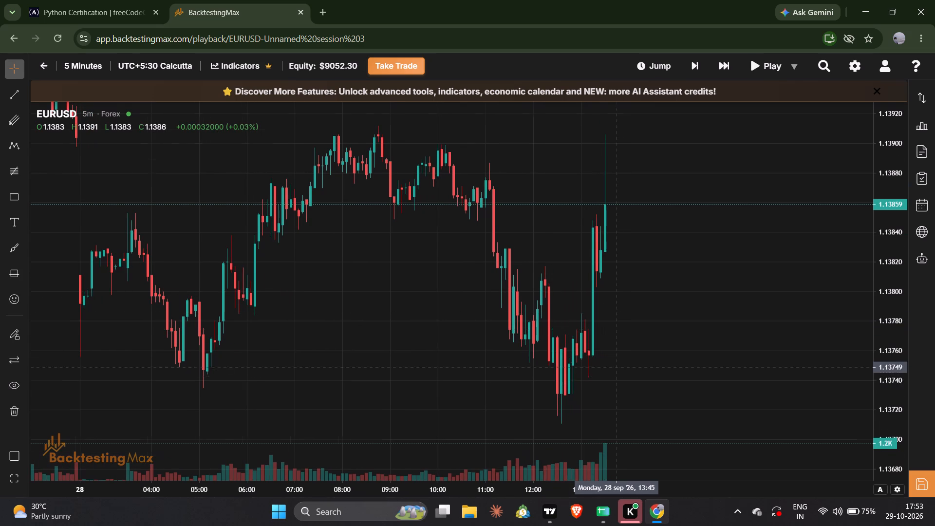
left_click_drag(616, 354, 607, 330)
left_click(388, 64)
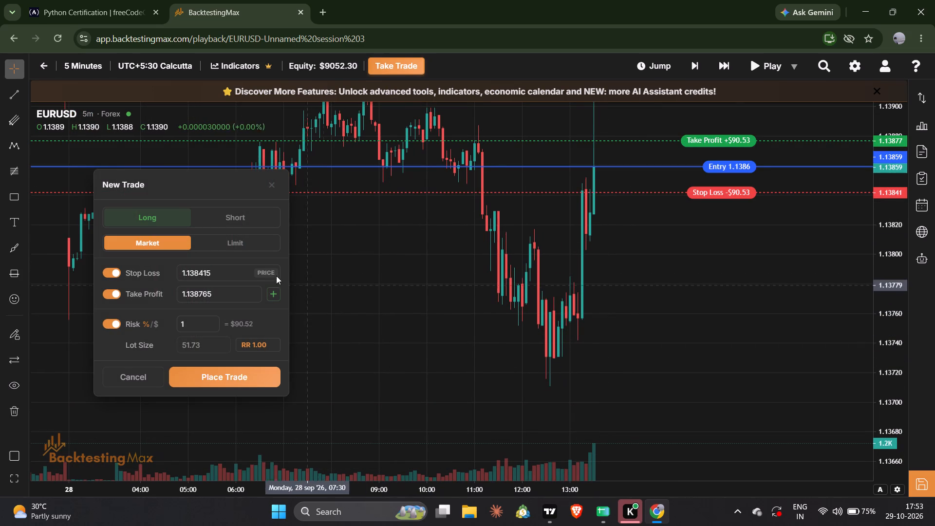
left_click(251, 241)
left_click_drag(733, 162, 698, 312)
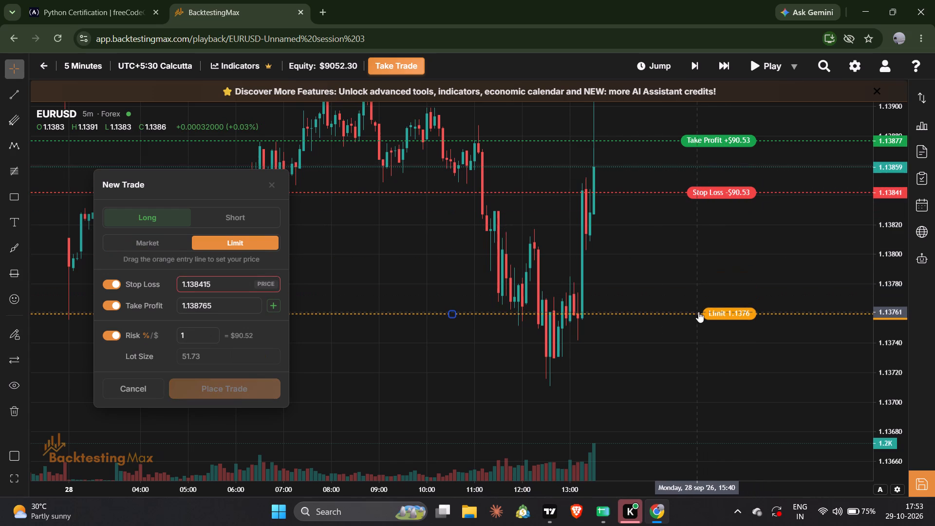
left_click_drag(731, 190, 728, 376)
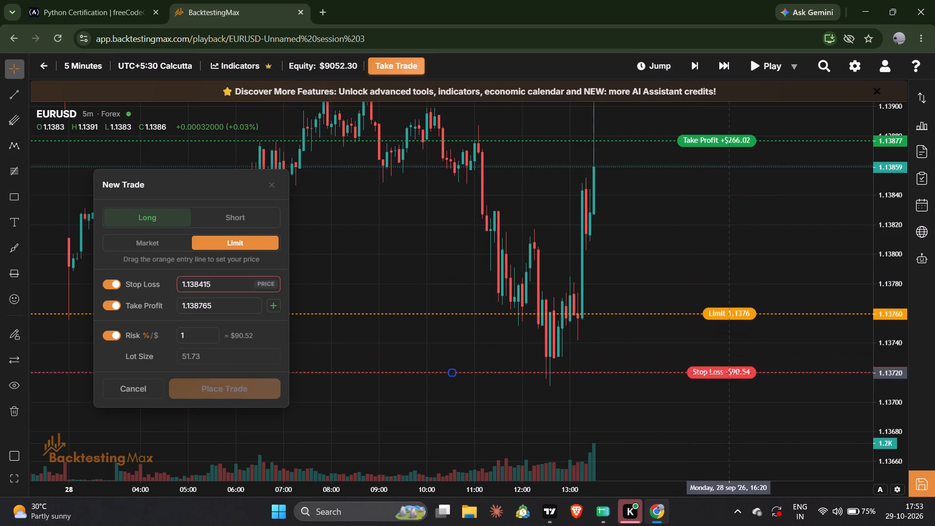
left_click_drag(728, 376, 729, 391)
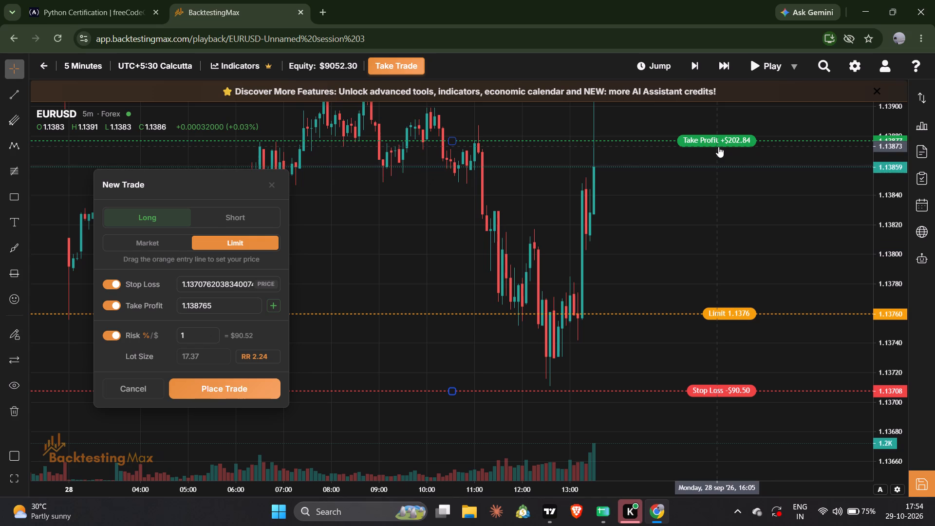
left_click(259, 382)
Play the replay forward in stages to about 16:10 on 28 September 2026 to run the long trade, and pause it.
key("space")
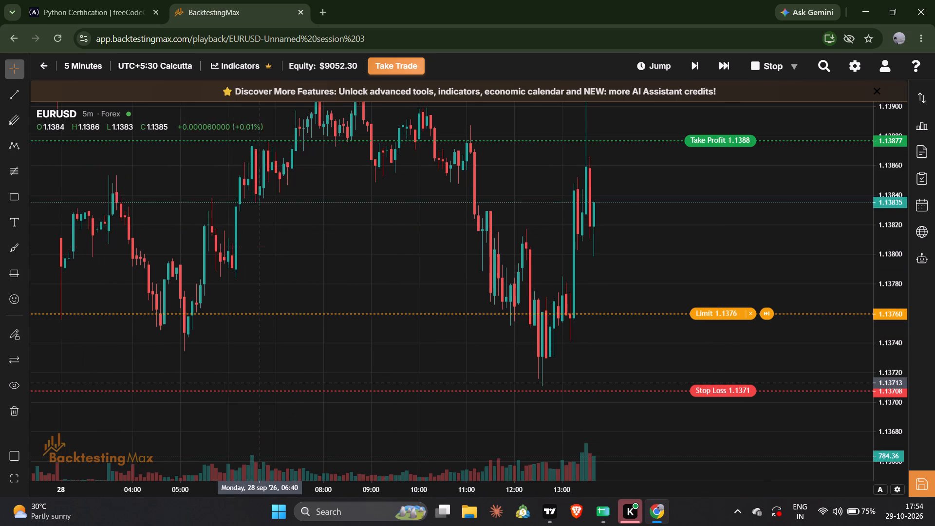
key("space")
key("space")
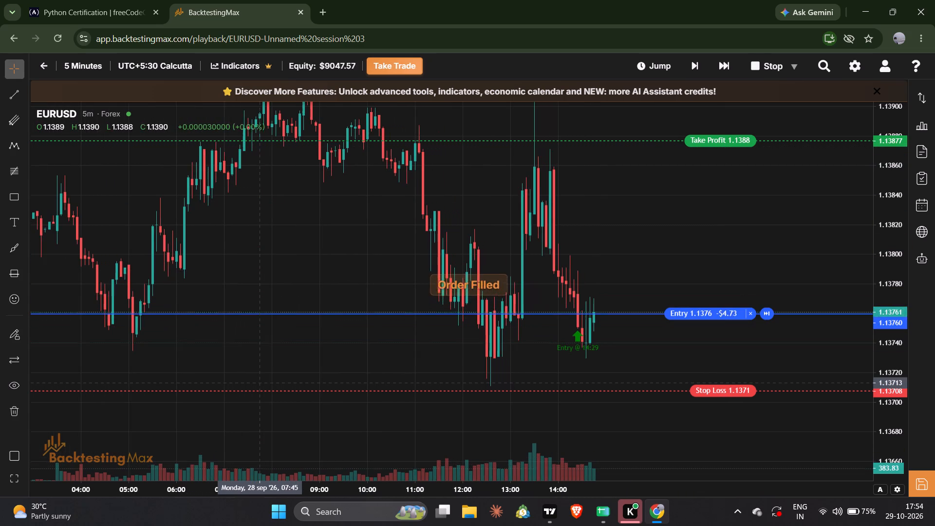
key("space")
key("space")
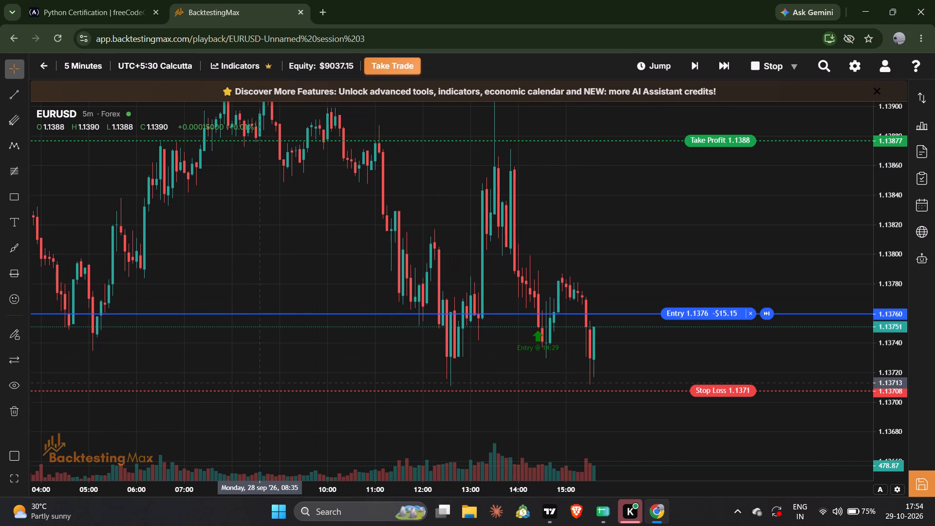
key("space")
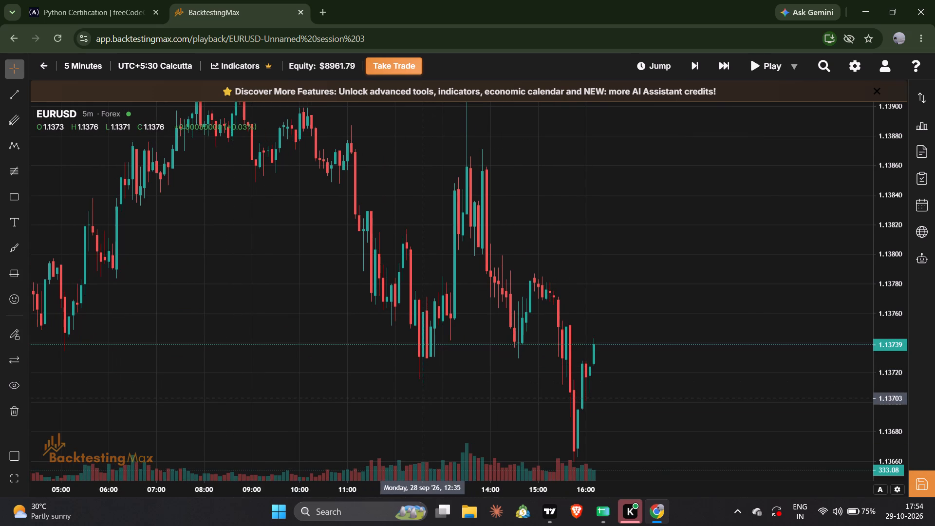
Capture the screen with the 28 September chart framed from about 03:00 to 16:10, and open the capture in Snipping Tool.
left_click_drag(423, 398, 460, 346)
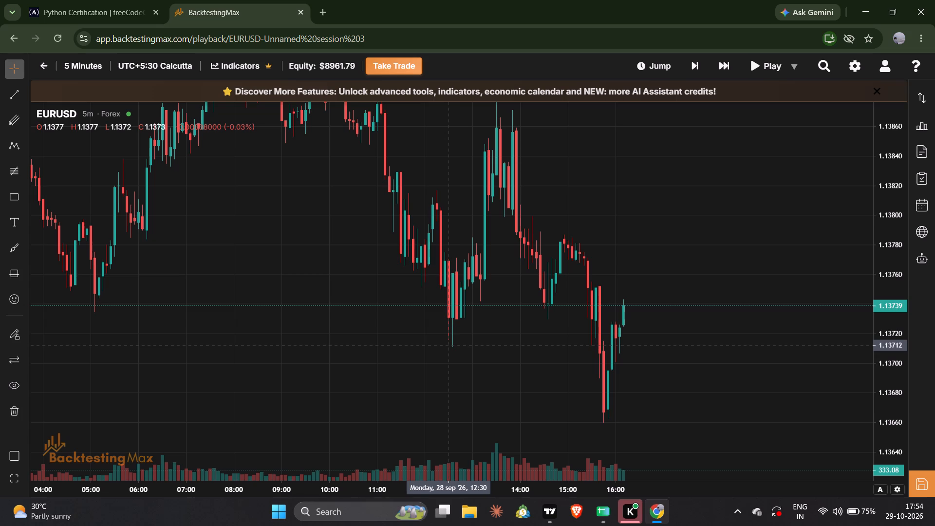
left_click_drag(447, 345, 475, 397)
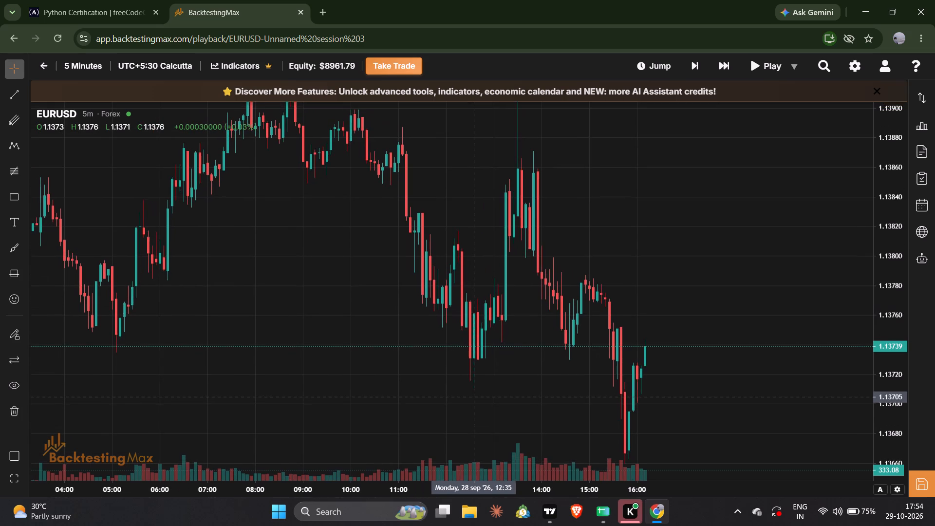
left_click_drag(475, 397, 500, 371)
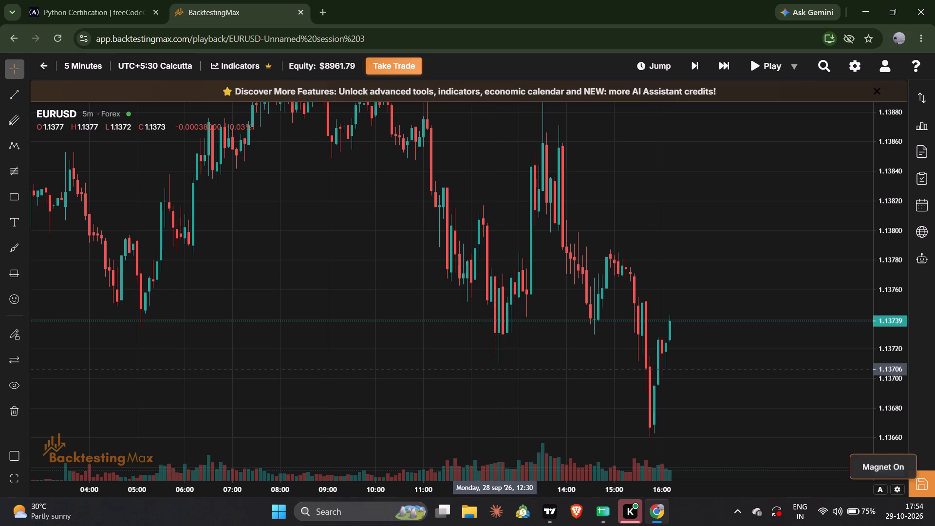
key("shift+super+s")
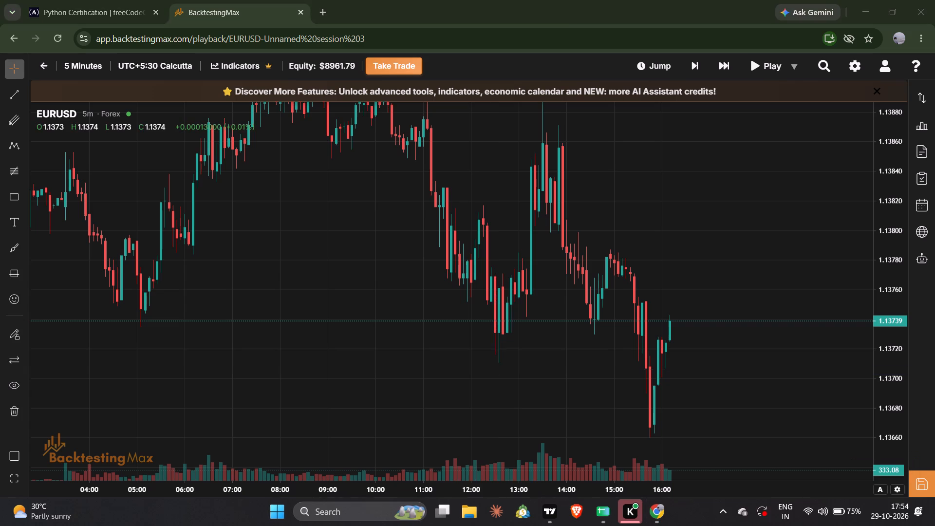
left_click(494, 369)
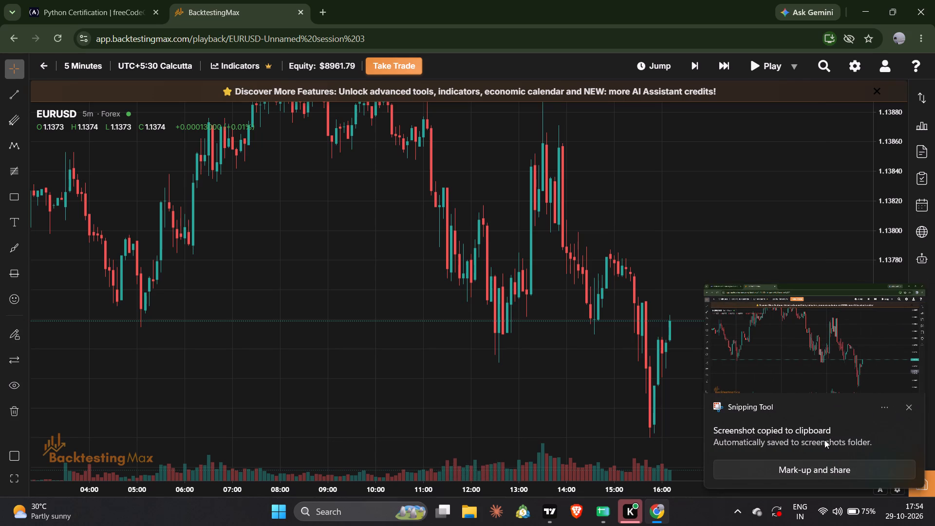
left_click(824, 440)
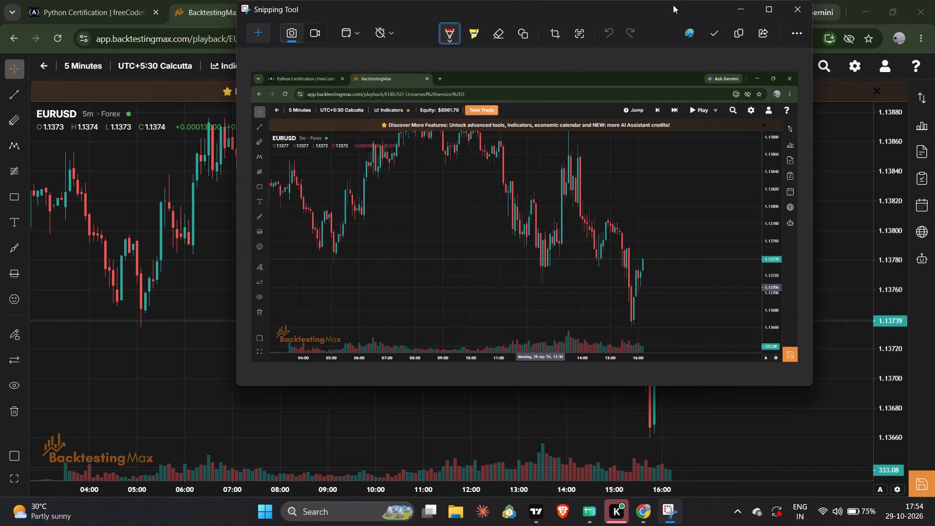
Save the capture as PNG london(2026-09-28) in the Failed shifts folder and close Snipping Tool.
left_click(708, 29)
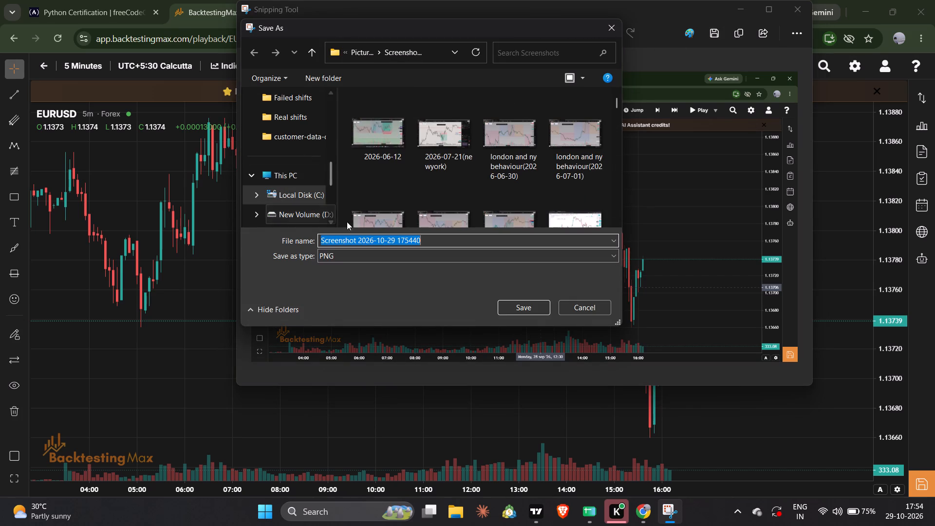
left_click(285, 99)
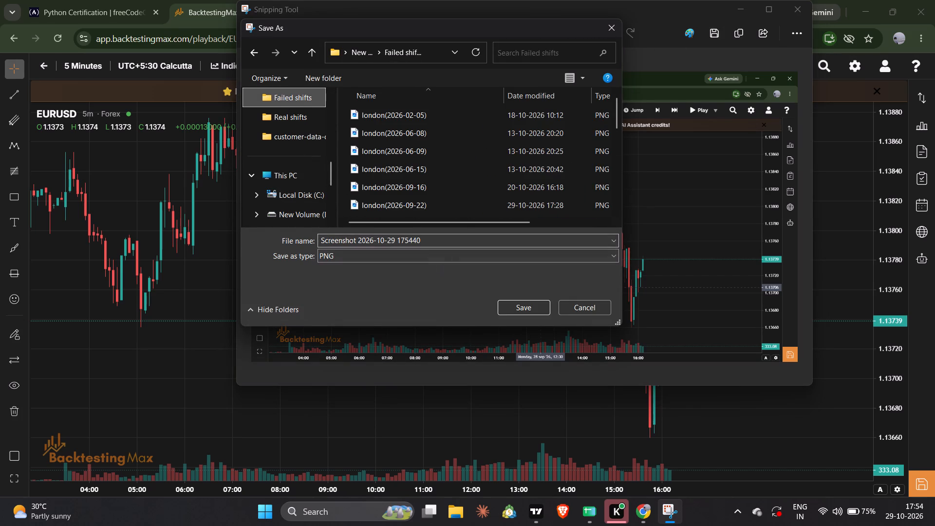
left_click(465, 238)
key("BackSpace")
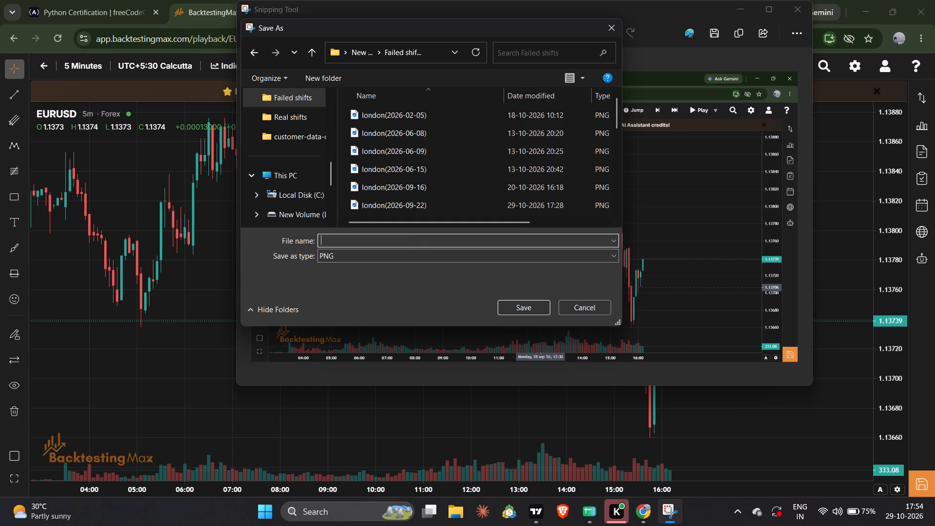
type("london")
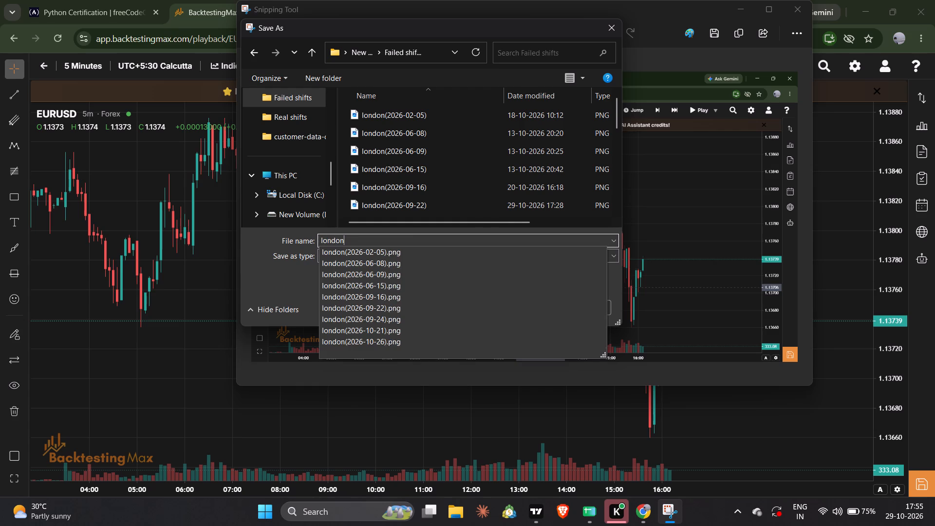
key("shift+parenleft")
type("202")
key("6")
type("-09-")
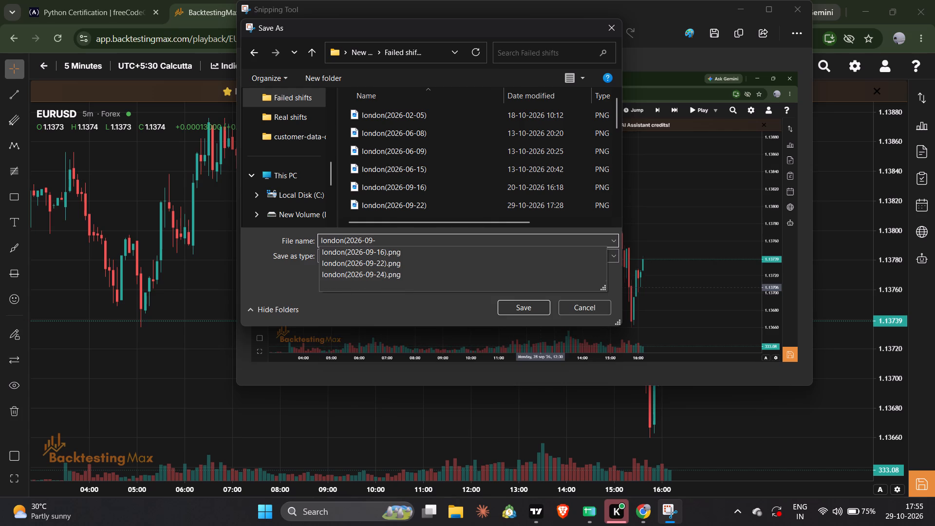
key("2")
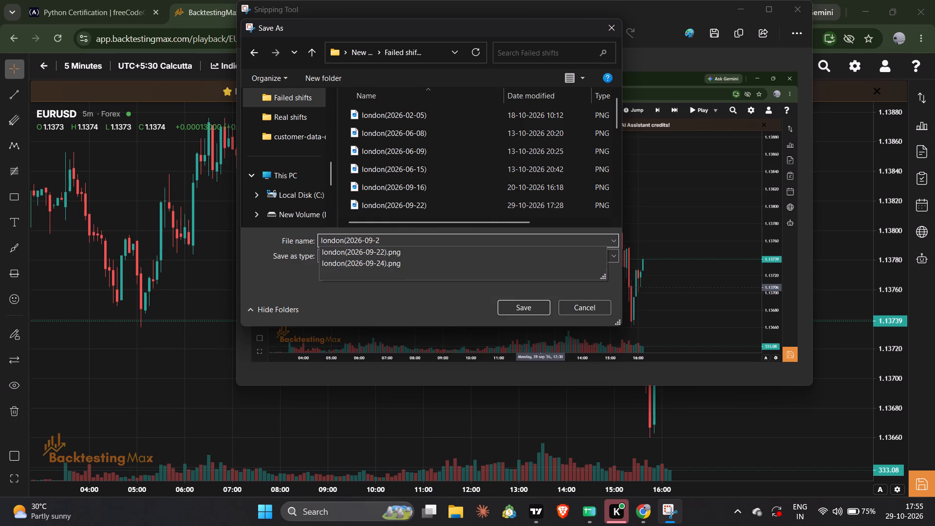
key("8")
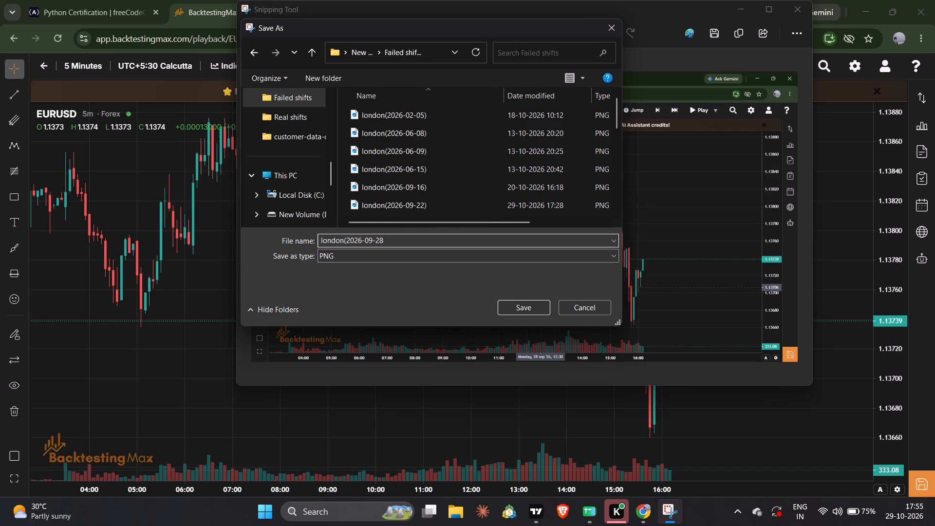
key("shift+parenright")
key("Return")
key("alt+F4")
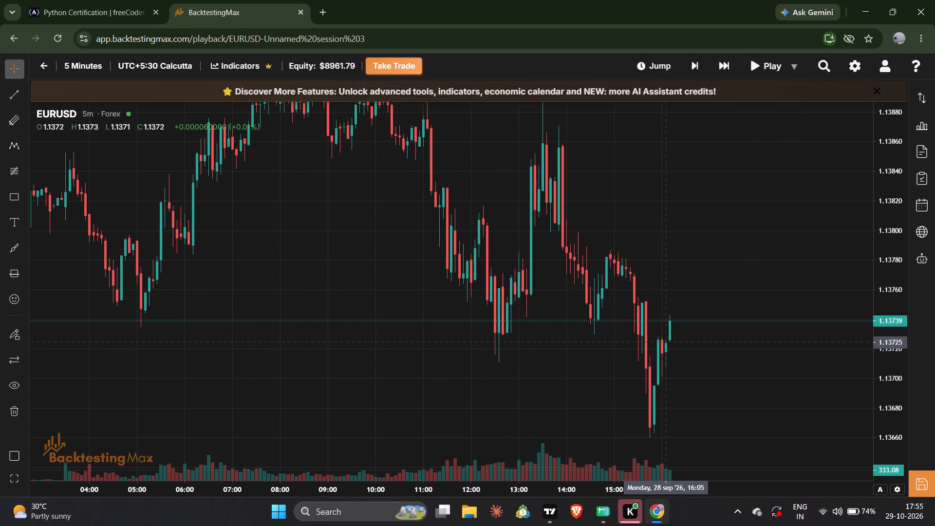
Play the EUR/USD replay forward in stages to about 18:35 on 28 September 2026, and pause it.
key("space")
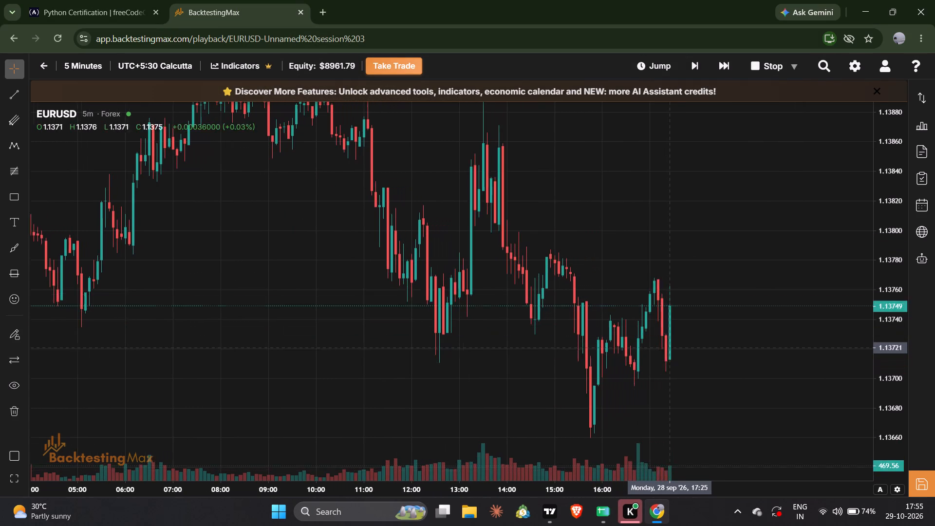
key("space")
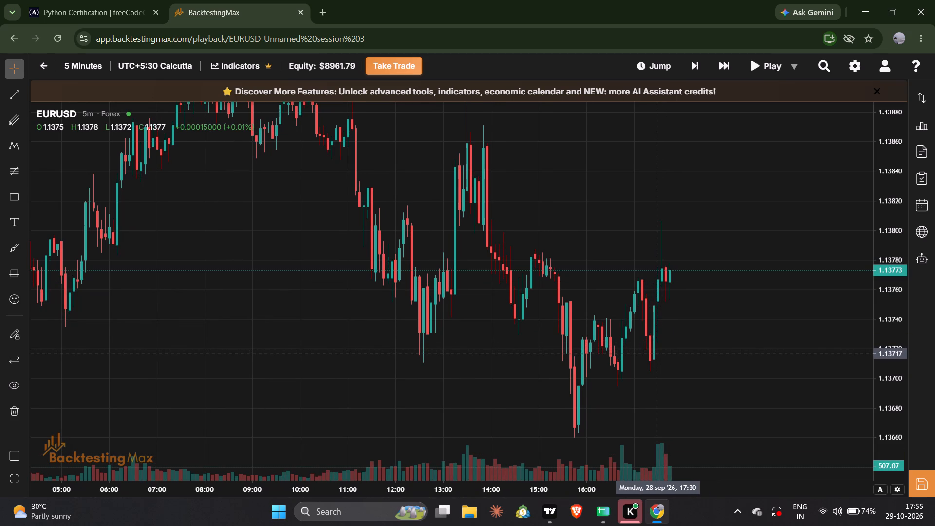
key("space")
key("space")
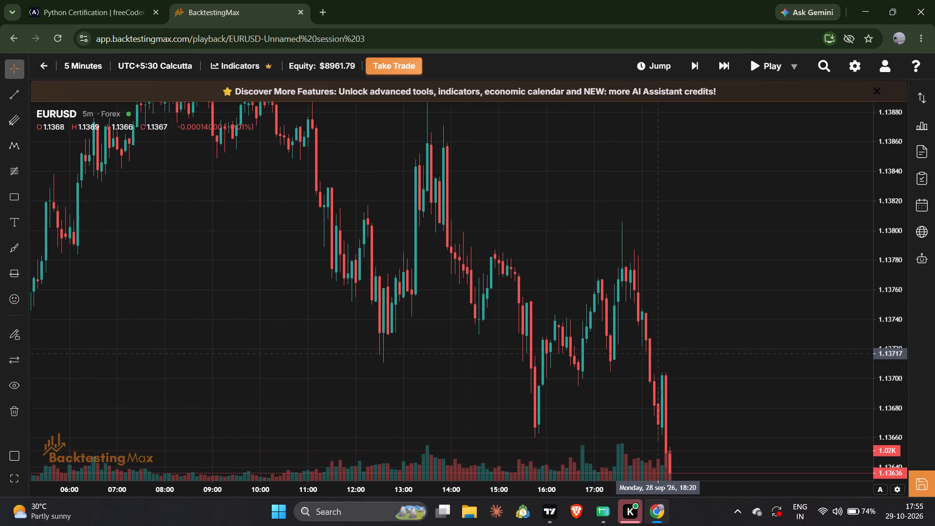
Place a short limit order at about 1.13752 with stop loss at about 1.1381, take profit at about 1.13635 and 1% risk.
left_click_drag(636, 390, 567, 295)
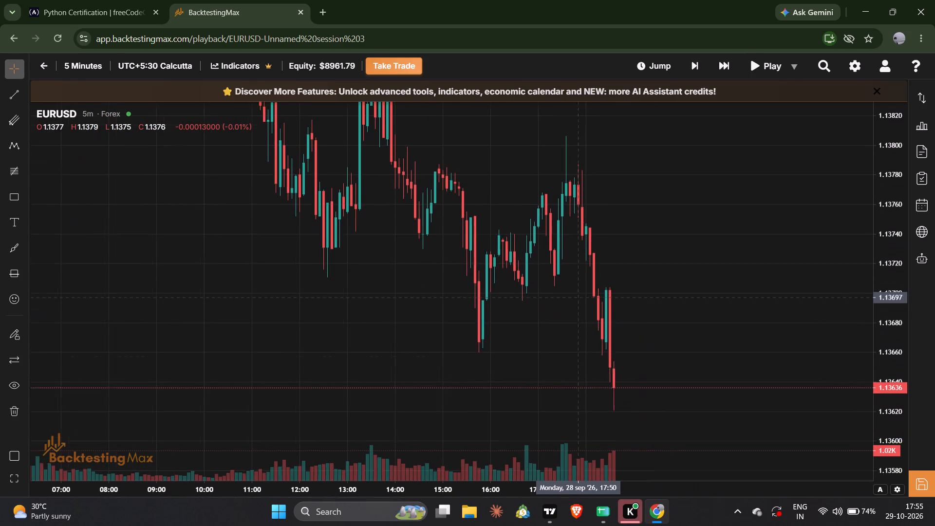
left_click_drag(567, 295, 551, 299)
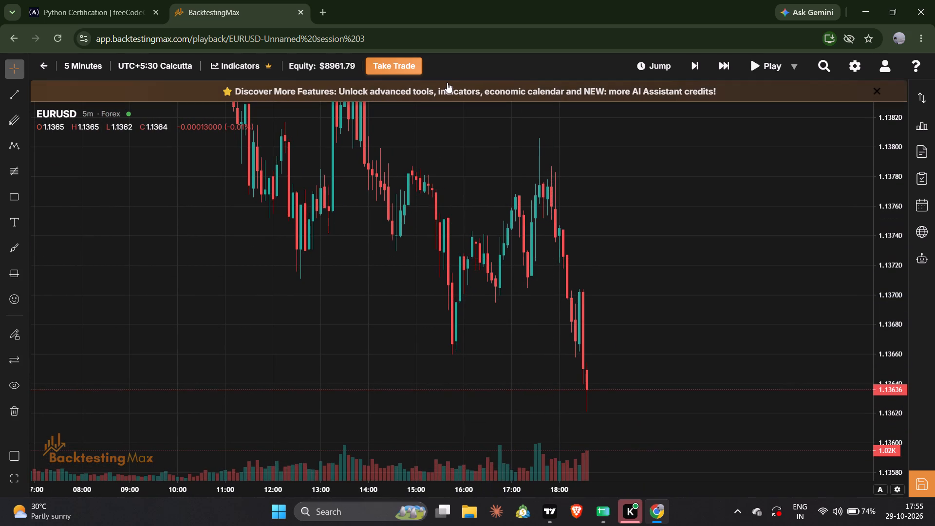
left_click(407, 61)
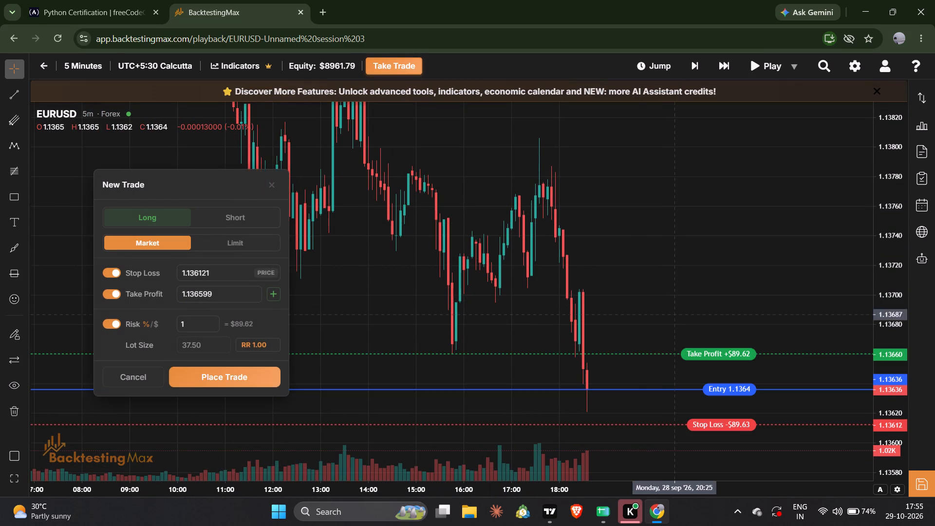
left_click(241, 247)
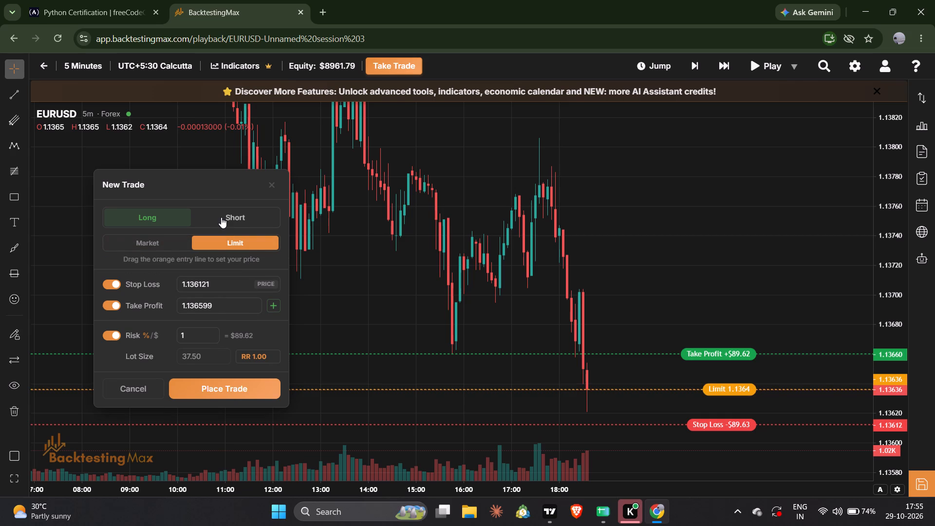
left_click(221, 217)
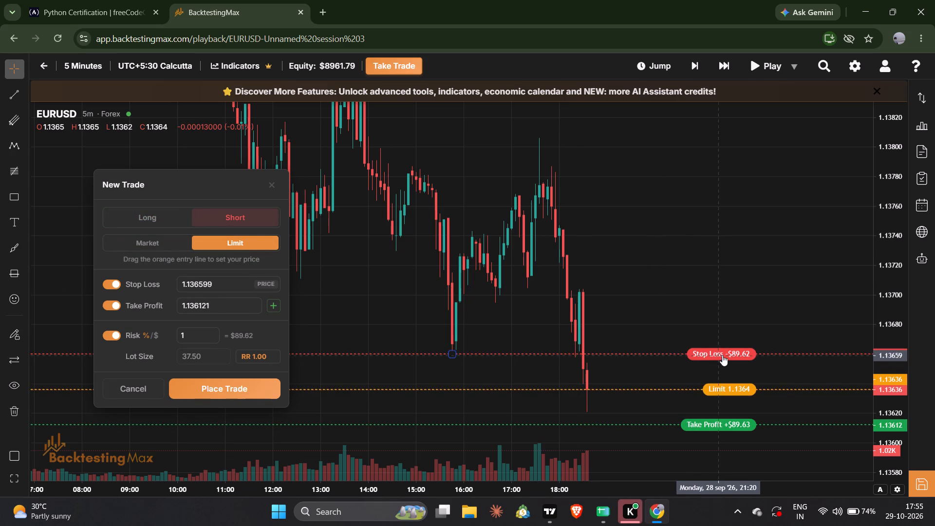
left_click(722, 355)
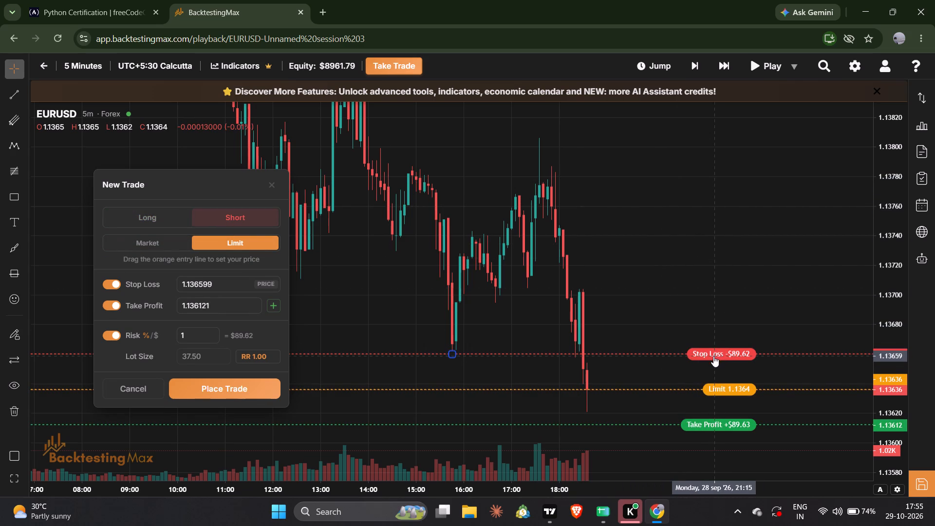
left_click_drag(713, 356, 622, 117)
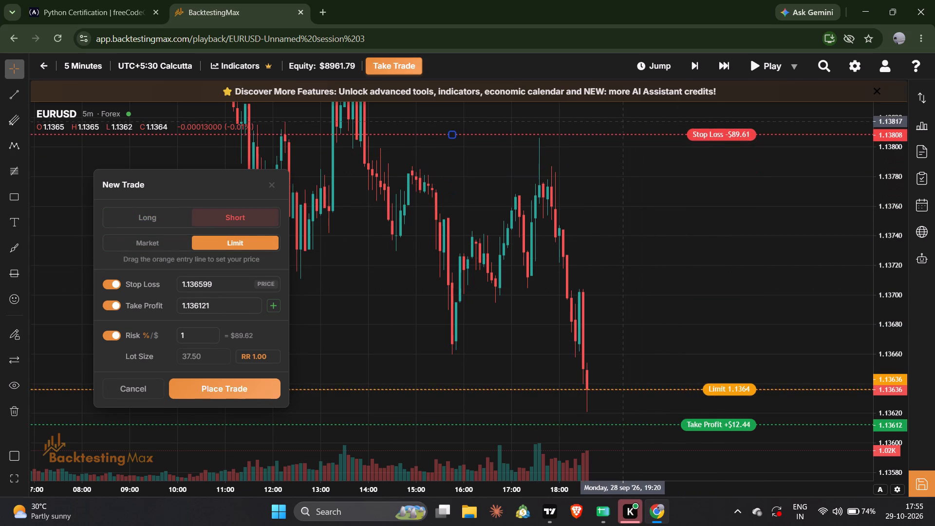
left_click_drag(622, 117, 635, 117)
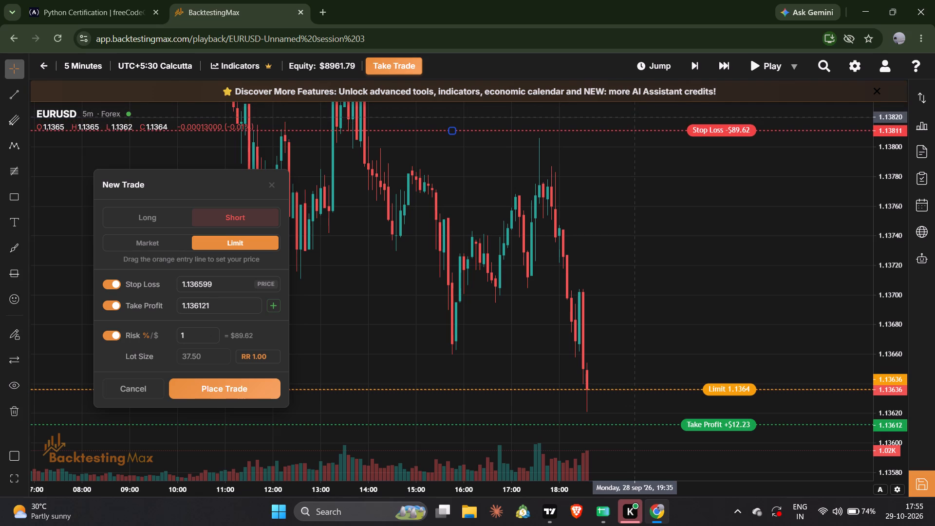
left_click_drag(635, 117, 636, 118)
left_click_drag(722, 387, 720, 380)
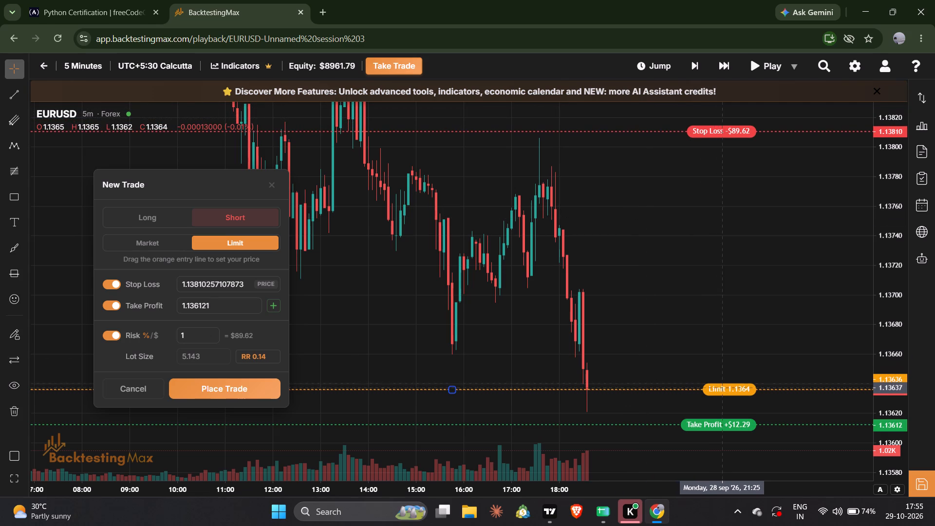
left_click_drag(720, 380, 670, 212)
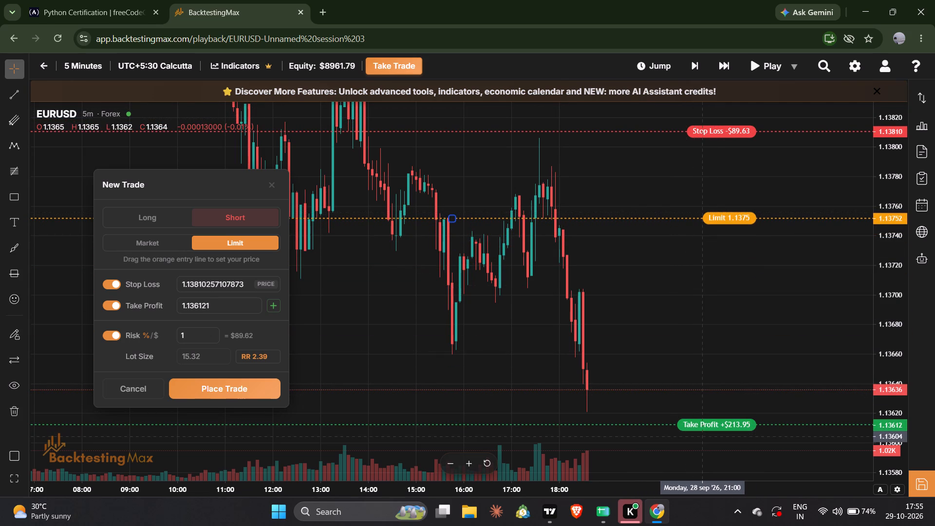
left_click_drag(704, 425, 700, 397)
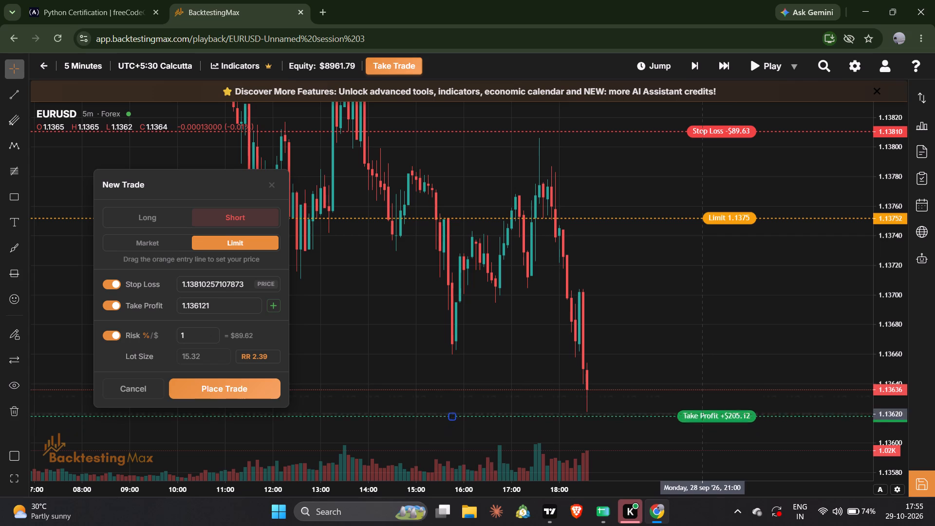
left_click_drag(700, 397, 700, 377)
left_click_drag(700, 377, 702, 387)
left_click_drag(702, 387, 704, 394)
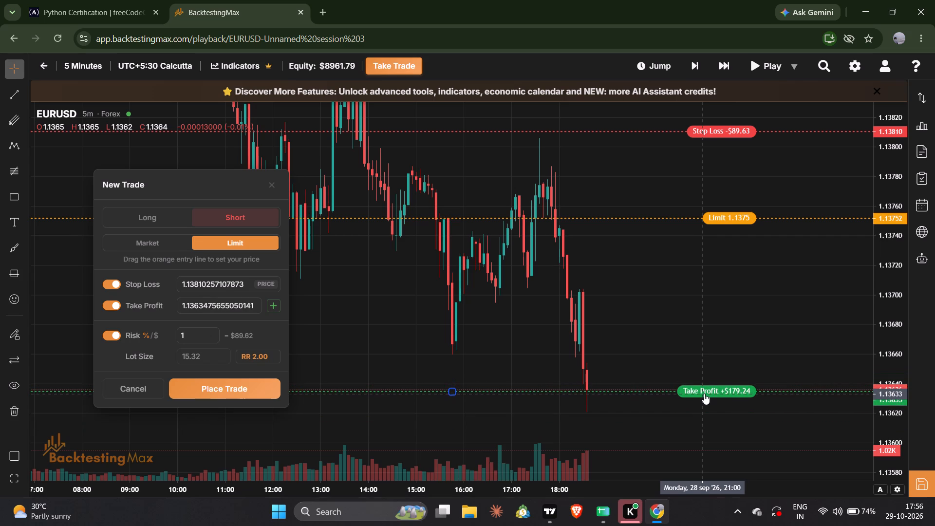
left_click(240, 383)
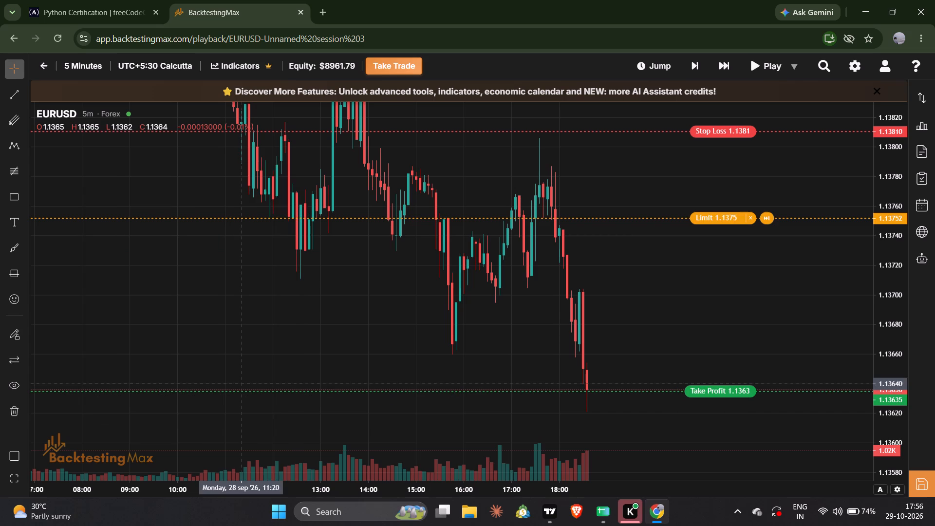
Play the replay forward in stages to about 22:55 on 28 September 2026 to run the short trade, and pause it.
key("space")
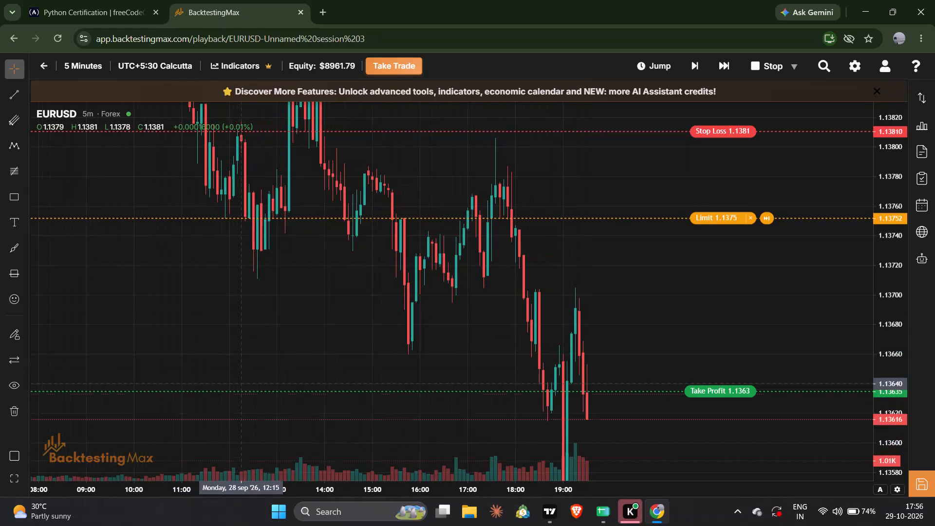
key("space")
key("space")
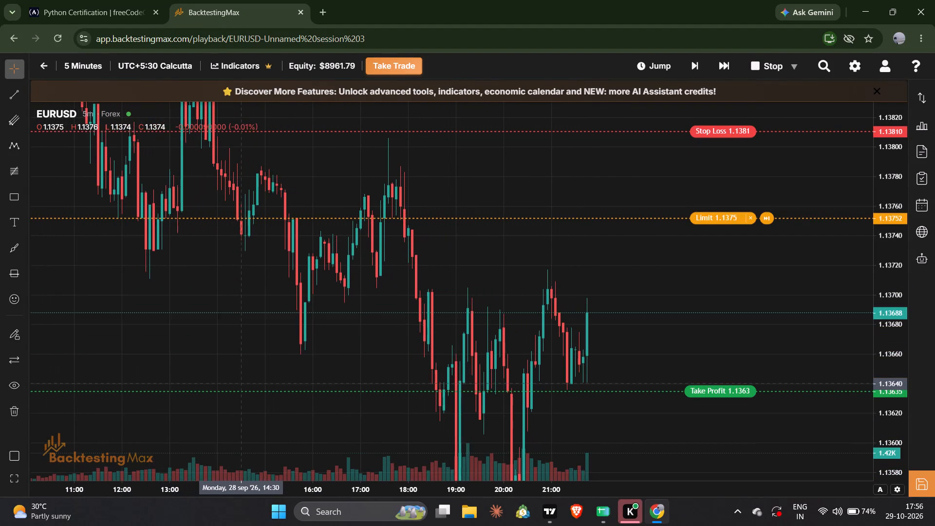
key("space")
key("space")
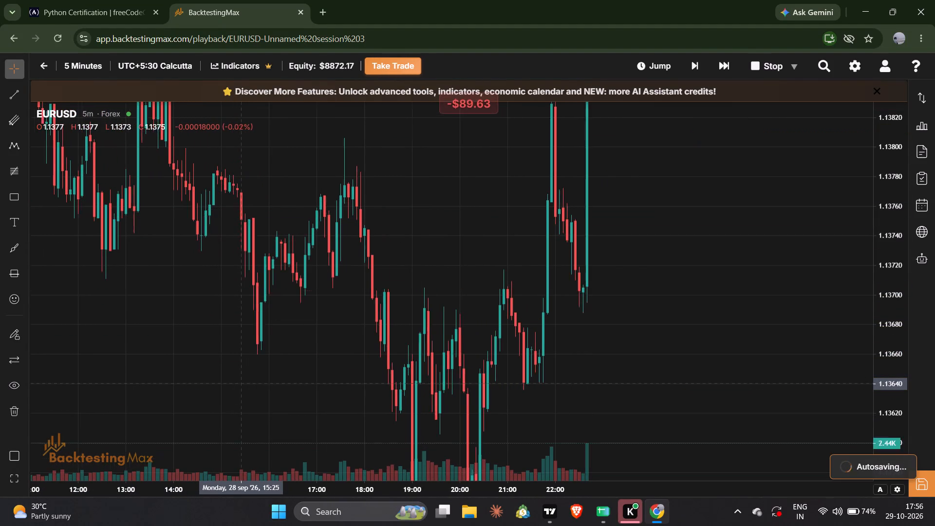
key("space")
Capture the full screen with the paused 28 September New York session price action framed, and open the capture in Snipping Tool.
left_click_drag(296, 405, 350, 302)
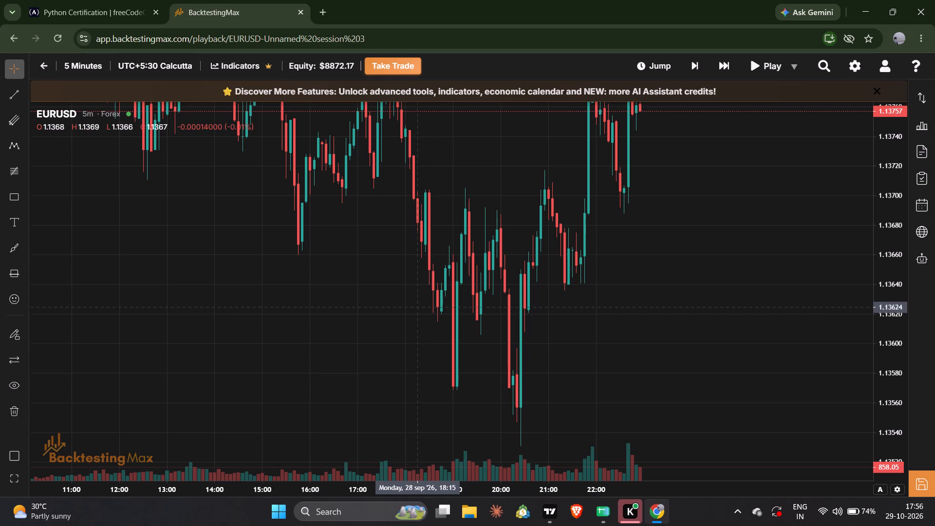
left_click_drag(391, 250, 403, 322)
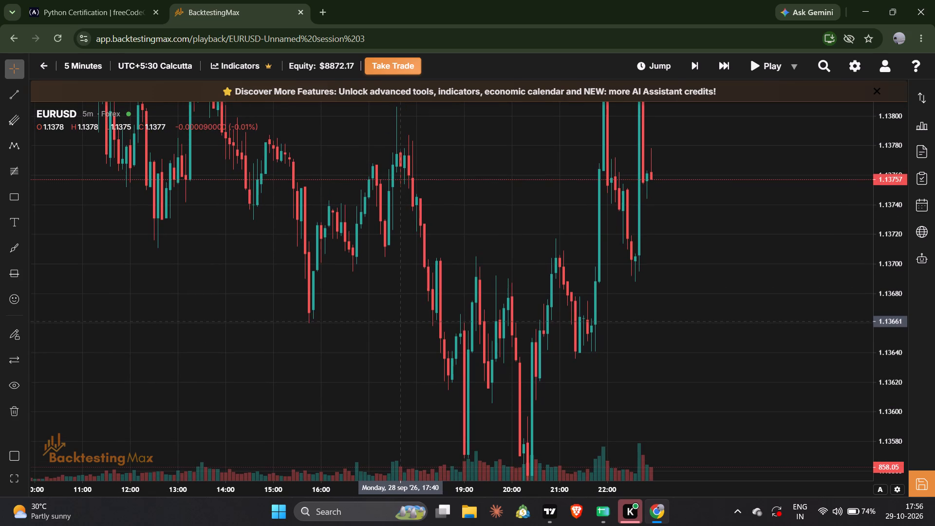
left_click_drag(400, 321, 365, 217)
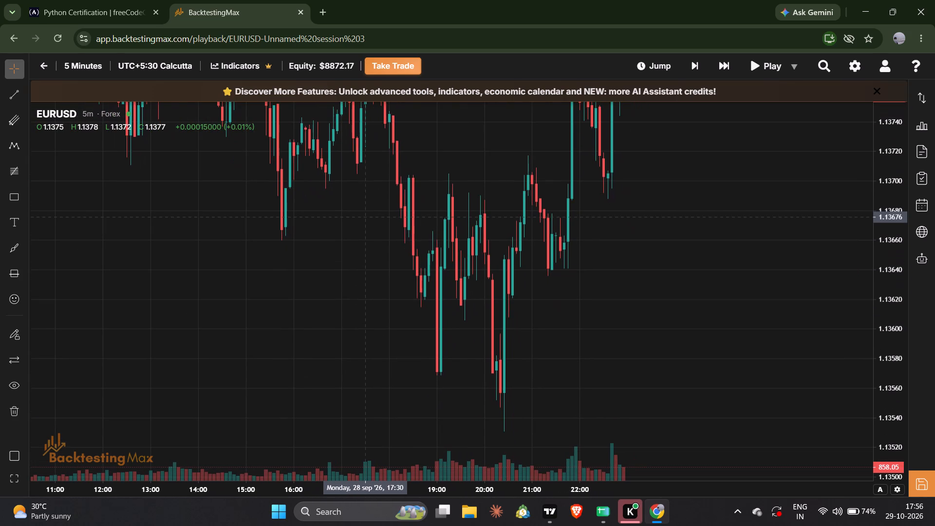
left_click_drag(365, 217, 367, 315)
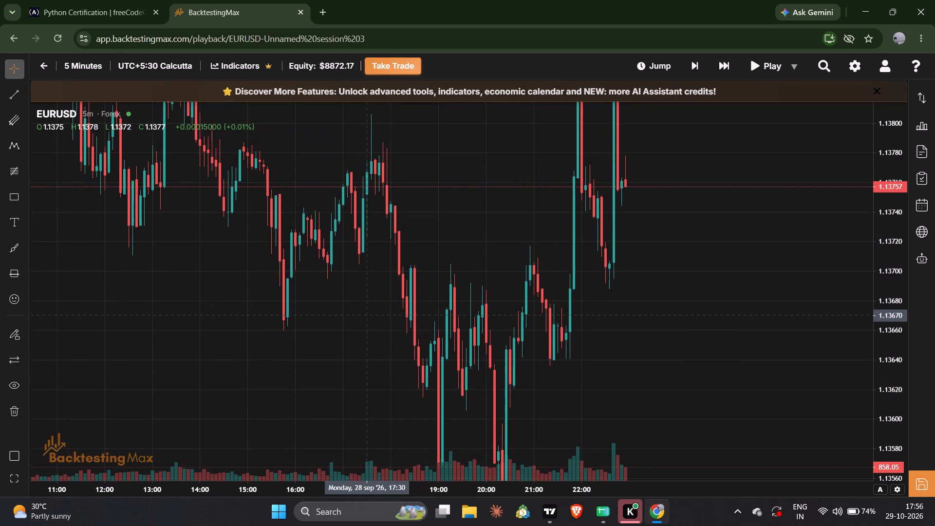
left_click_drag(367, 315, 375, 312)
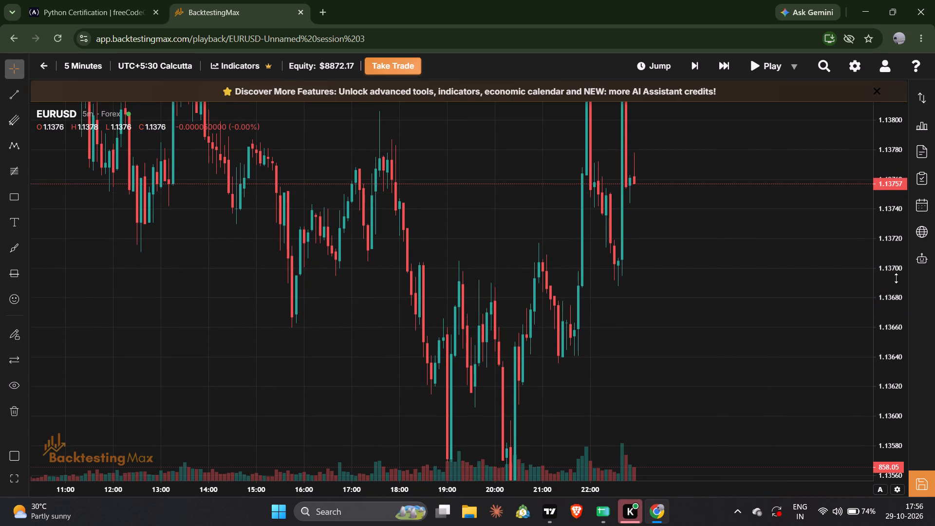
left_click_drag(896, 155, 888, 302)
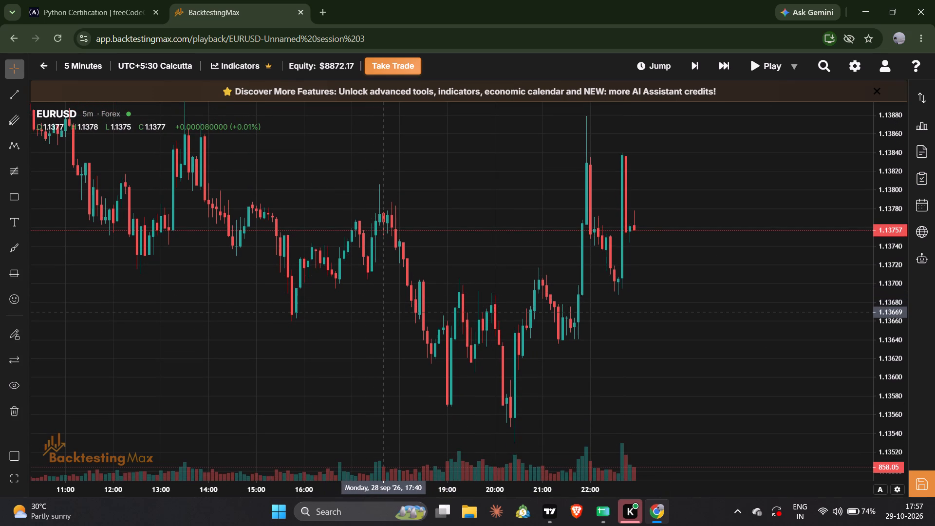
left_click_drag(384, 312, 397, 282)
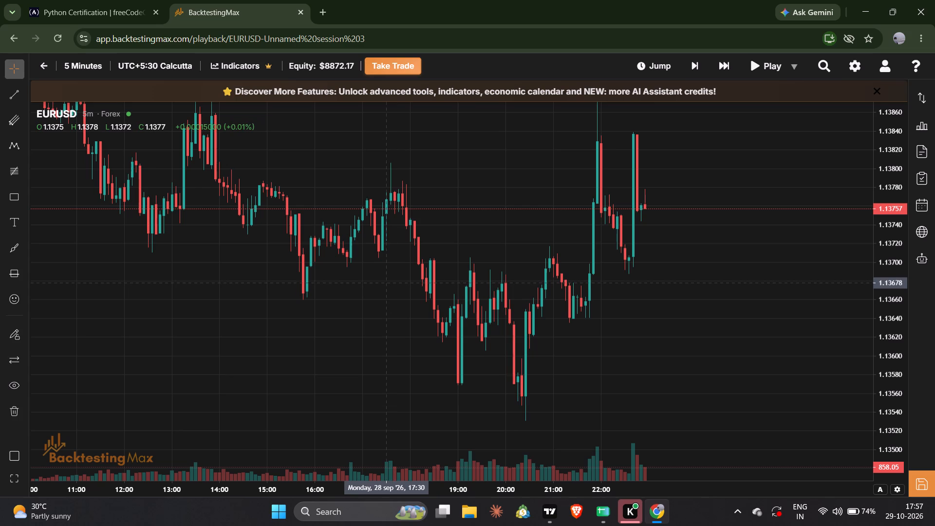
key("shift+super+s")
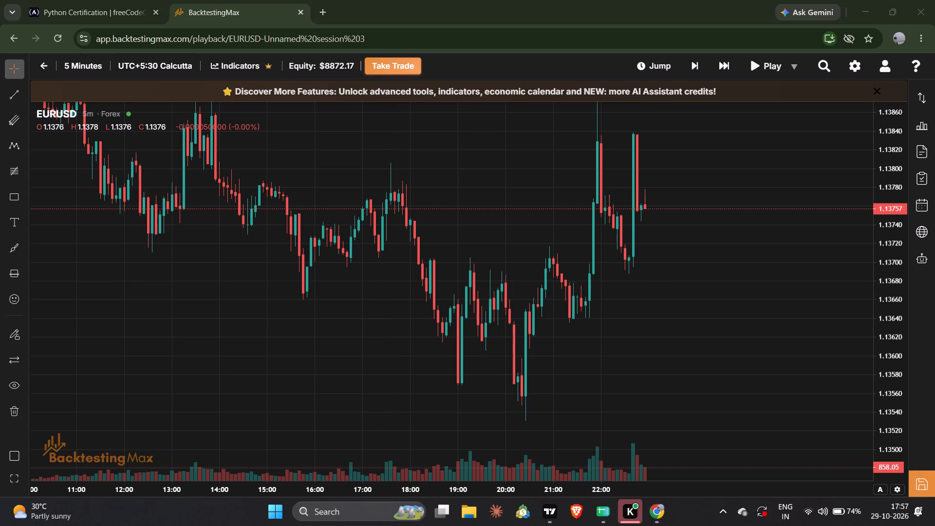
left_click(387, 282)
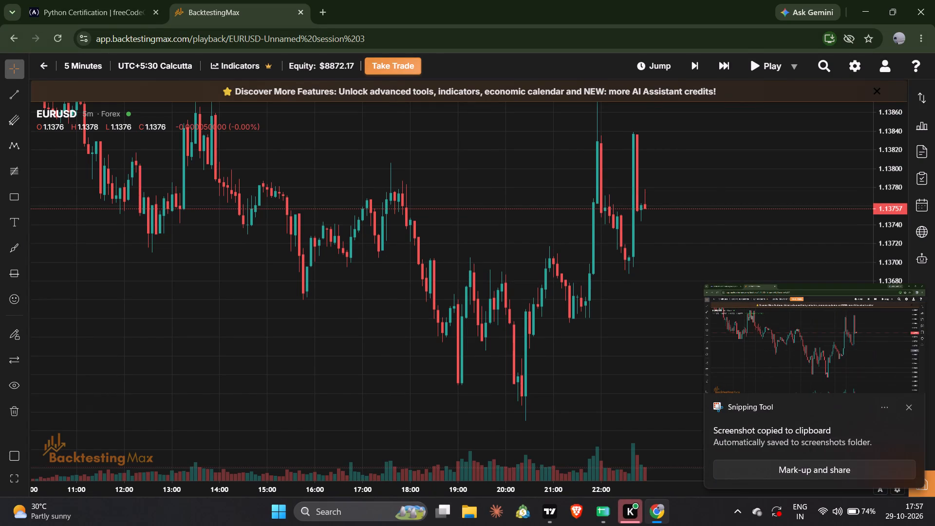
left_click(734, 385)
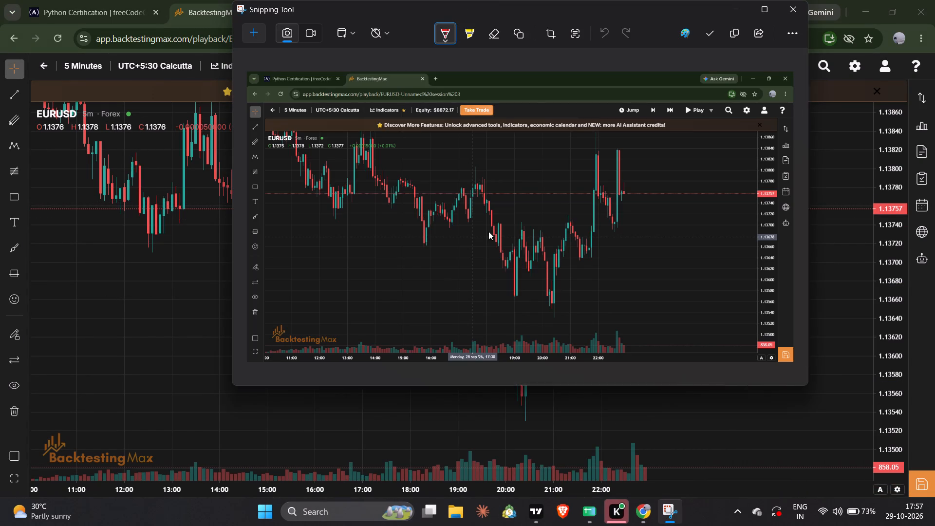
Save the capture as PNG newyork(2026-09-28) in the Real shifts folder and close Snipping Tool.
left_click(707, 34)
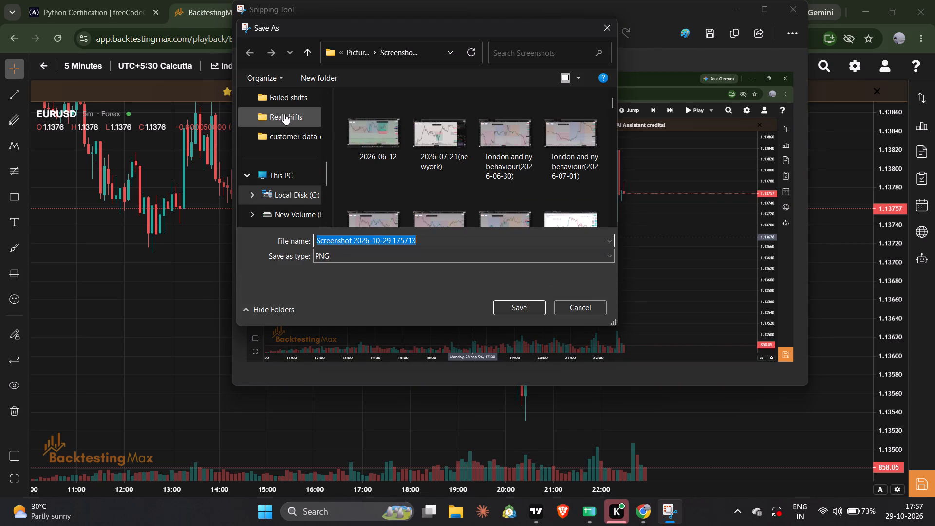
left_click(284, 114)
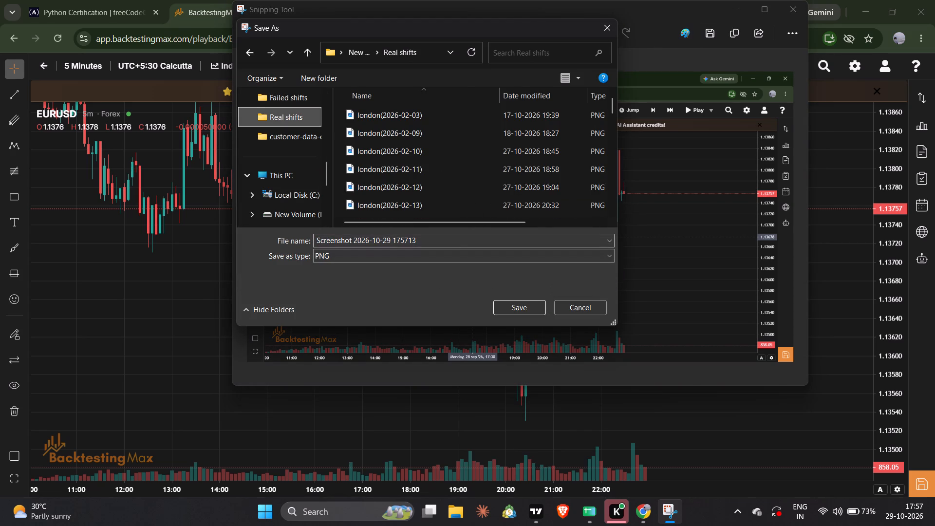
left_click(472, 241)
key("BackSpace")
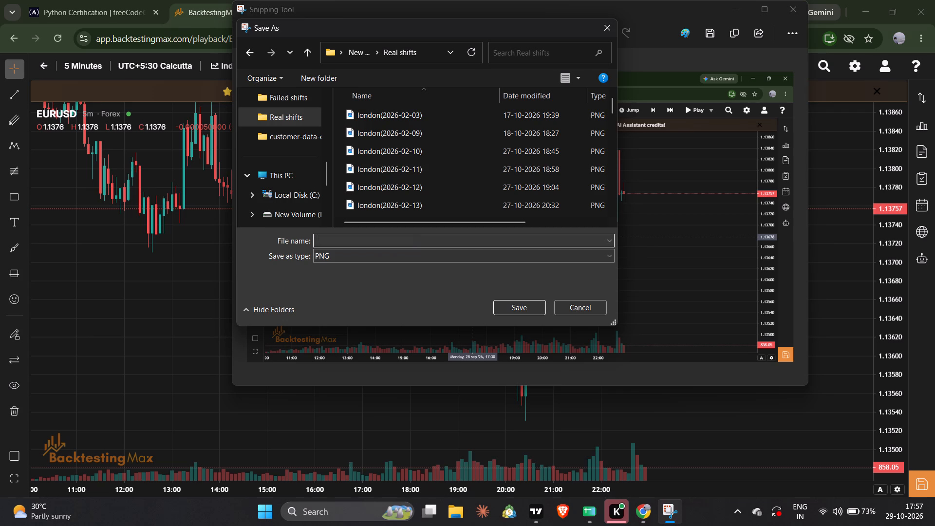
type("new")
type("yo")
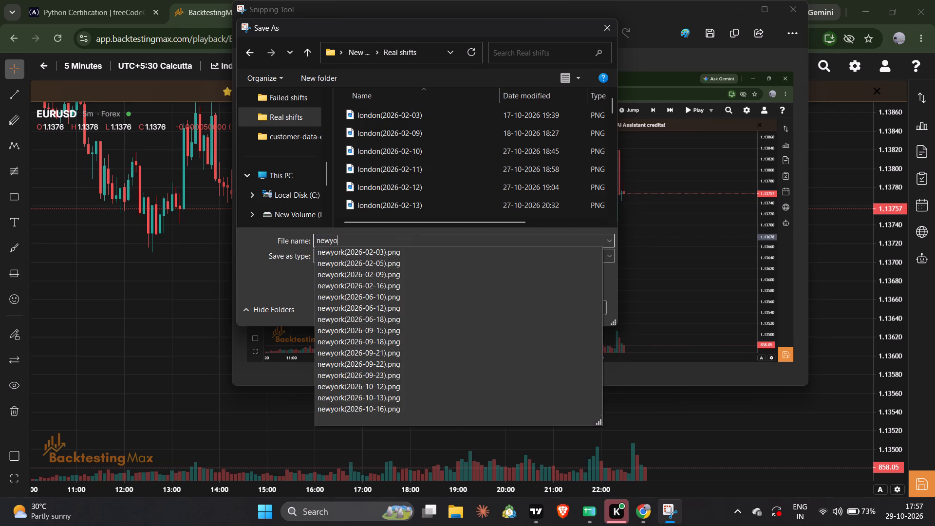
type("rk")
type("(202")
type("6-09-")
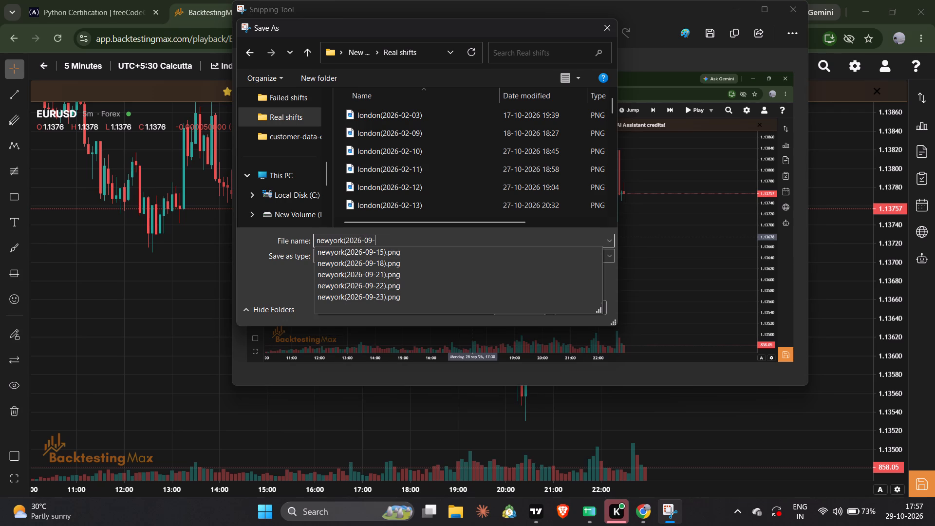
type("28")
key("shift+parenright")
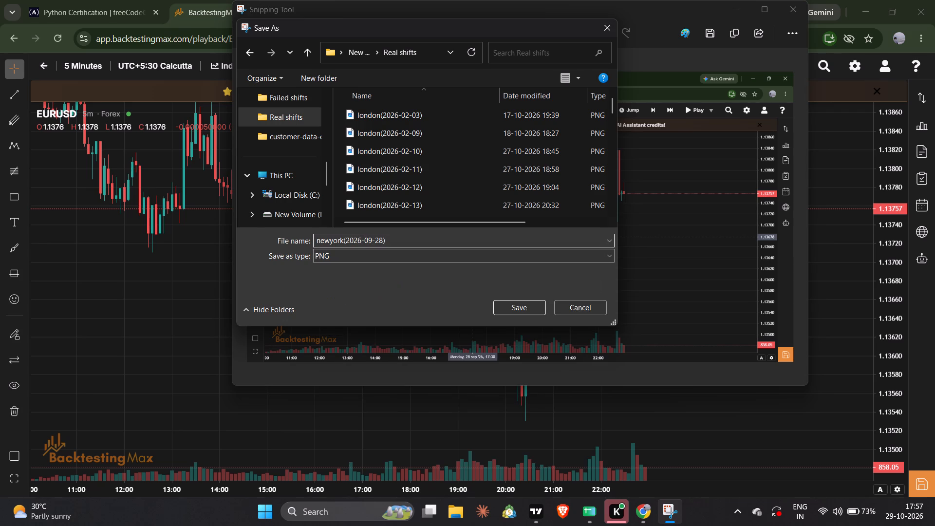
key("Return")
key("alt+F4")
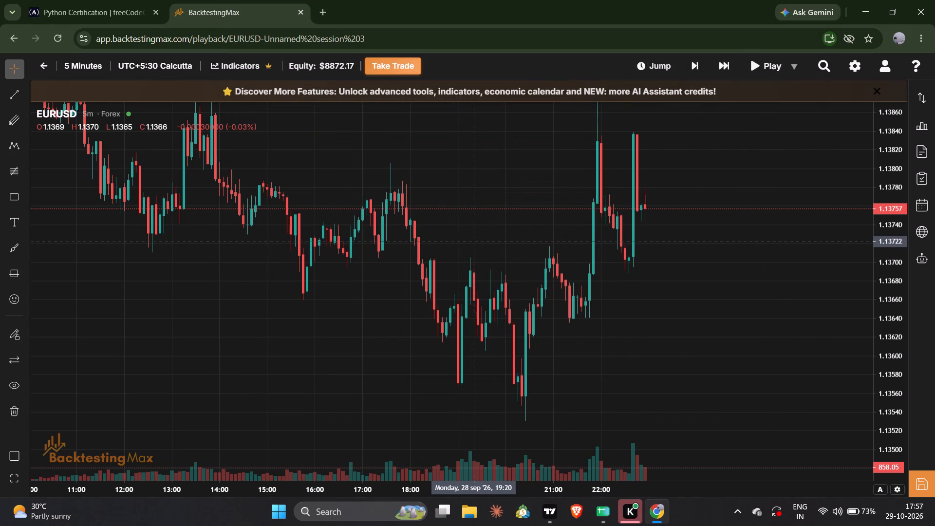
Advance the EUR/USD replay in stages to about 13:05 on 29 September 2026, leaving it paused.
key("space")
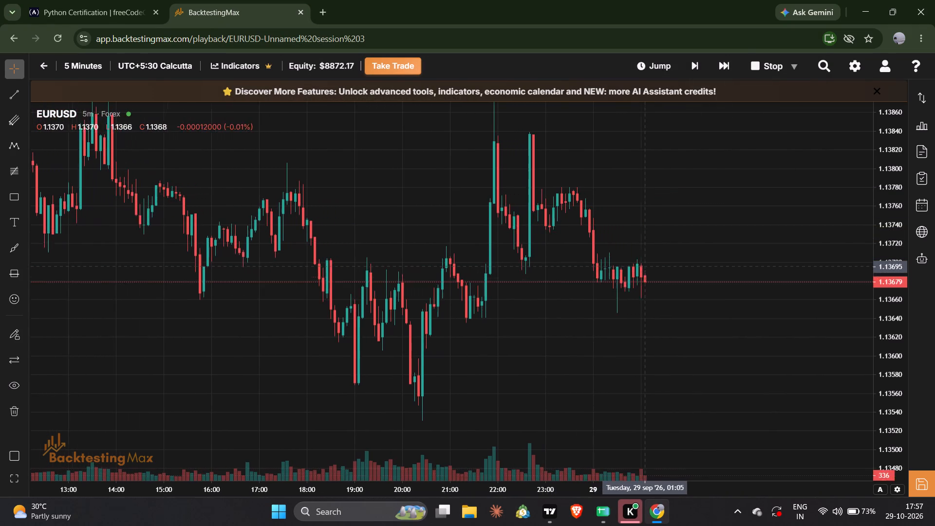
key("space")
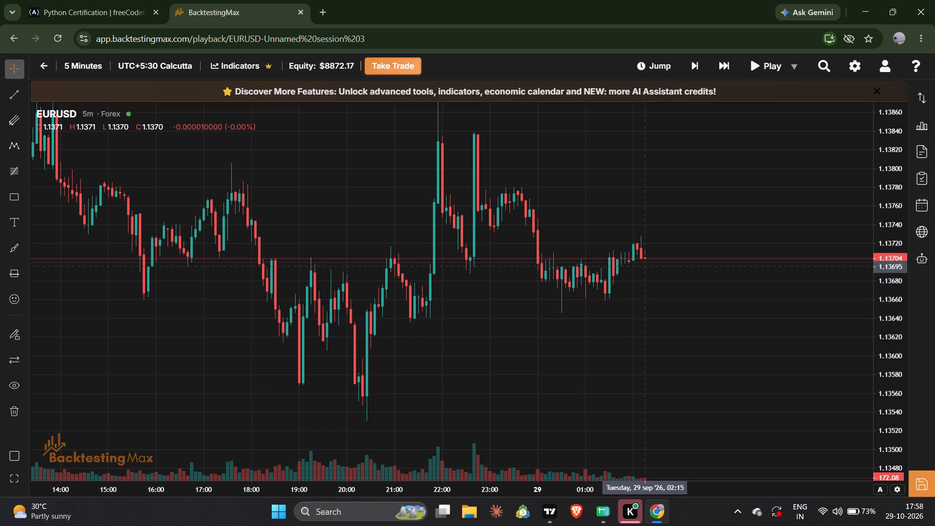
key("space")
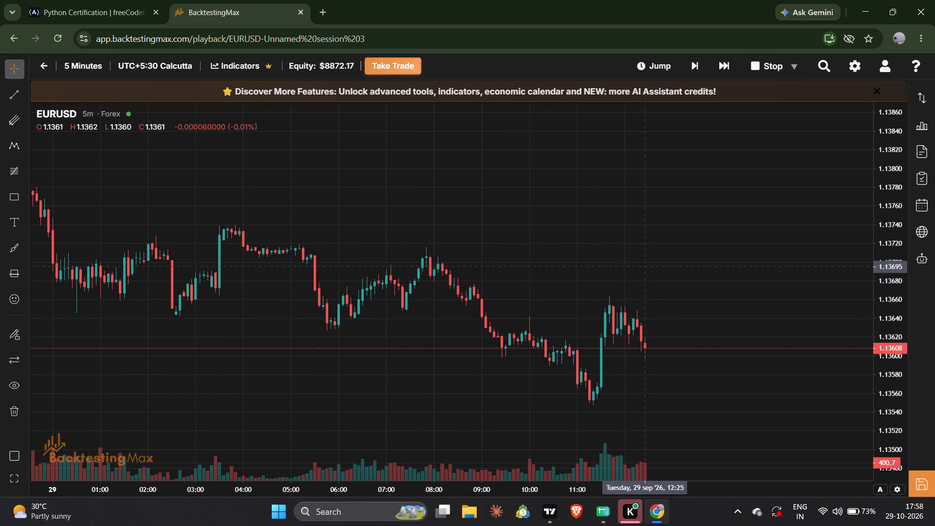
key("space")
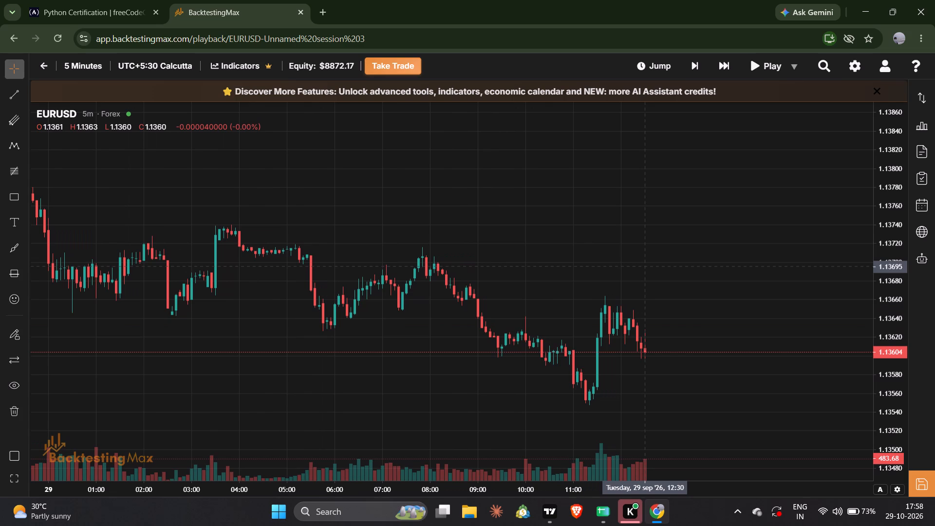
key("Right")
key("Right")
key("Right")
key("Right")
key("Right")
key("Right")
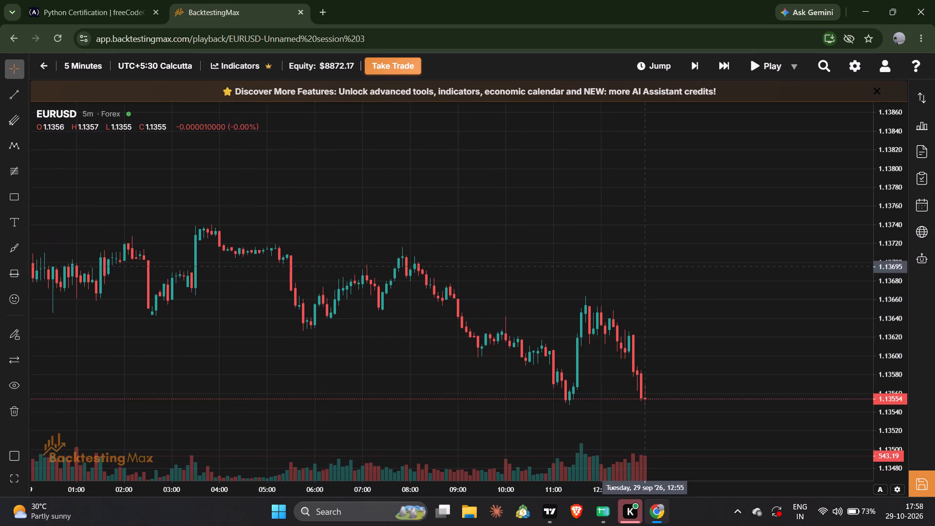
key("Right")
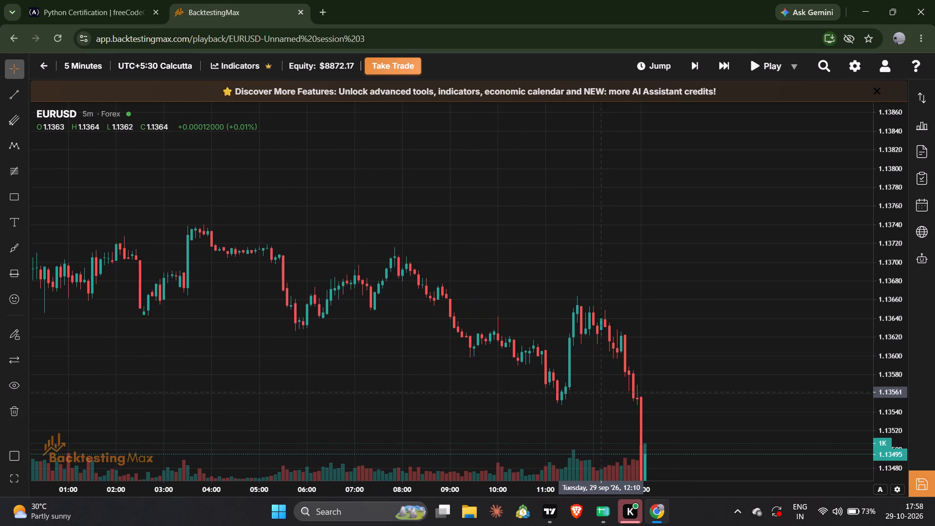
Place a short limit order at about 1.13582 with stop loss at about 1.13666, take profit at about 1.13404 and 1% risk.
left_click_drag(600, 392, 559, 282)
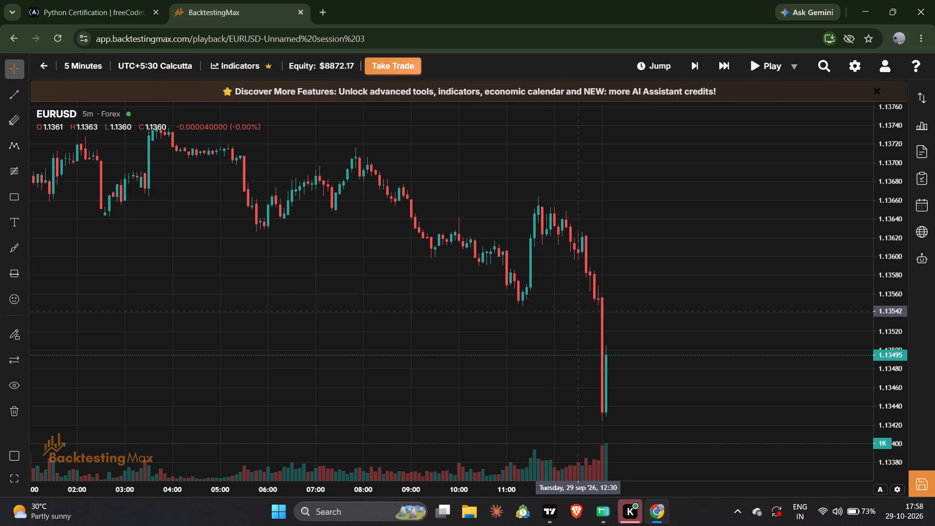
left_click(386, 59)
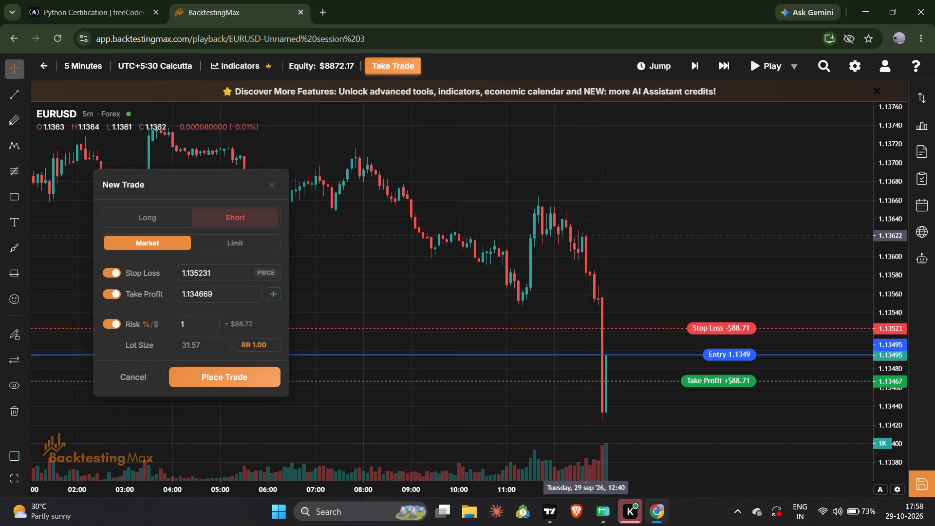
left_click(252, 244)
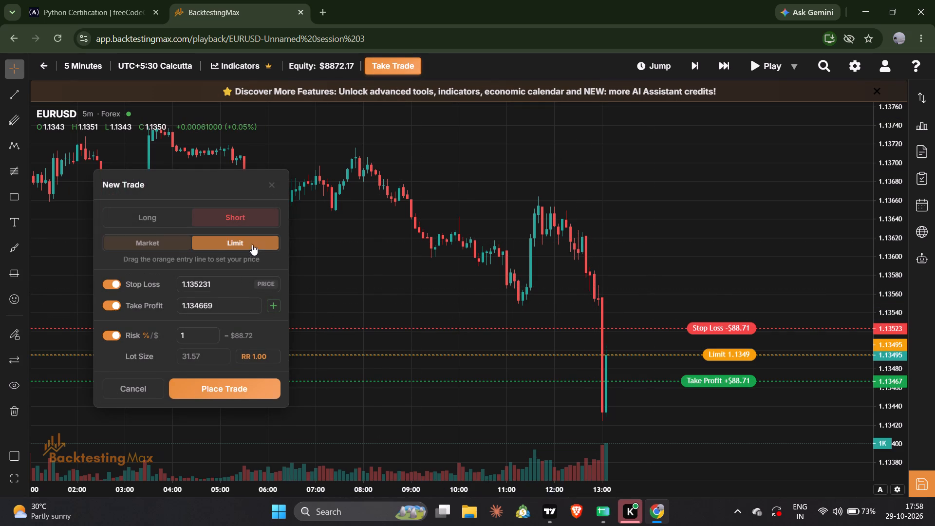
left_click(738, 357)
left_click_drag(738, 357, 727, 271)
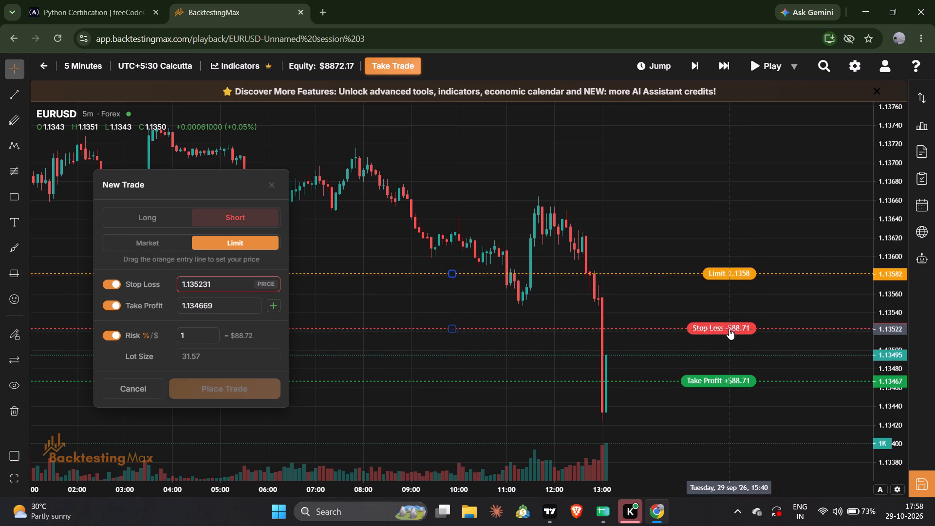
left_click_drag(729, 329, 678, 163)
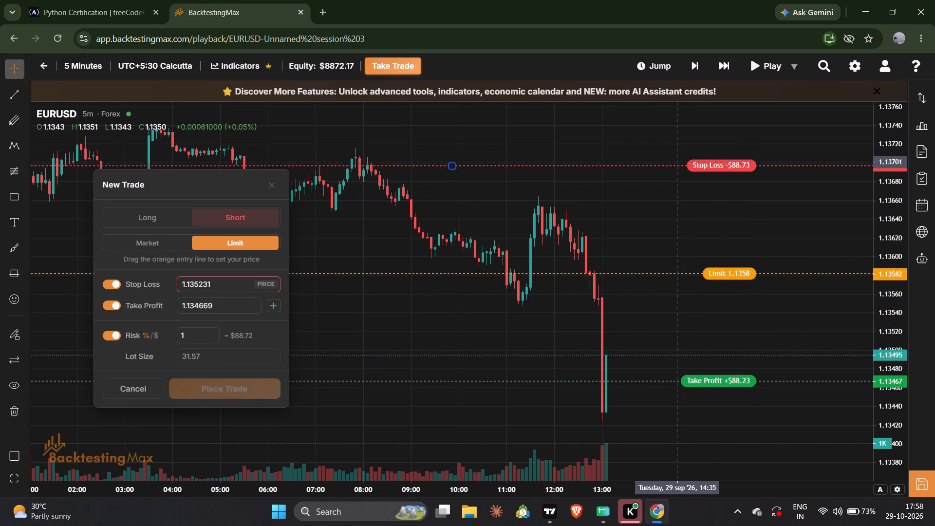
left_click_drag(678, 163, 684, 191)
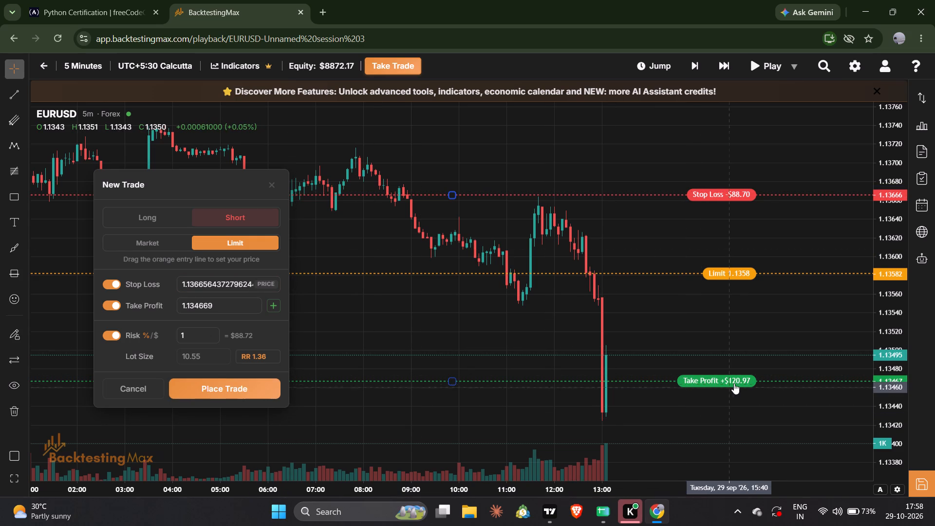
left_click_drag(734, 383, 730, 446)
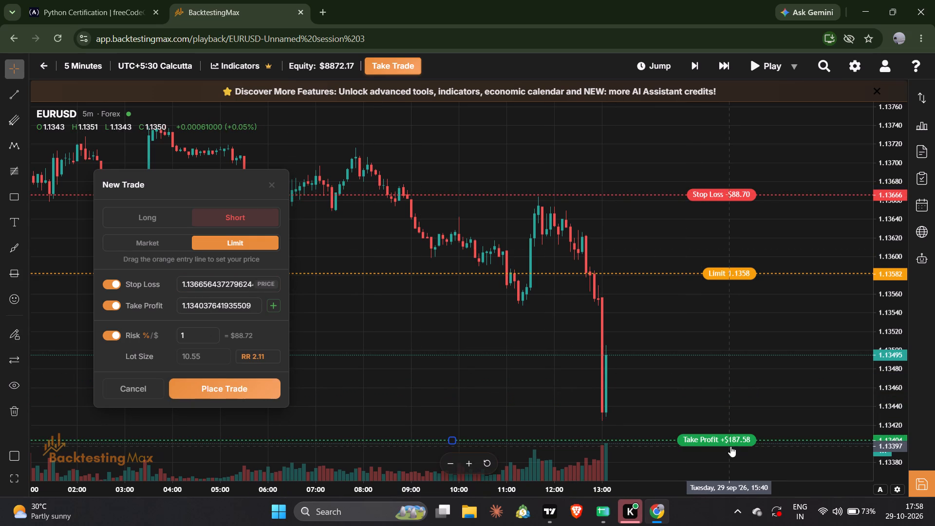
left_click(257, 390)
Play the replay forward to about 15:00 on 29 September 2026 and pause it.
key("space")
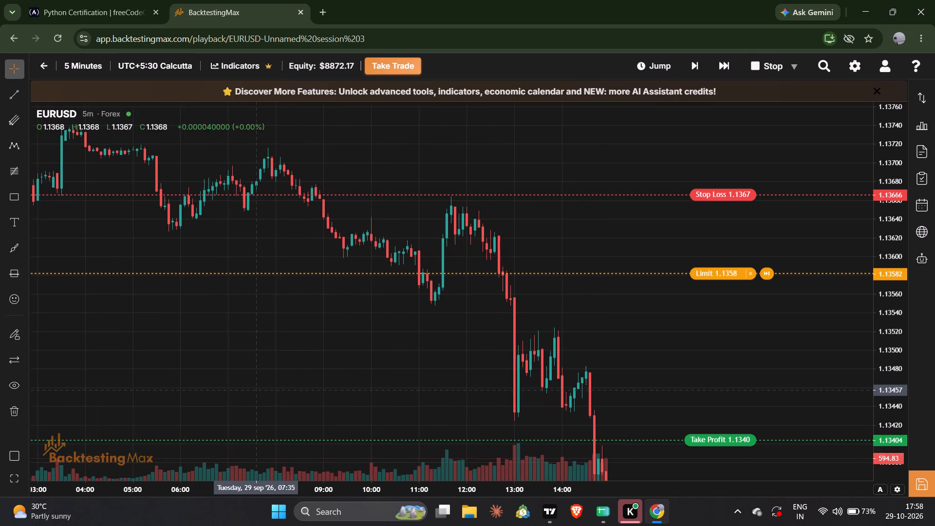
key("space")
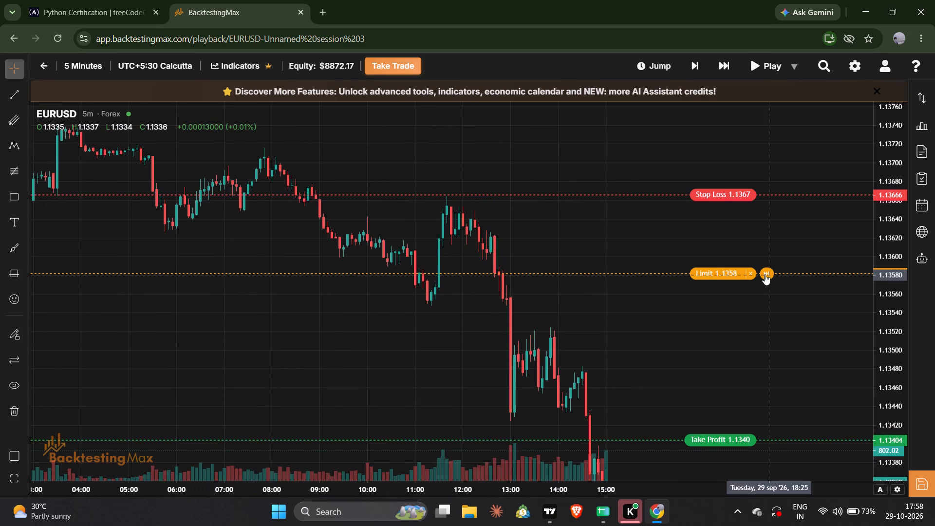
Close the entire pending short limit order at 1.13582.
left_click(749, 272)
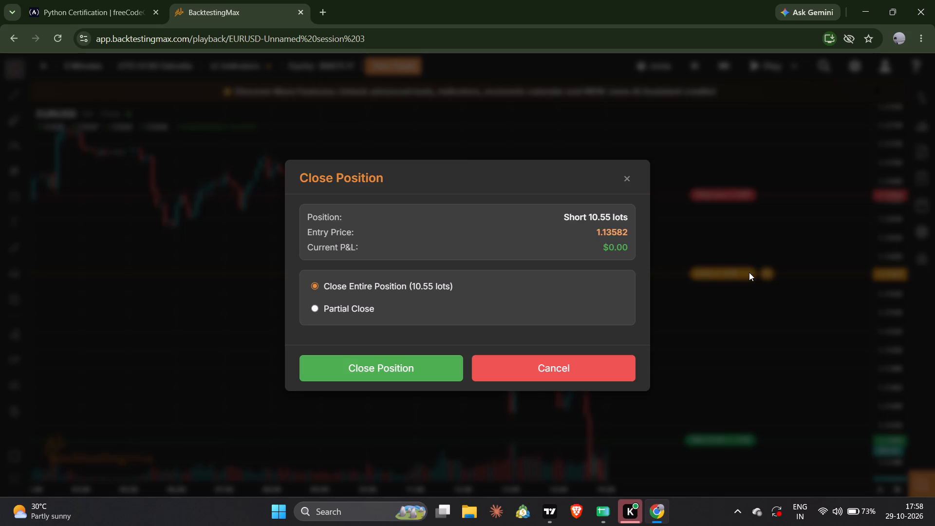
left_click(409, 358)
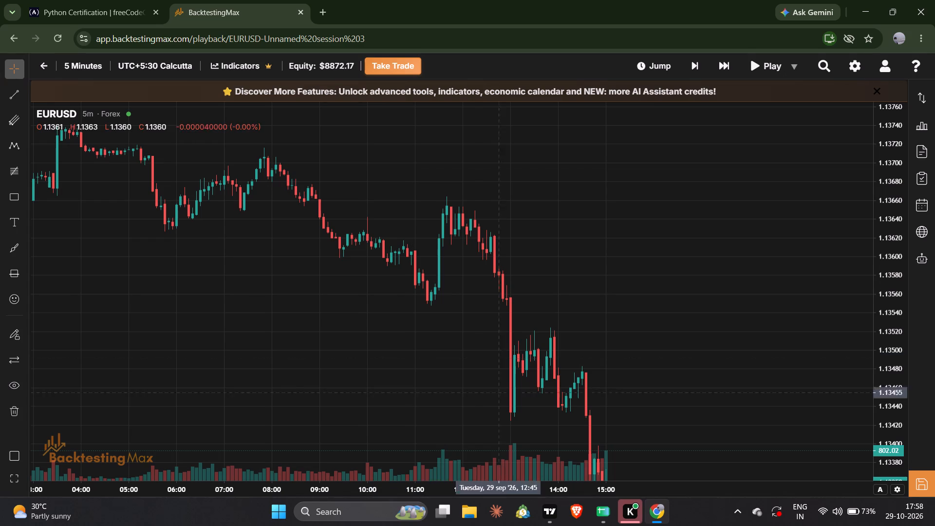
Capture the full screen with the EUR/USD chart's decline through 15:00 in view, and open the capture in Snipping Tool.
left_click_drag(476, 360, 496, 332)
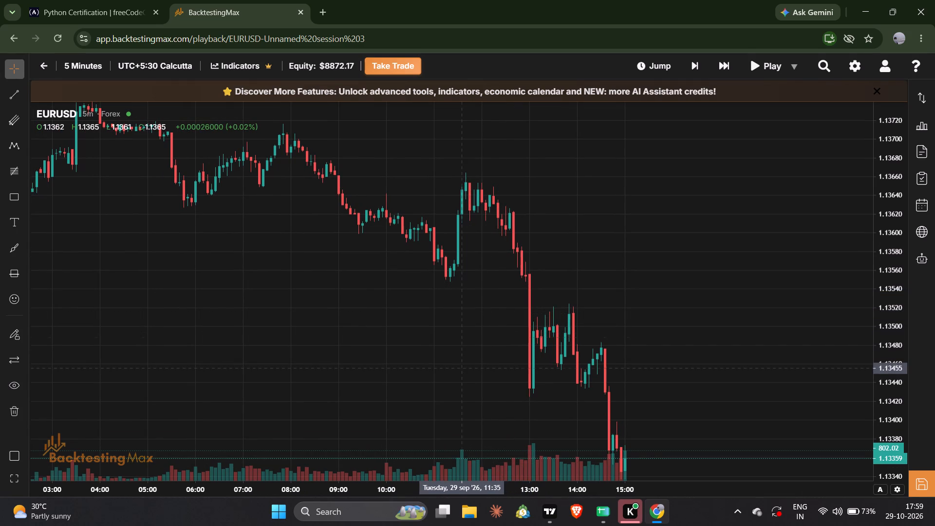
left_click_drag(462, 368, 424, 286)
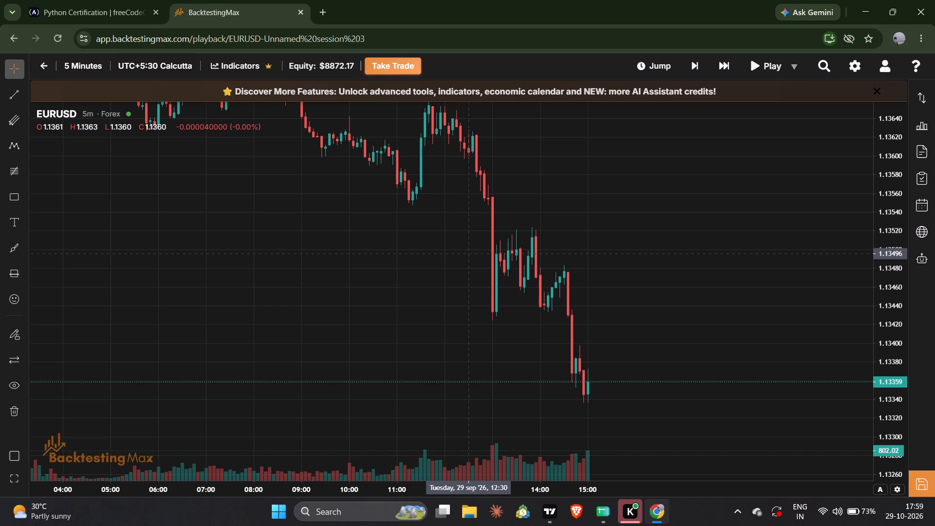
key("shift+super+s")
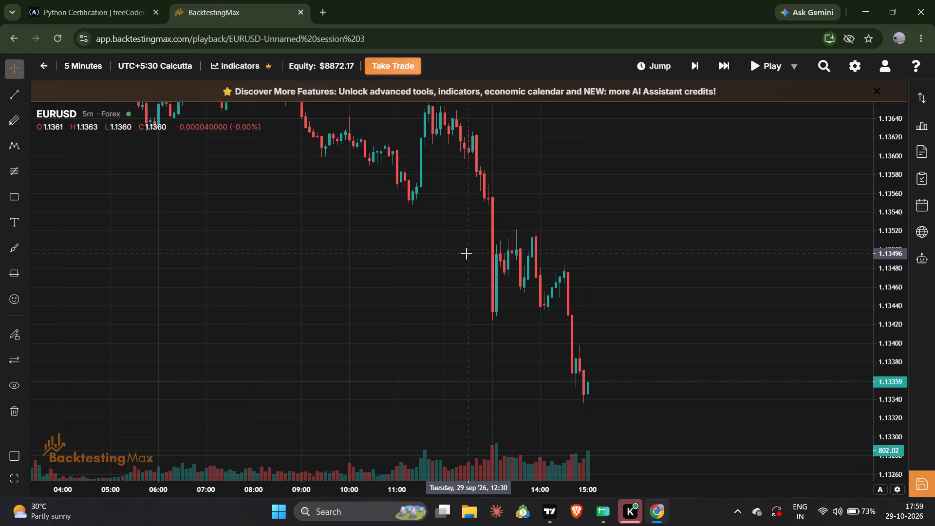
left_click(467, 254)
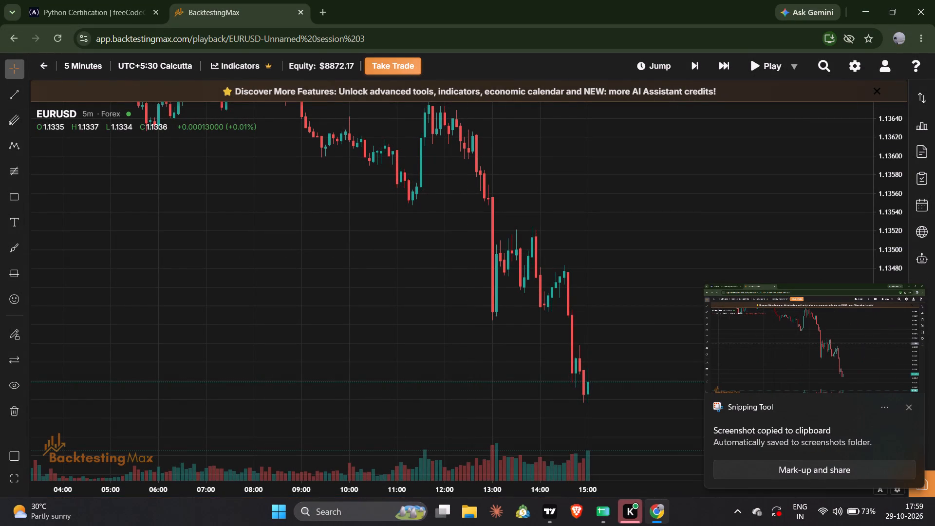
left_click(717, 311)
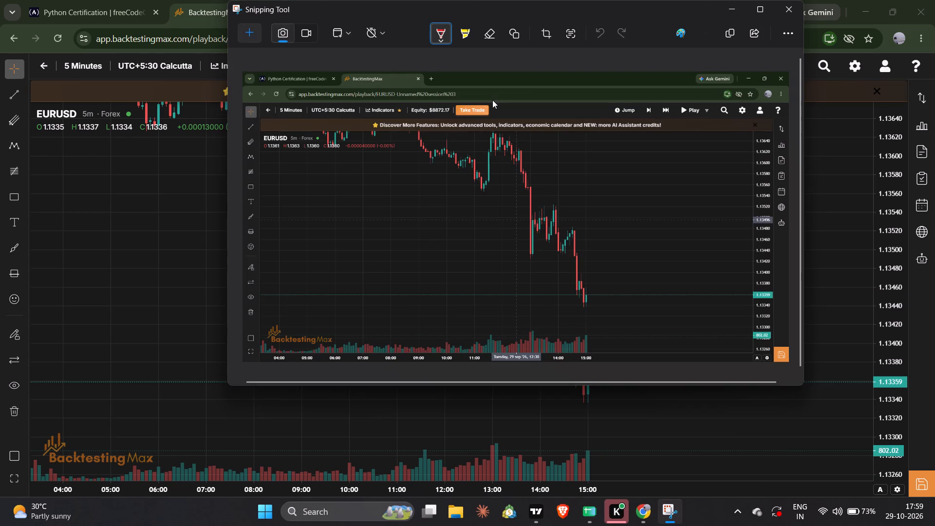
Save the capture as london(2026-09-29) in PNG format in the Real shifts folder, and close Snipping Tool.
left_click(699, 33)
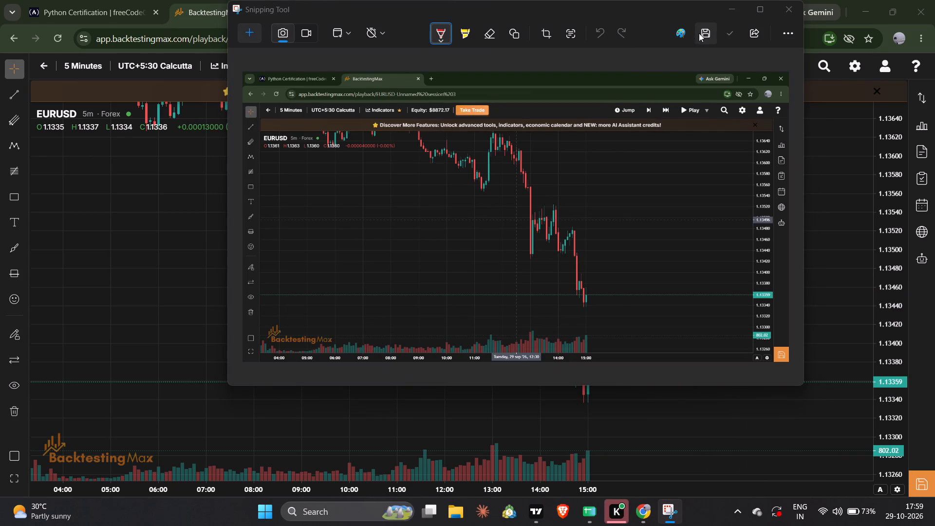
left_click(292, 122)
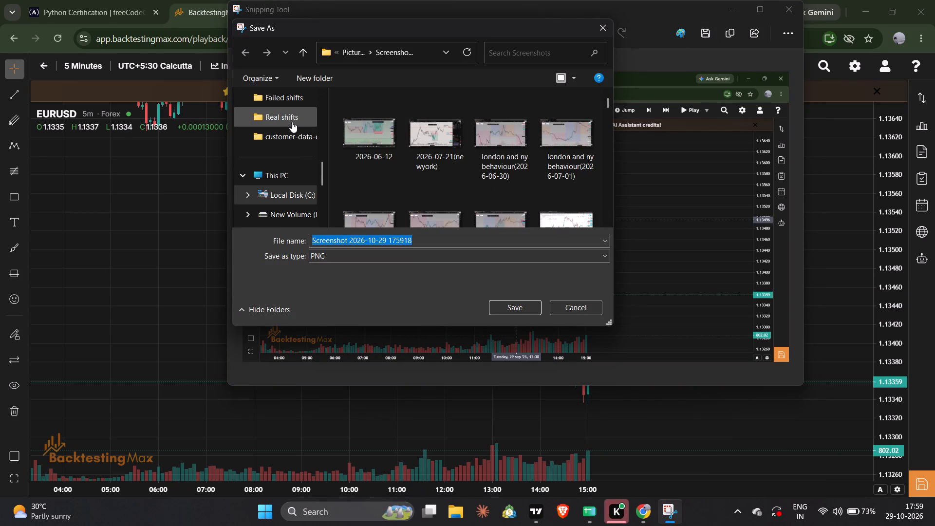
left_click(432, 244)
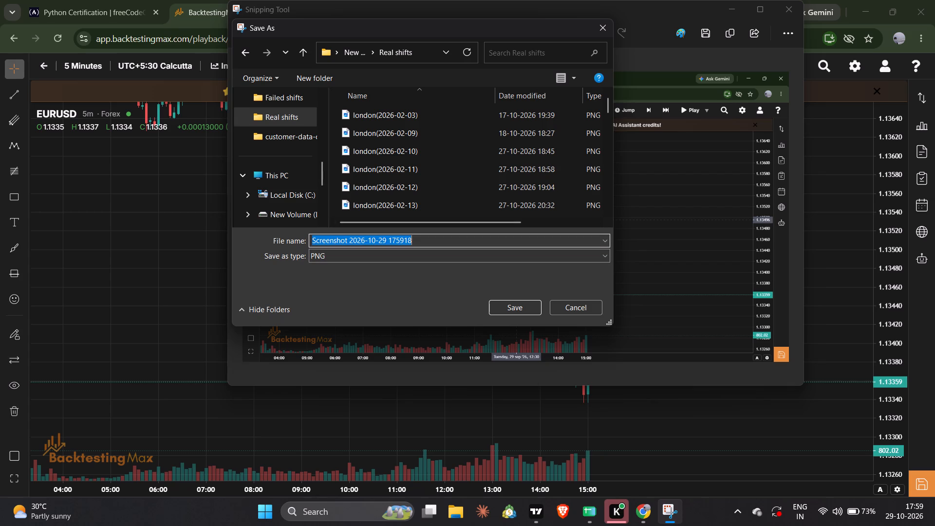
key("BackSpace")
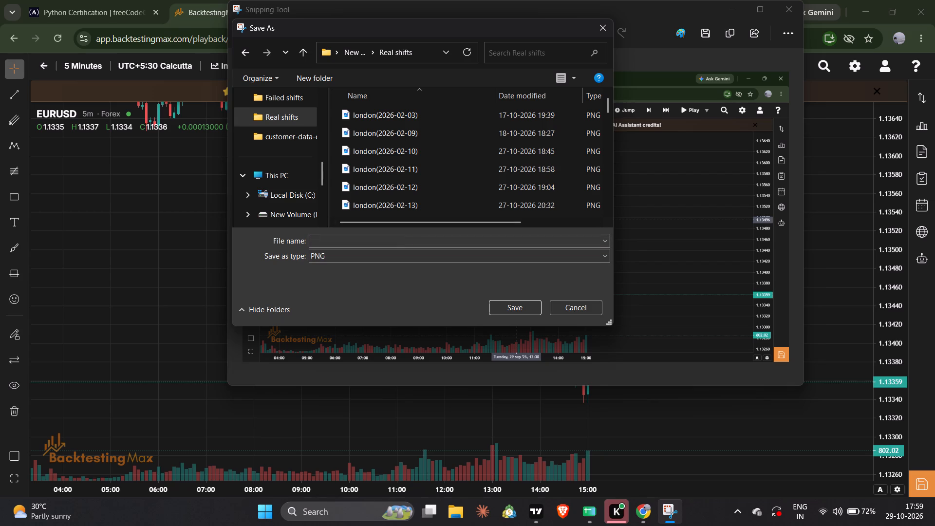
type("london")
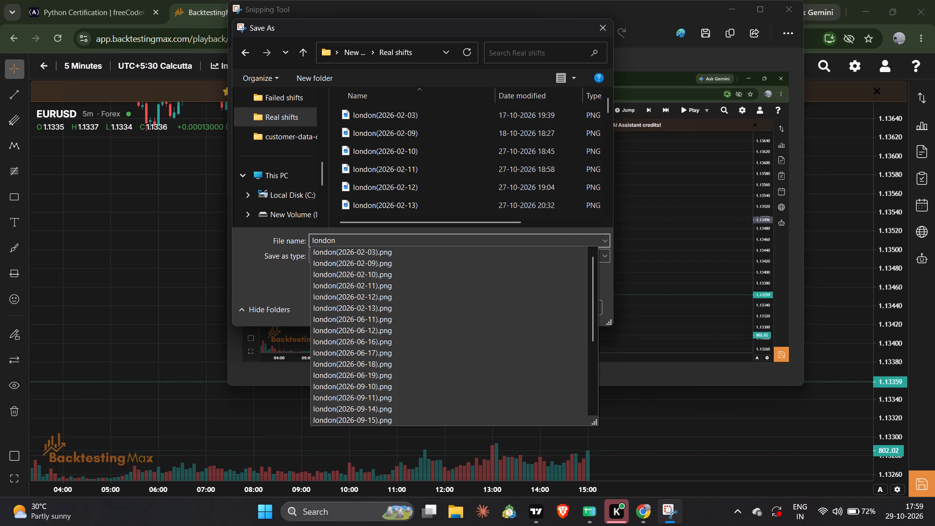
key("shift+parenleft")
type("202")
type("6-09-")
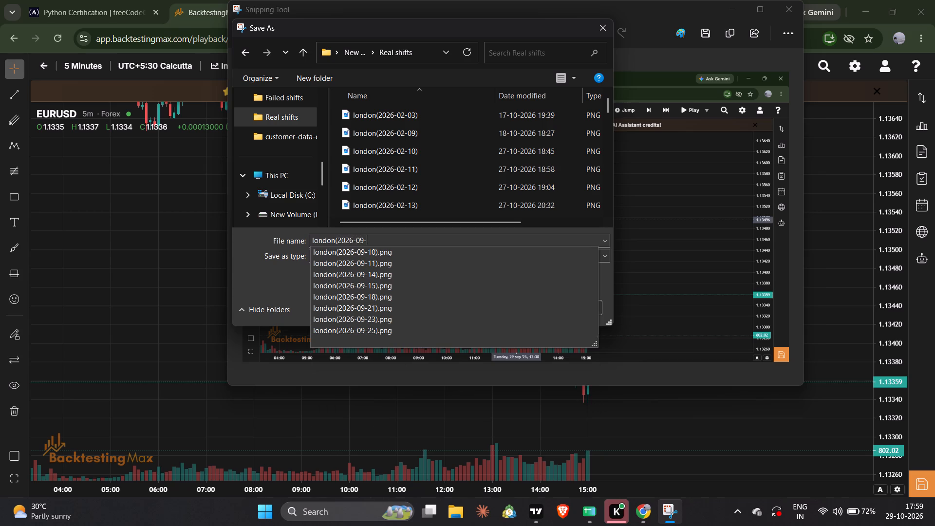
type("29")
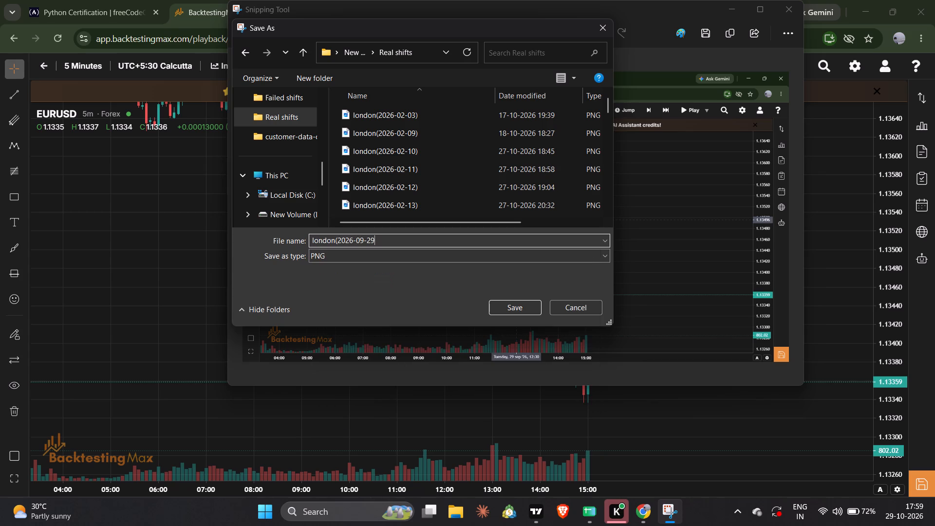
key("shift+parenright")
key("Return")
key("alt+F4")
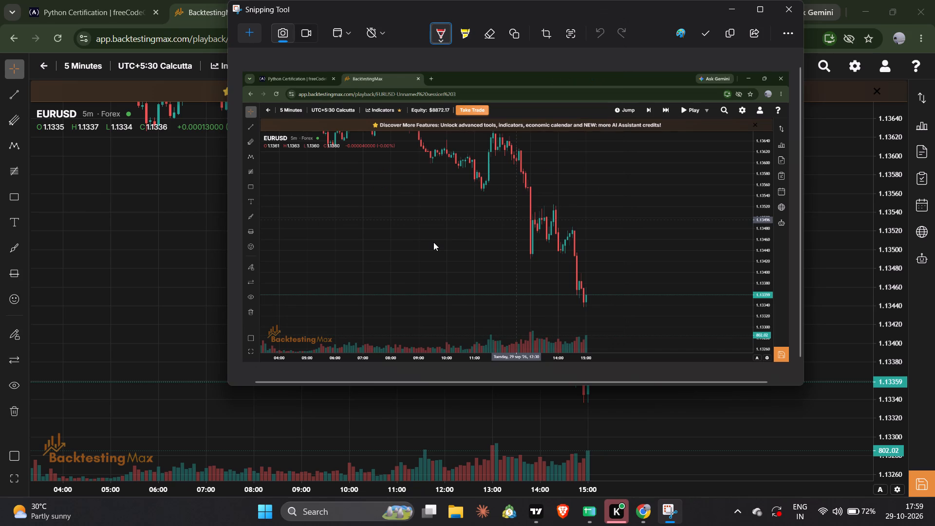
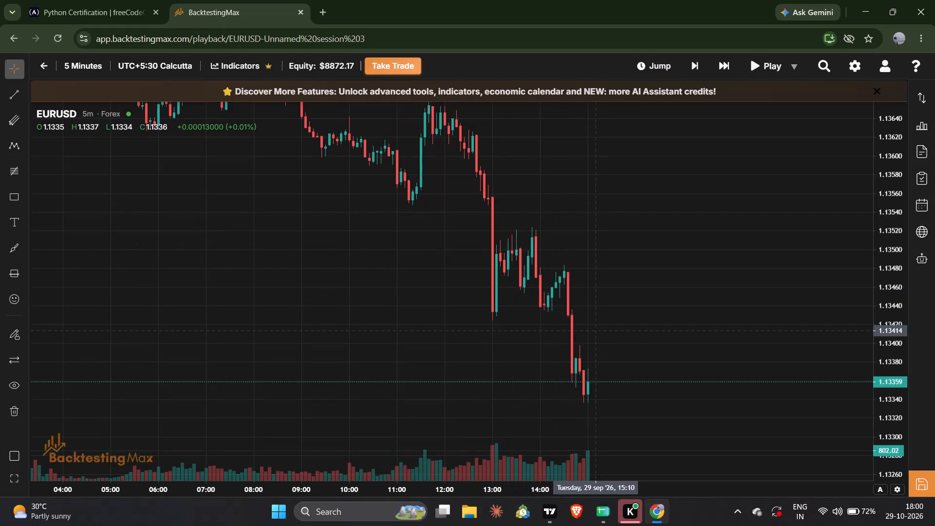
Play the EUR/USD replay forward in stages to about 22:45 on 29 September 2026 and pause it.
key("space")
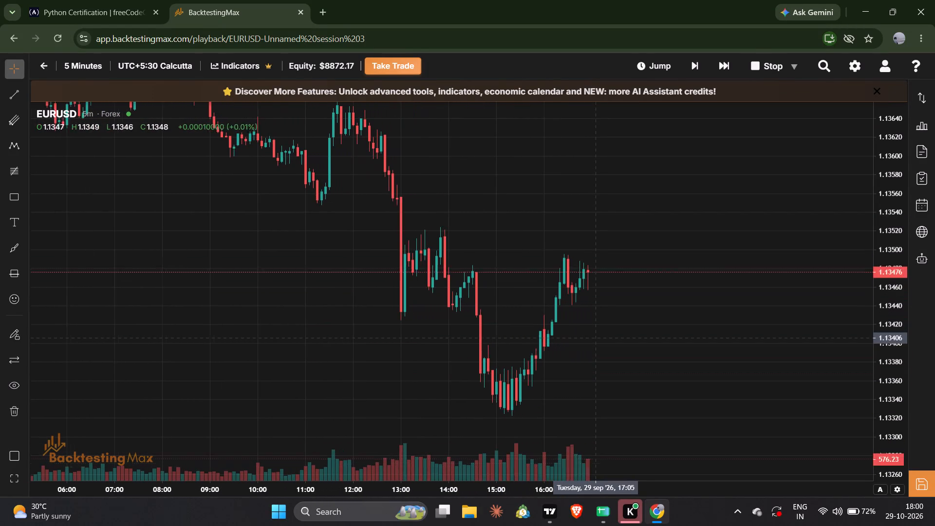
key("space")
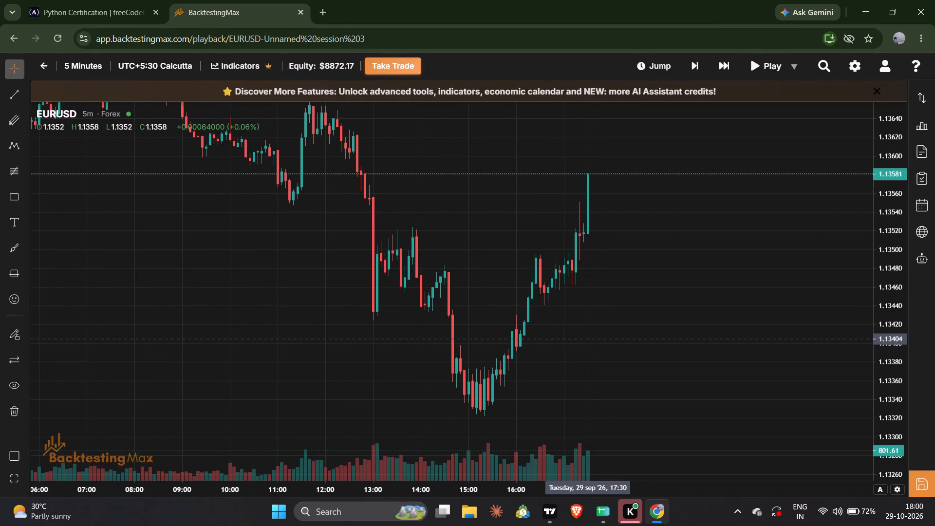
key("space")
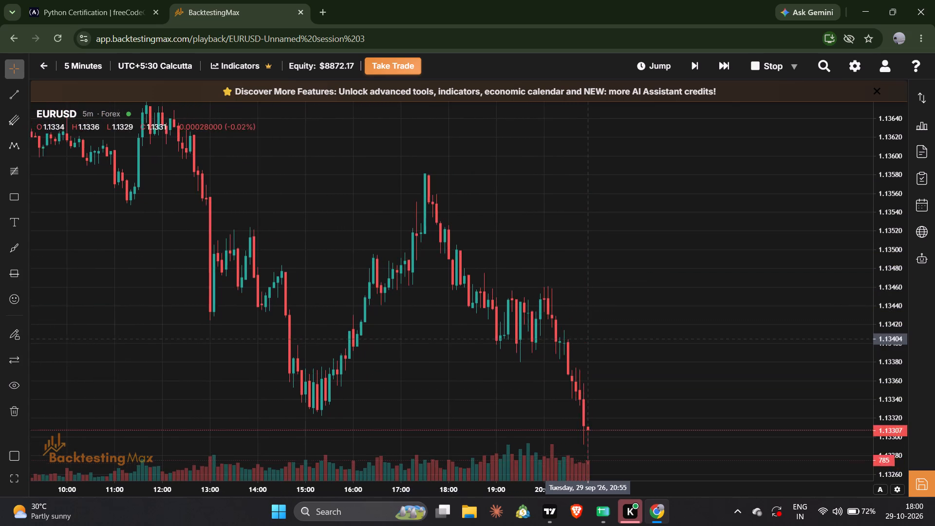
key("space")
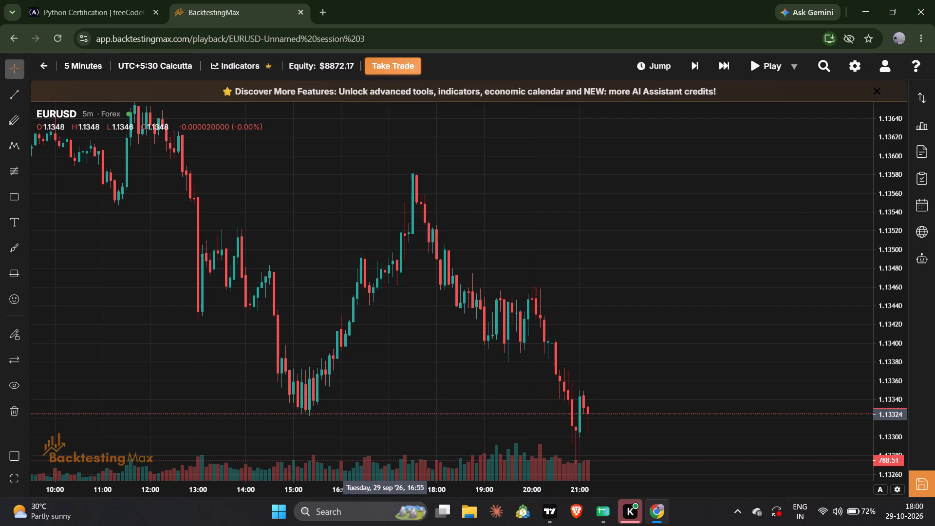
left_click_drag(385, 413, 380, 403)
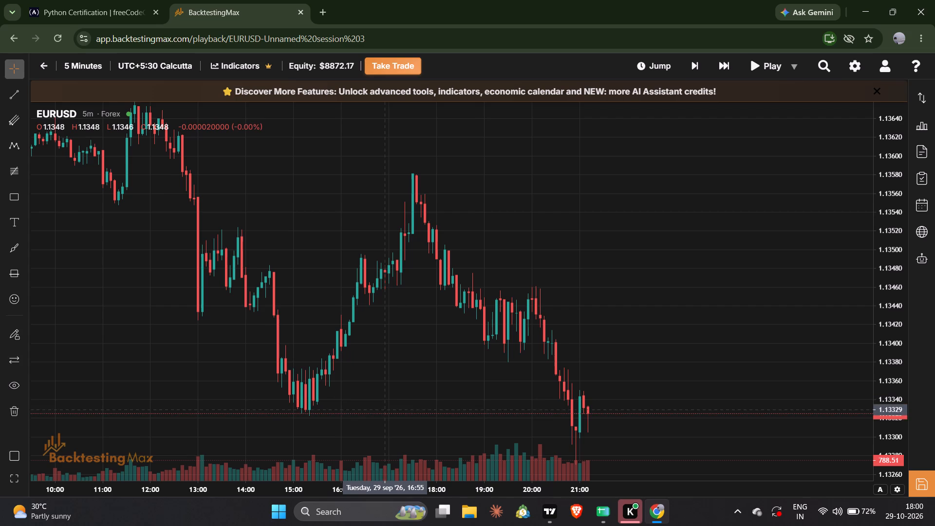
left_click_drag(380, 403, 309, 400)
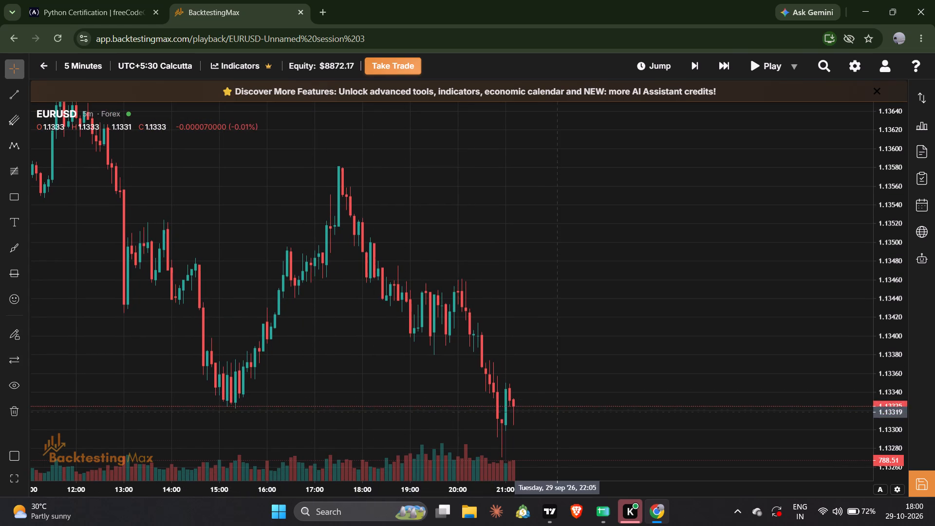
key("space")
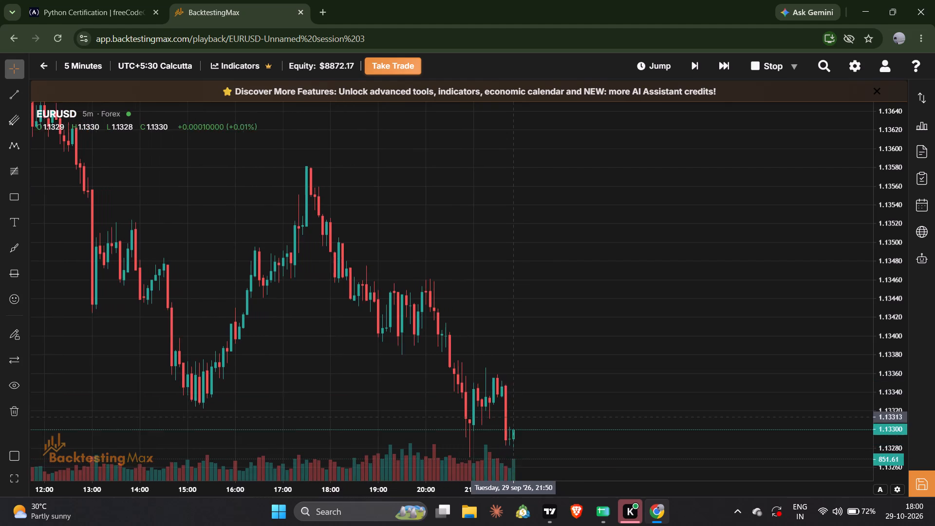
key("space")
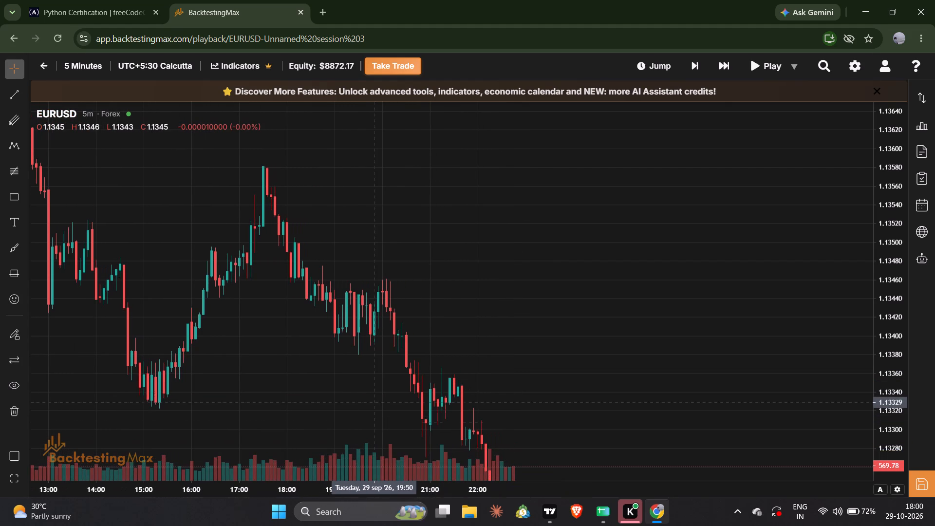
Capture the full screen with the 29 September price action from 11:00 through about 22:45 in view, and open the capture in Snipping Tool.
left_click_drag(340, 424, 439, 318)
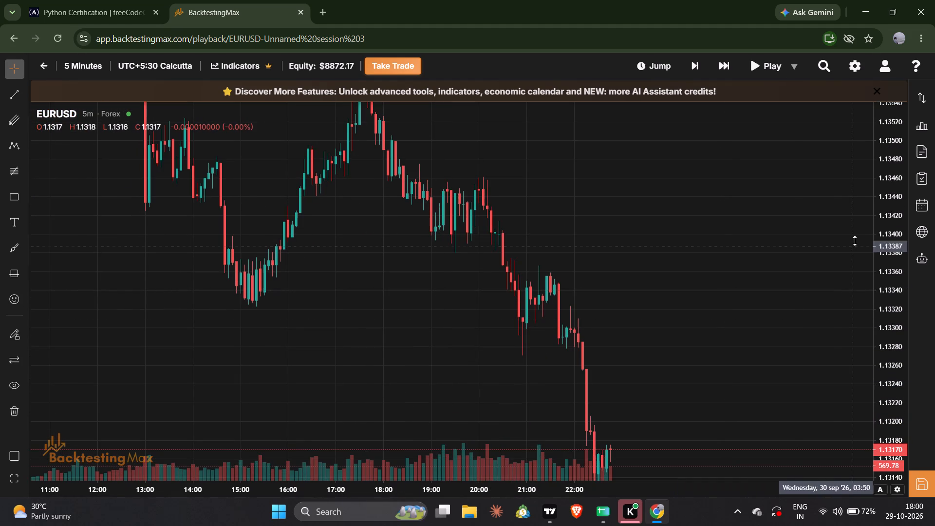
left_click_drag(889, 186, 881, 331)
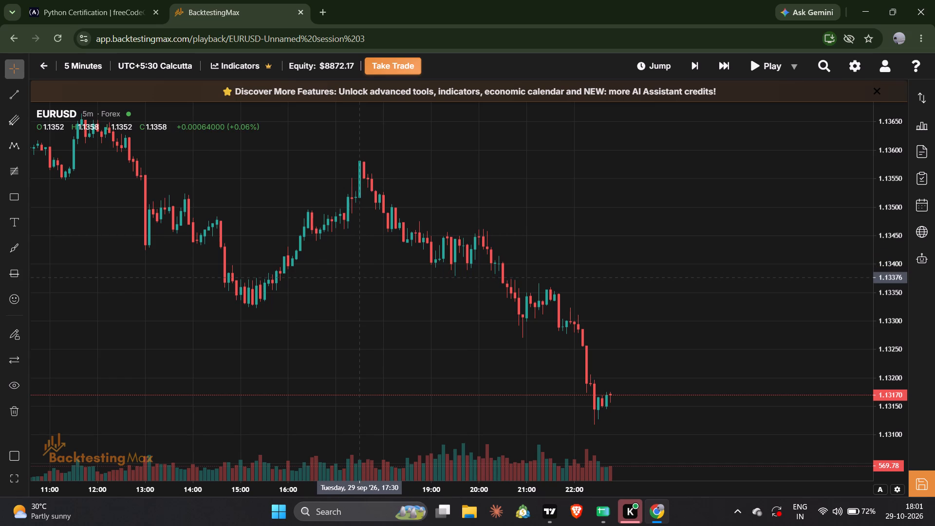
key("shift+super+s")
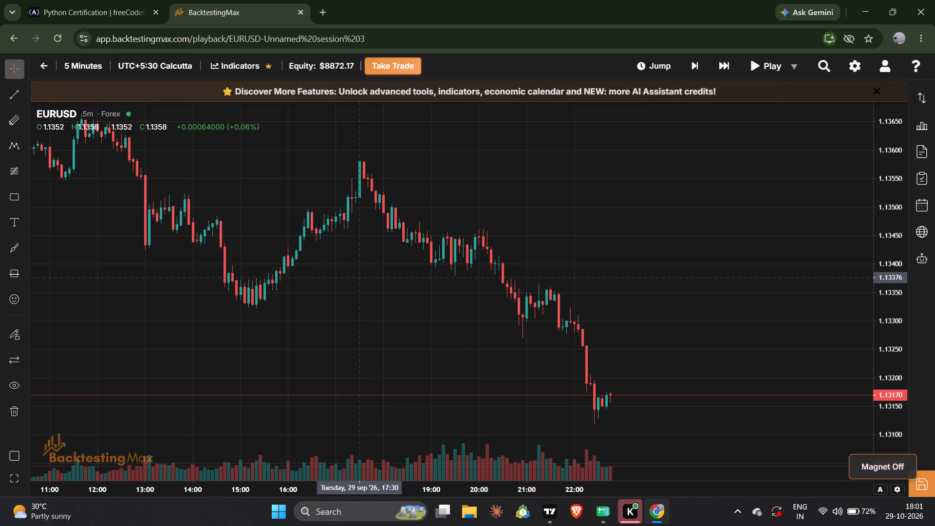
left_click(359, 277)
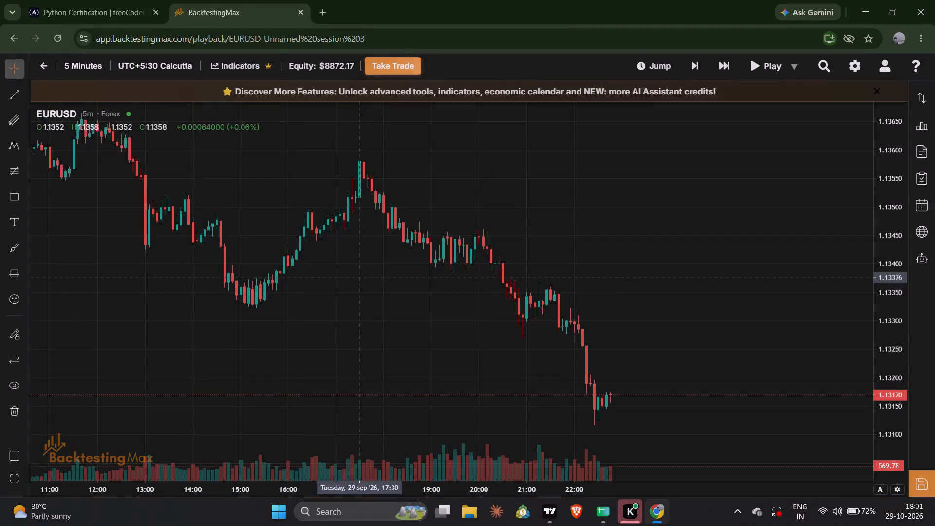
key("Right")
key("Right")
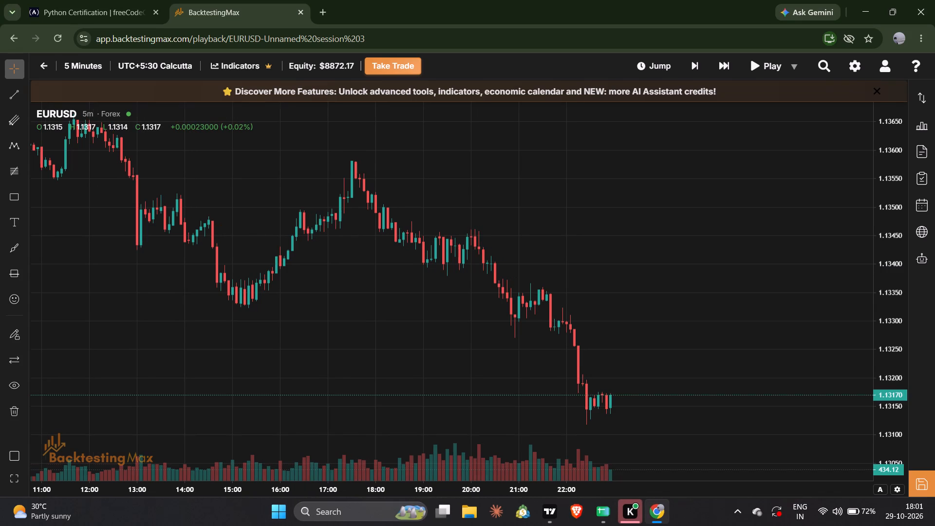
key("Down")
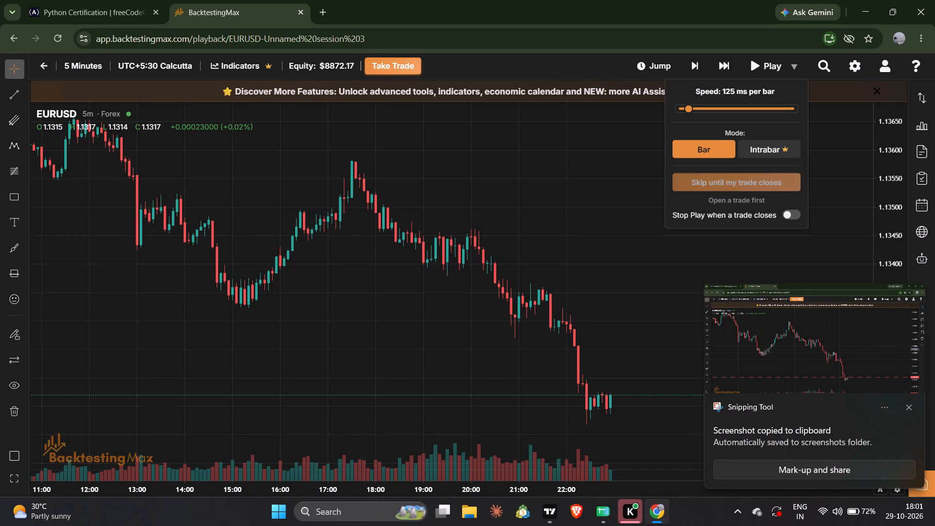
left_click(838, 322)
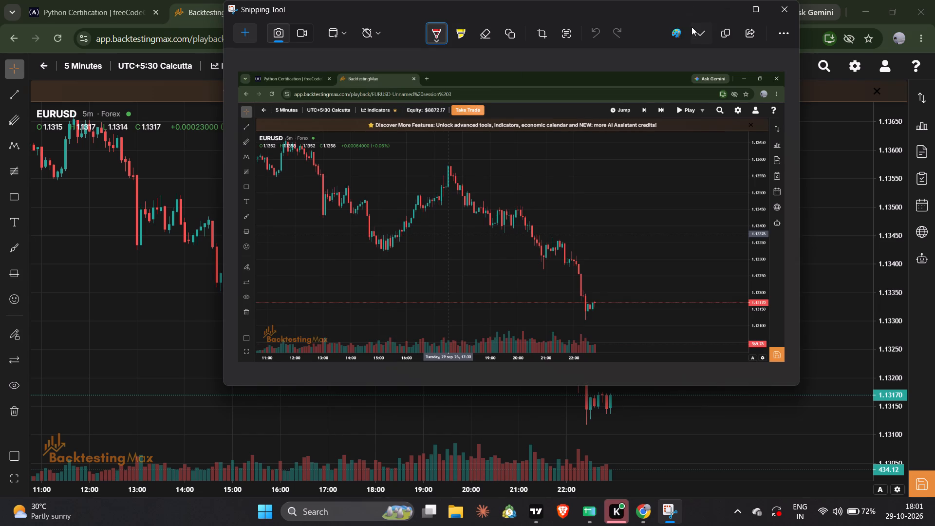
Save the capture as newyork(2026-09-29) in PNG format in the Real shifts folder, and close Snipping Tool.
left_click(701, 35)
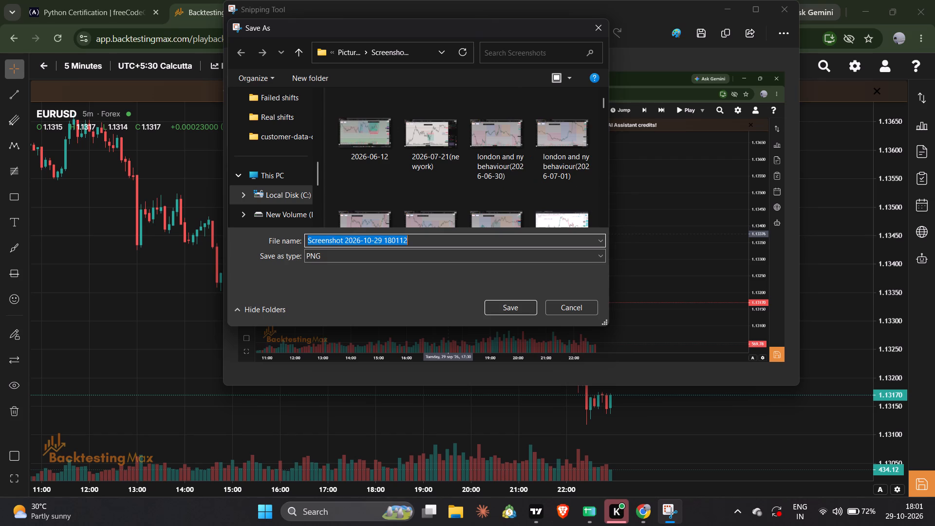
left_click_drag(452, 27, 563, 199)
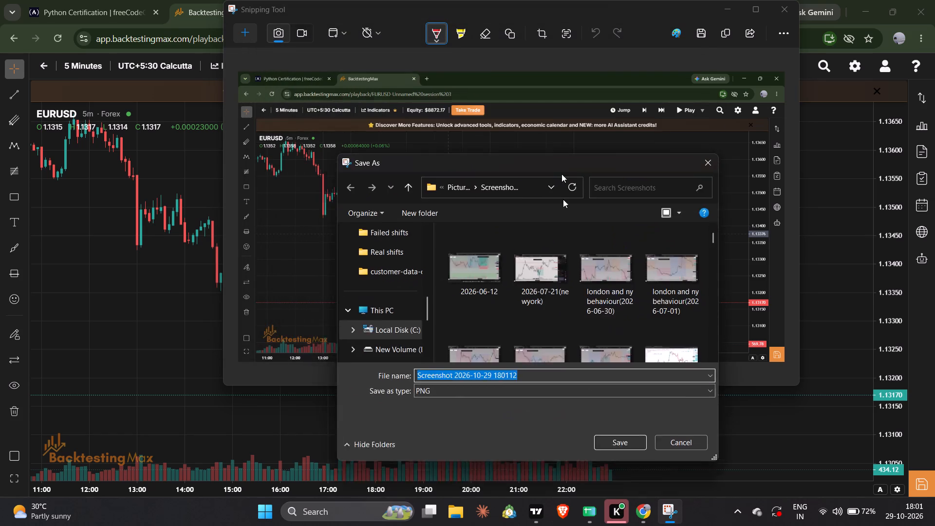
left_click_drag(563, 199, 508, 310)
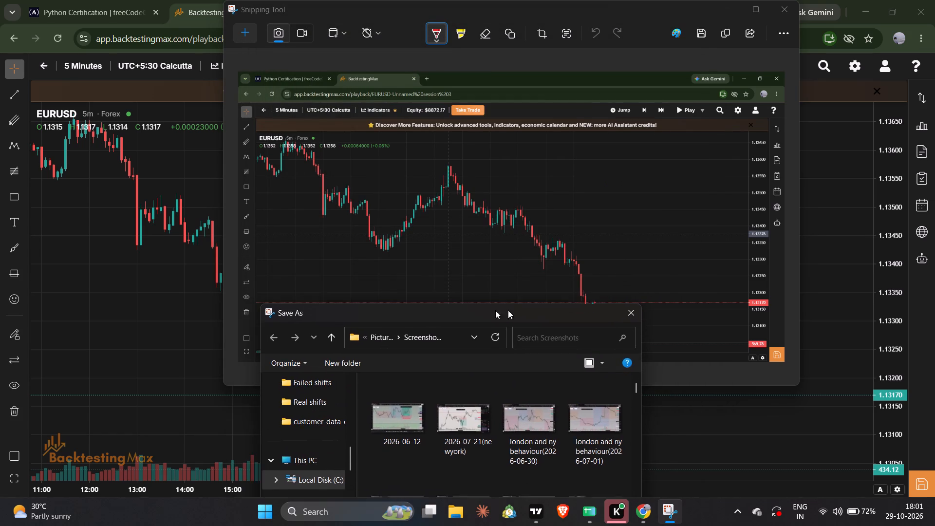
left_click_drag(508, 310, 470, 66)
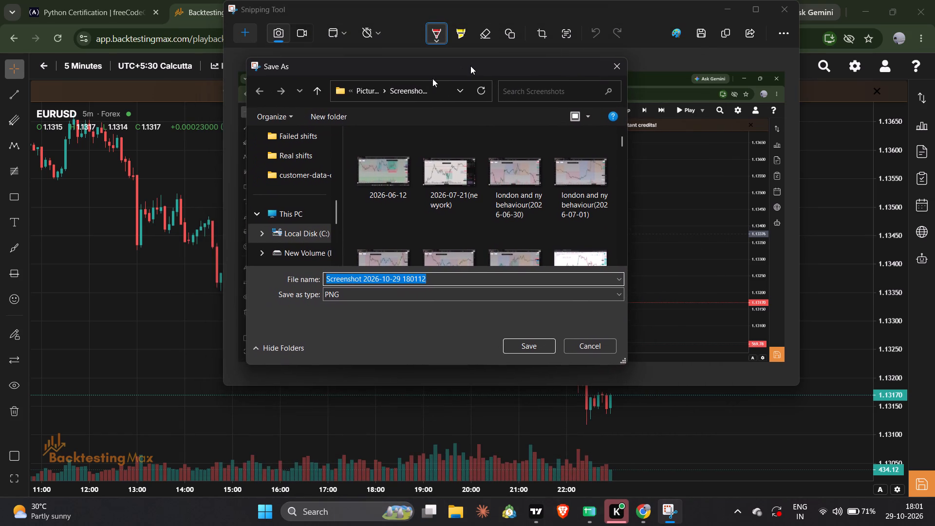
left_click(305, 148)
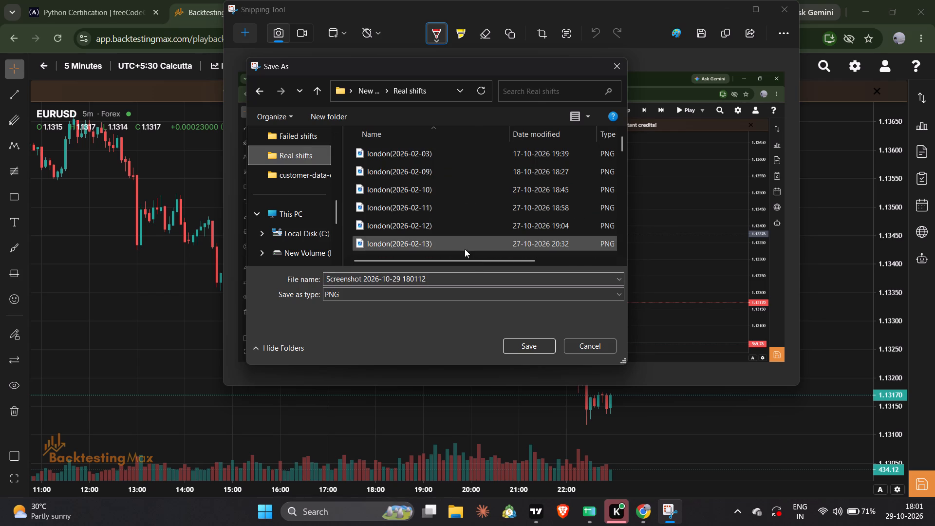
left_click(473, 277)
key("BackSpace")
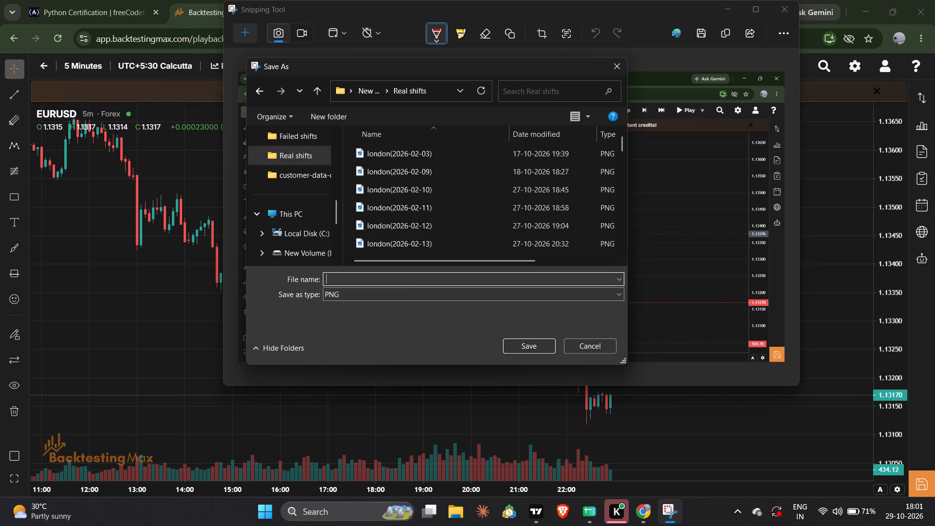
type("new")
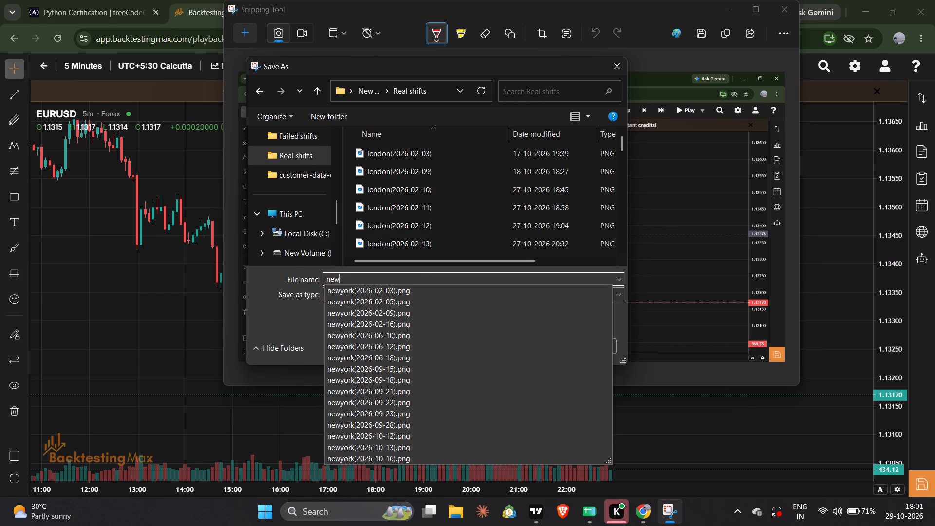
type("yo")
type("rk")
type("(202")
type("6-09-")
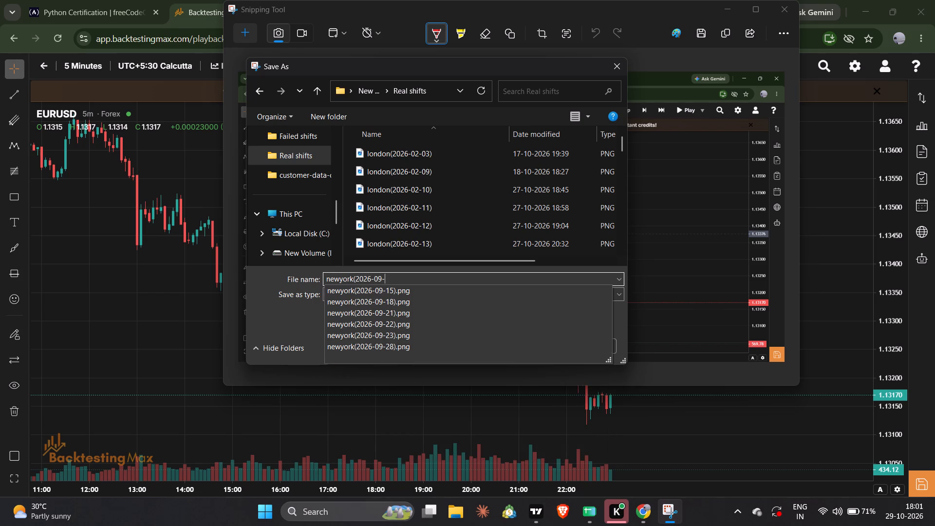
key("2")
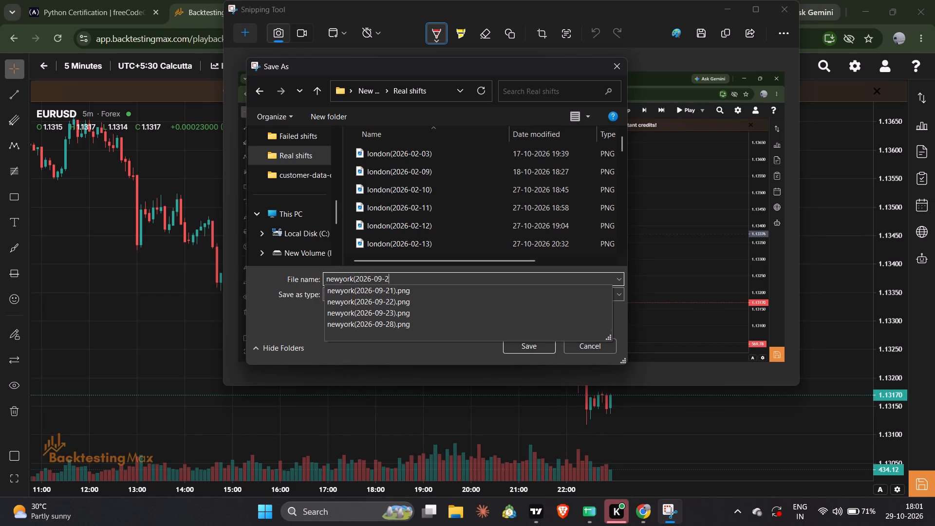
key("8")
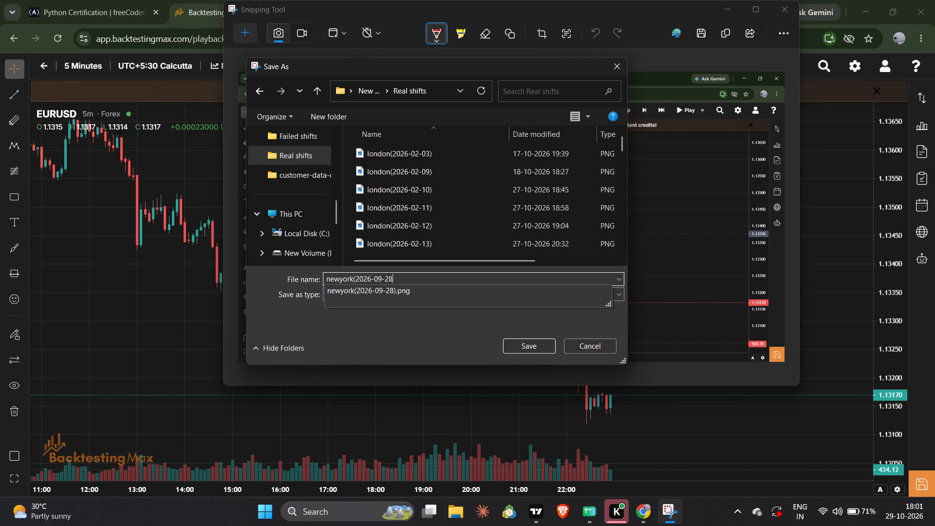
key("BackSpace")
key("9")
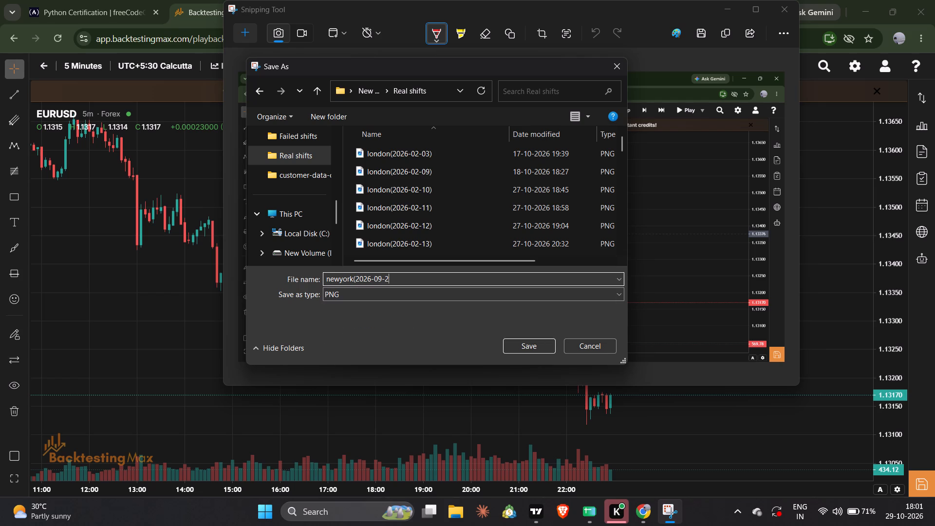
key("shift+parenright")
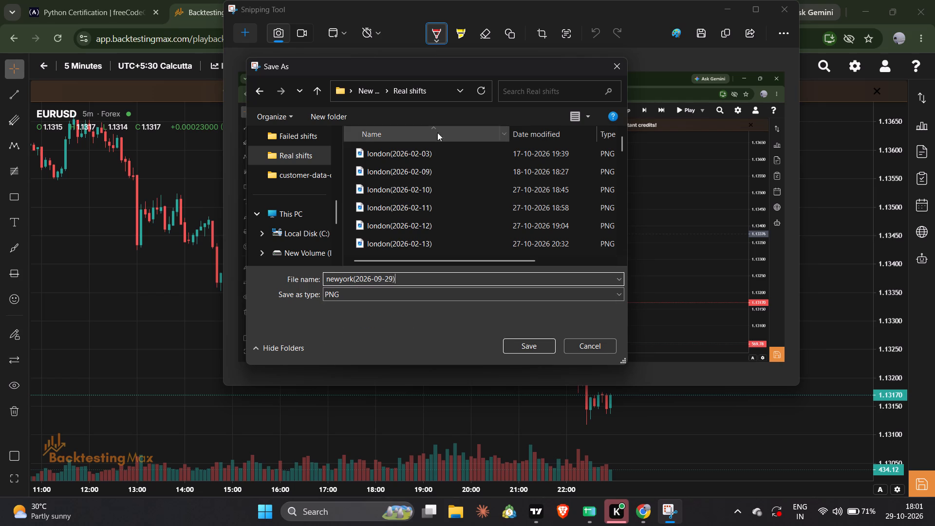
left_click_drag(399, 63, 390, 12)
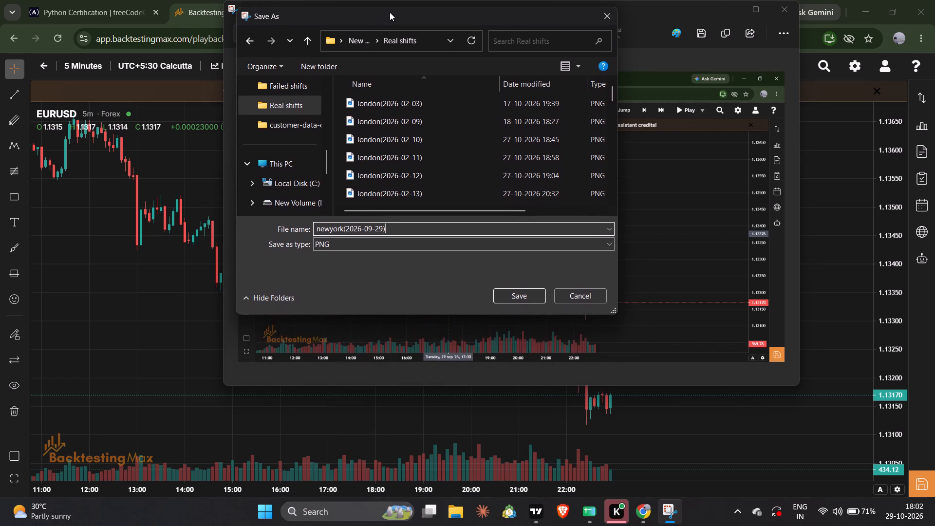
left_click_drag(390, 12, 390, 12)
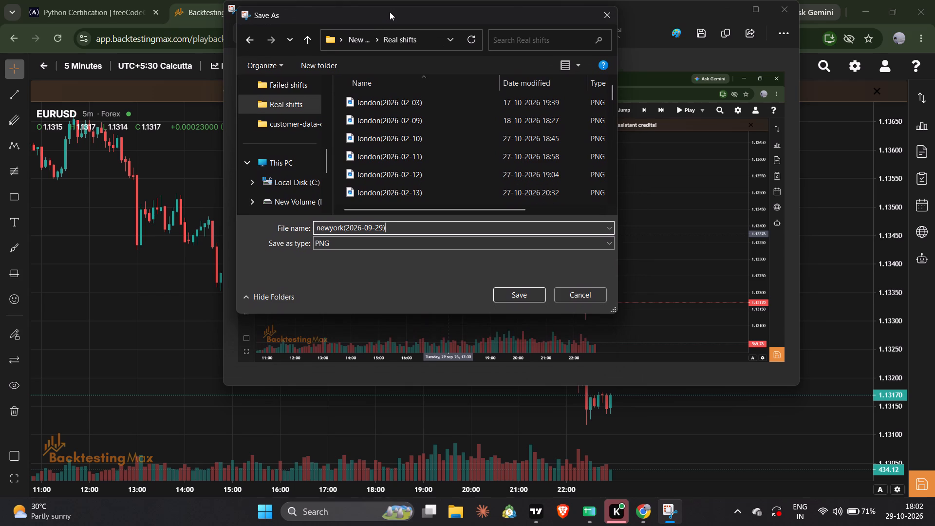
key("Return")
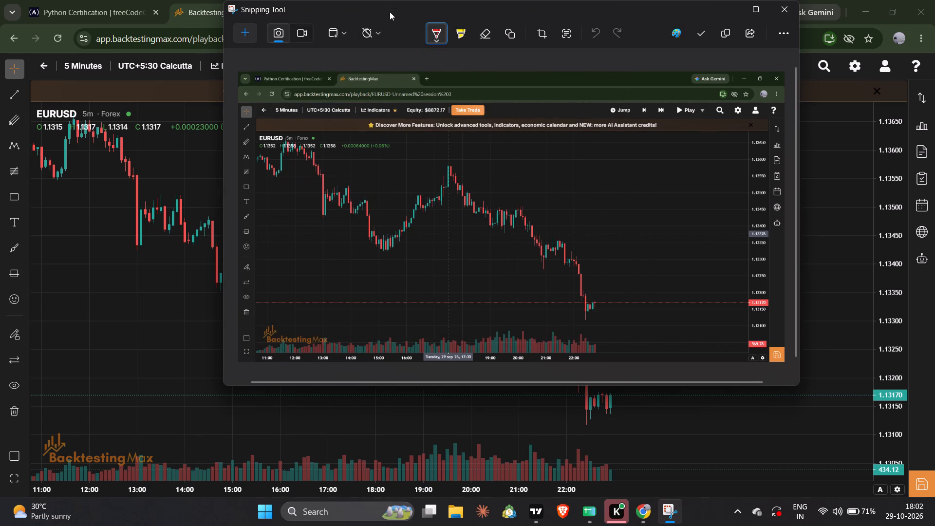
key("alt+F4")
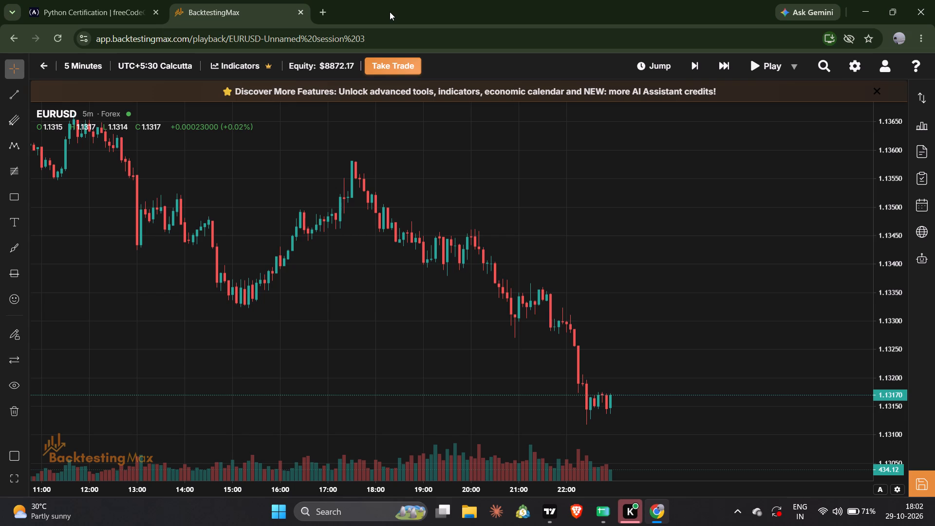
Advance the replay to about 11:35 on 30 September 2026 and pause it.
key("Right")
key("Right")
key("Right")
key("Right")
key("Right")
key("Right")
key("Right")
key("Right")
key("Right")
key("Right")
key("Right")
key("Right")
key("Right")
key("Right")
key("Right")
key("Right")
key("Right")
key("Right")
key("Right")
key("Right")
key("Right")
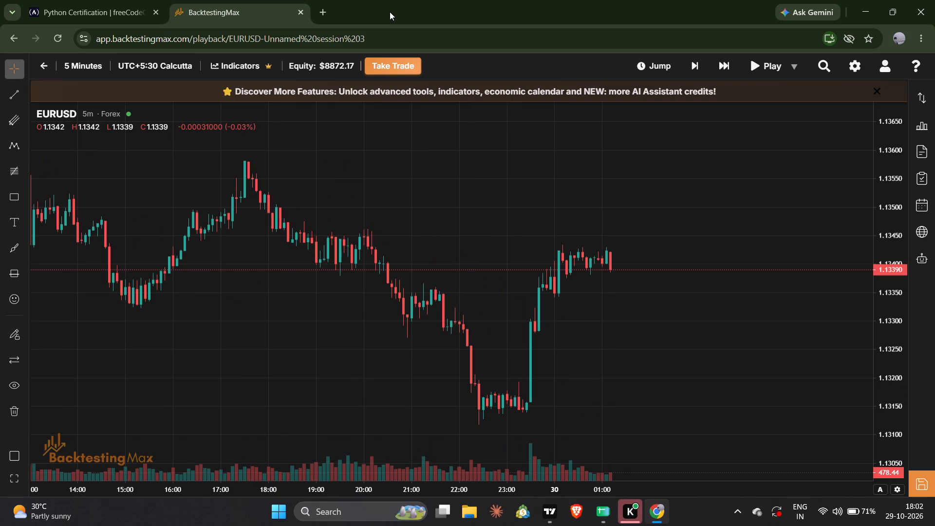
key("space")
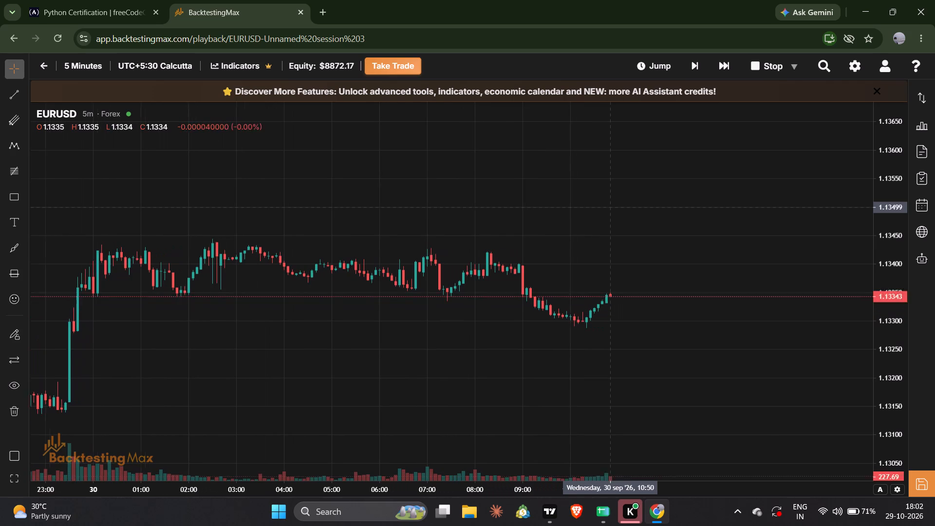
key("space")
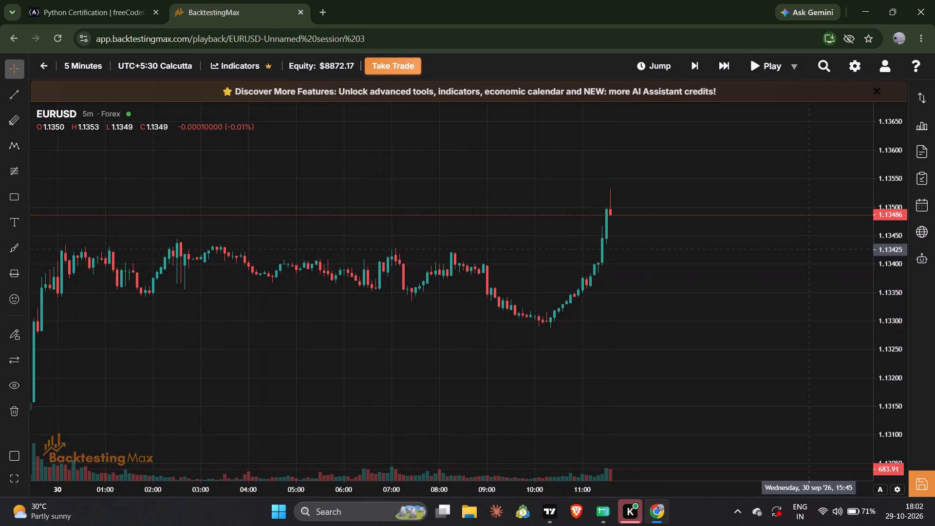
Advance the EUR/USD replay in stages to about 14:35 on 30 September 2026 and pause it.
left_click_drag(893, 349, 894, 140)
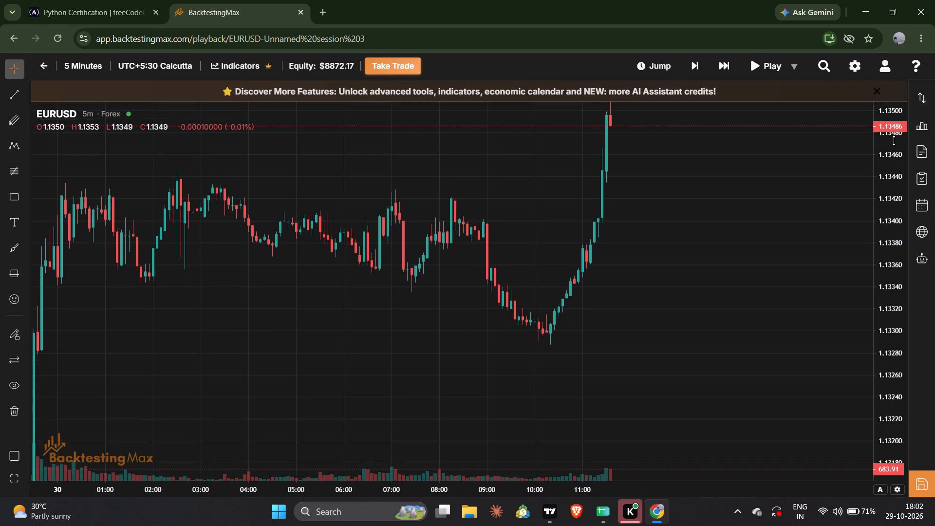
left_click_drag(894, 140, 894, 129)
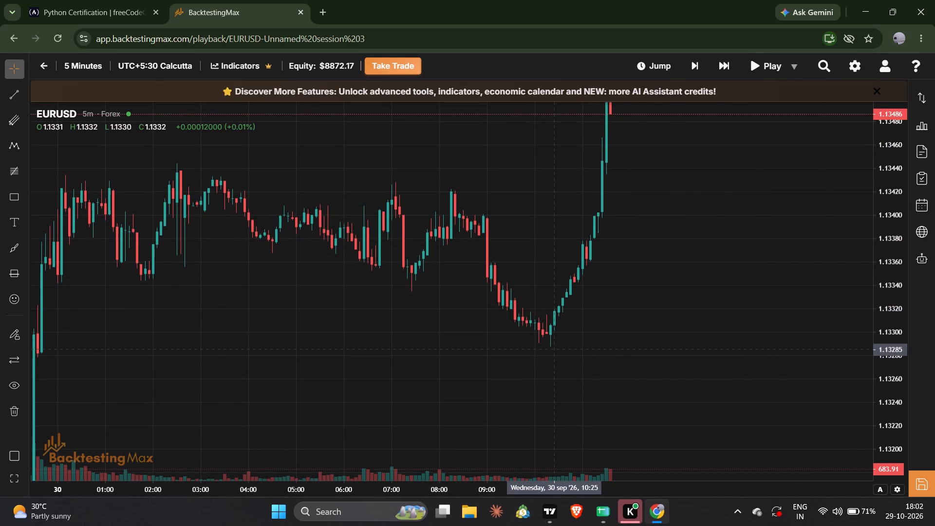
left_click_drag(600, 366, 595, 417)
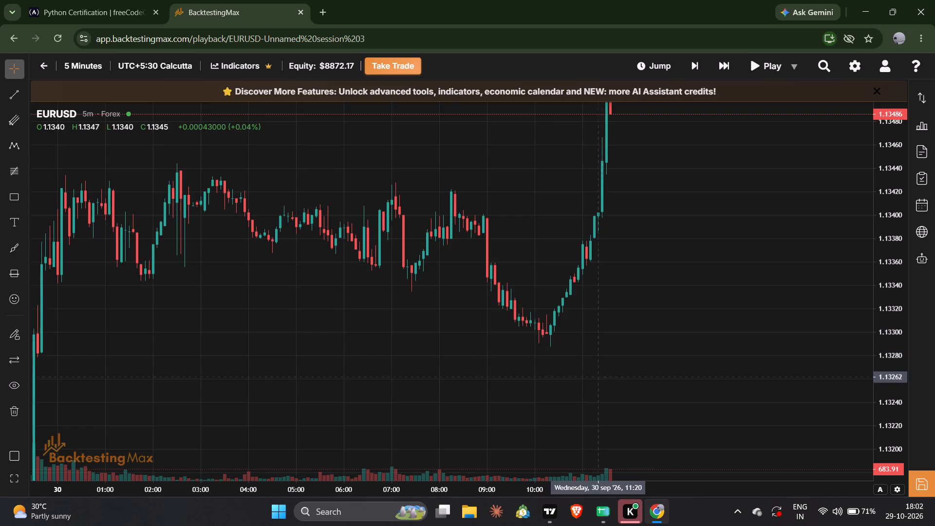
left_click_drag(595, 417, 594, 478)
key("space")
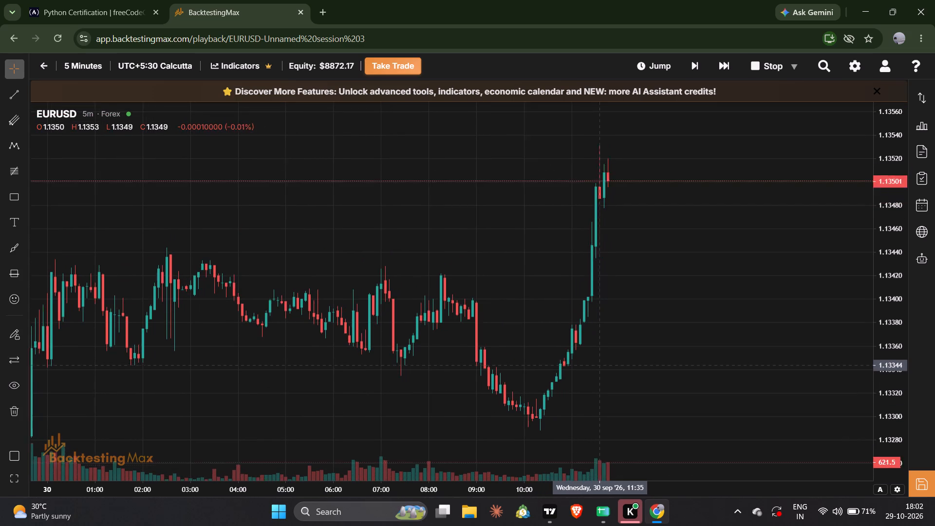
key("space")
left_click_drag(598, 365, 598, 369)
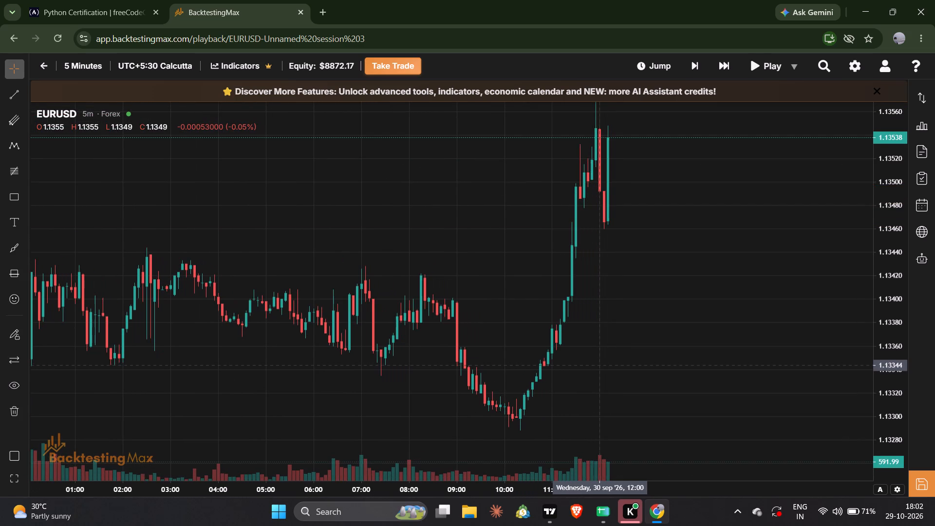
left_click_drag(598, 369, 607, 416)
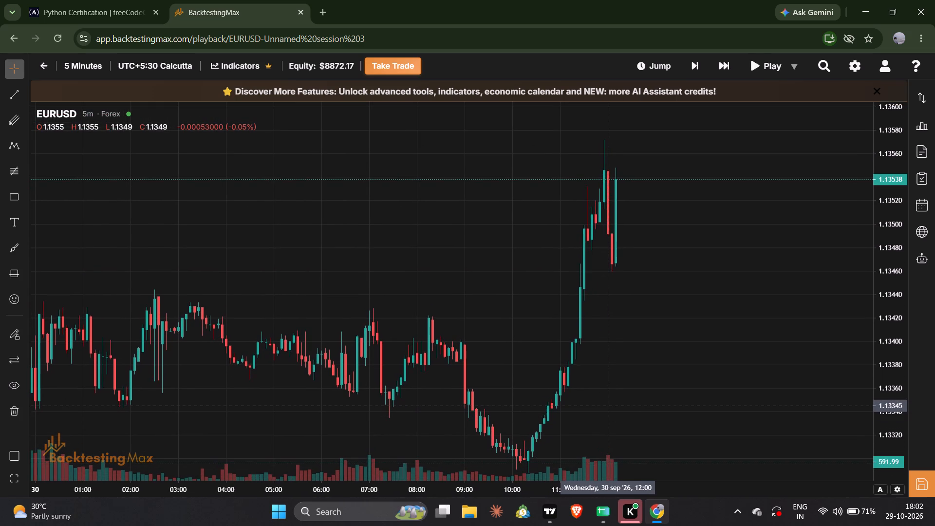
key("space")
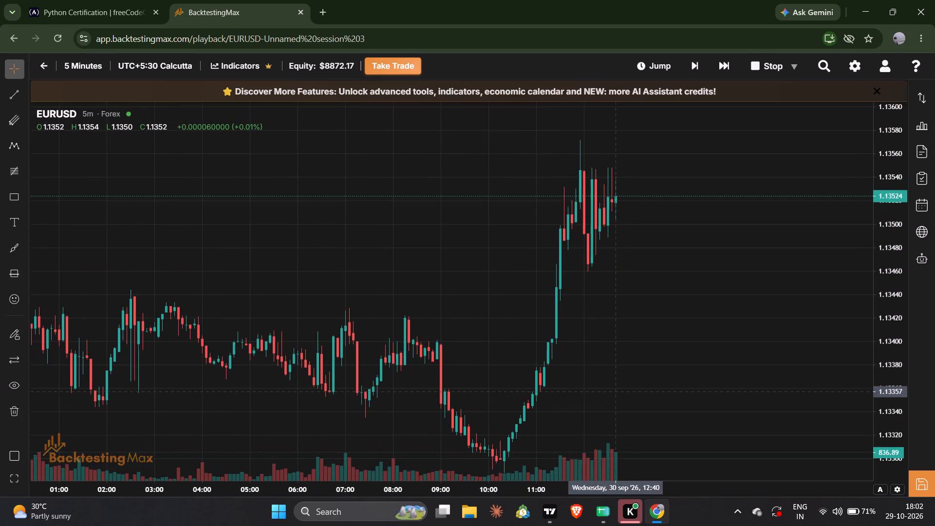
key("space")
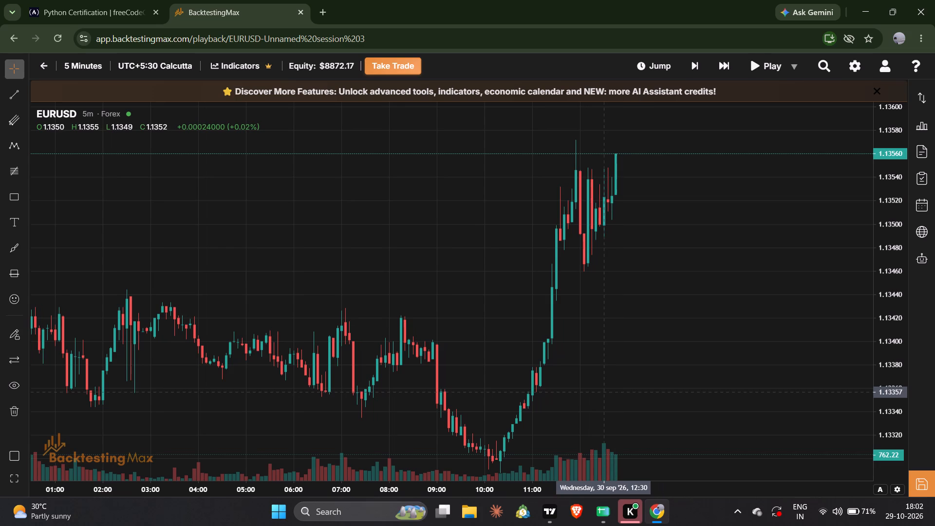
key("space")
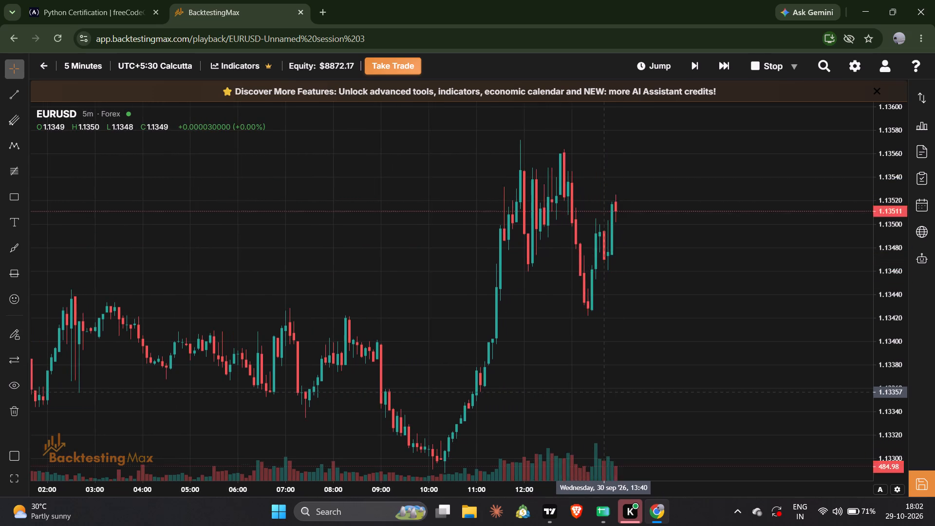
key("space")
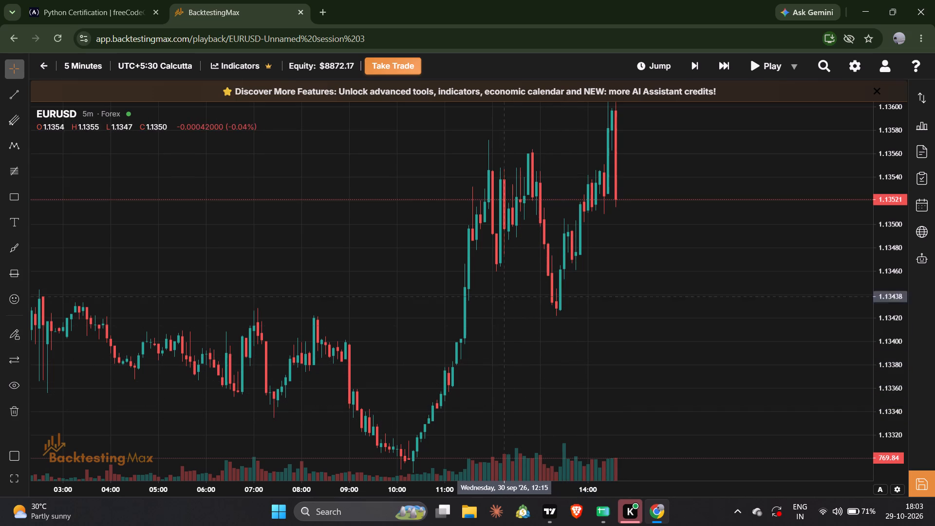
Place a long limit order at about 1.13465 with the stop loss at about 1.13416 and the take profit at about 1.13562.
left_click_drag(531, 247, 456, 335)
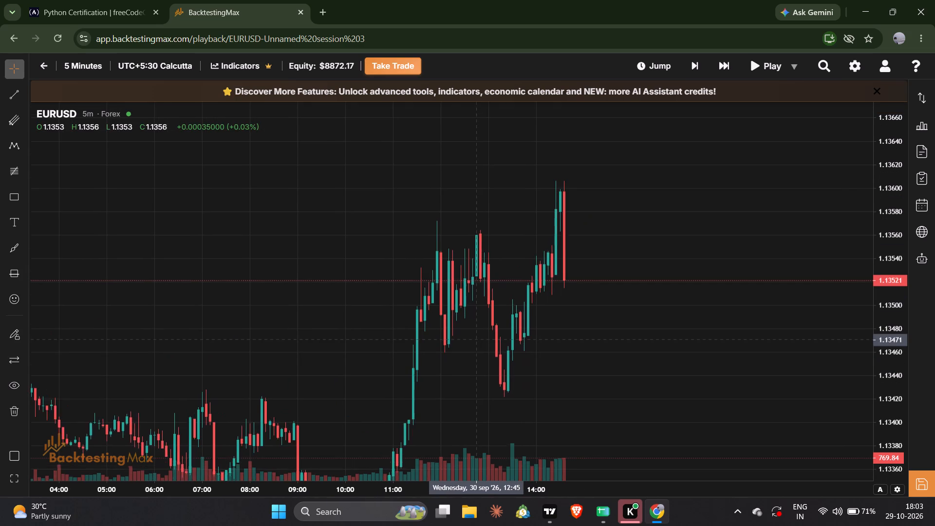
left_click_drag(456, 335, 446, 330)
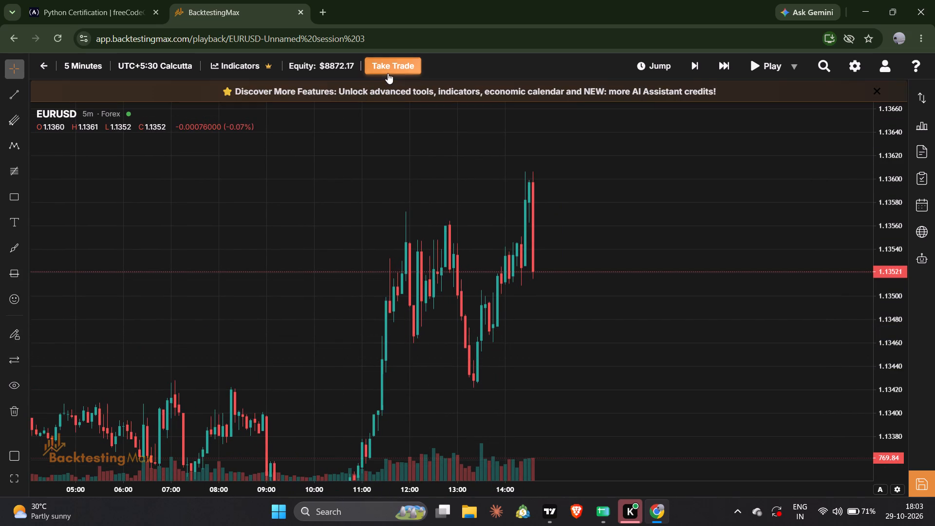
left_click(394, 70)
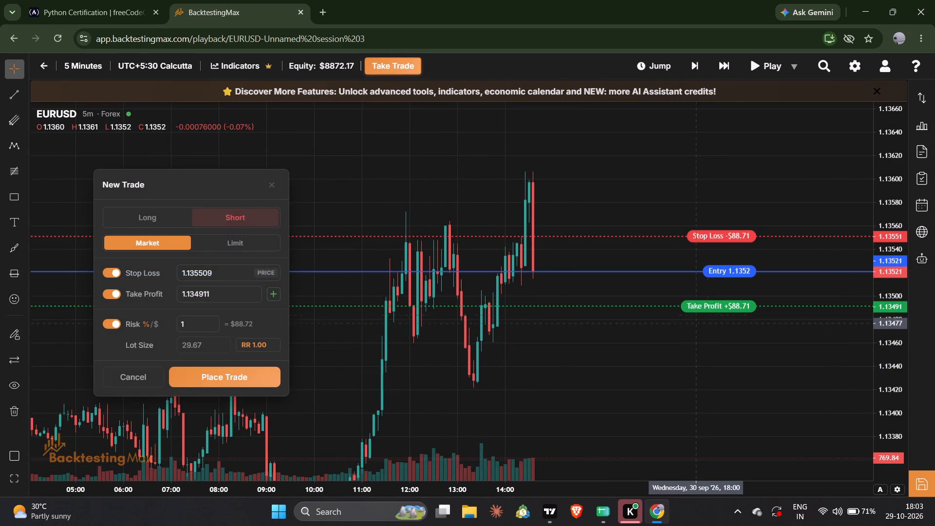
left_click_drag(721, 308, 707, 370)
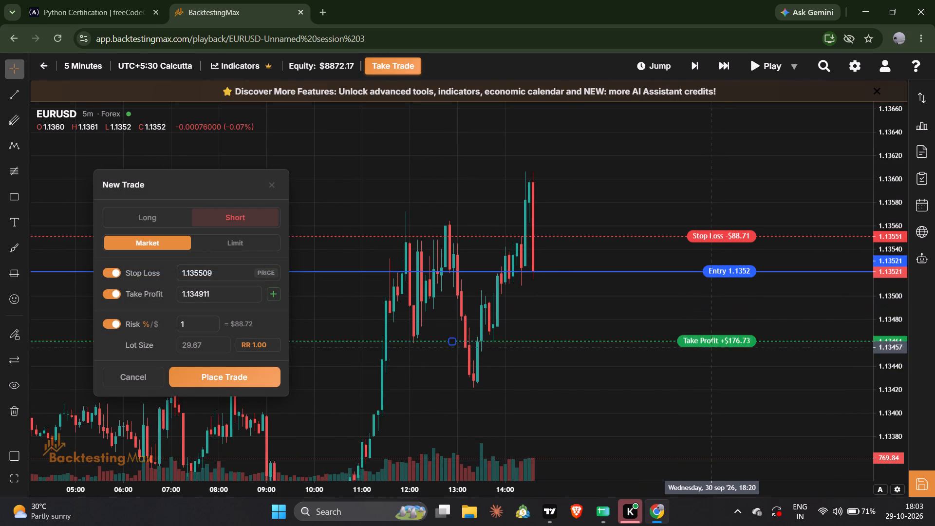
left_click_drag(707, 370, 700, 396)
left_click(173, 215)
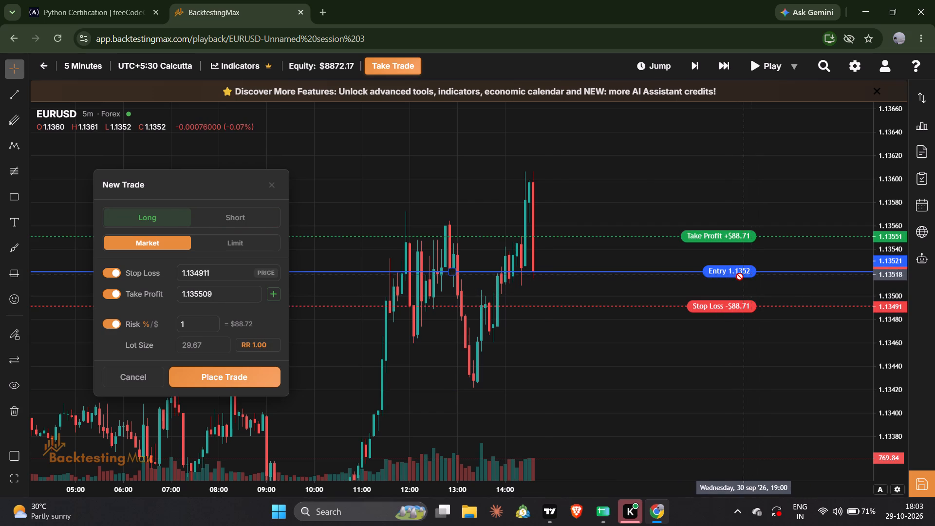
left_click_drag(724, 310, 702, 405)
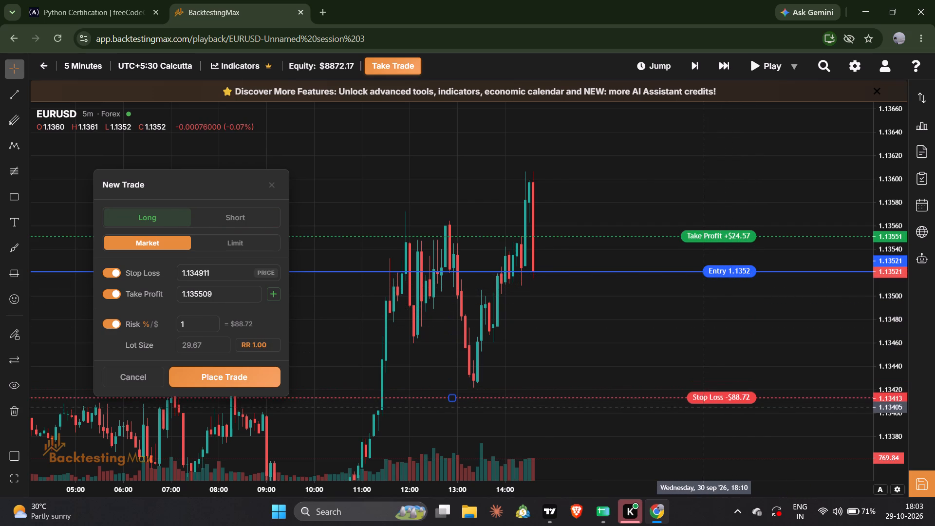
left_click_drag(702, 405, 701, 399)
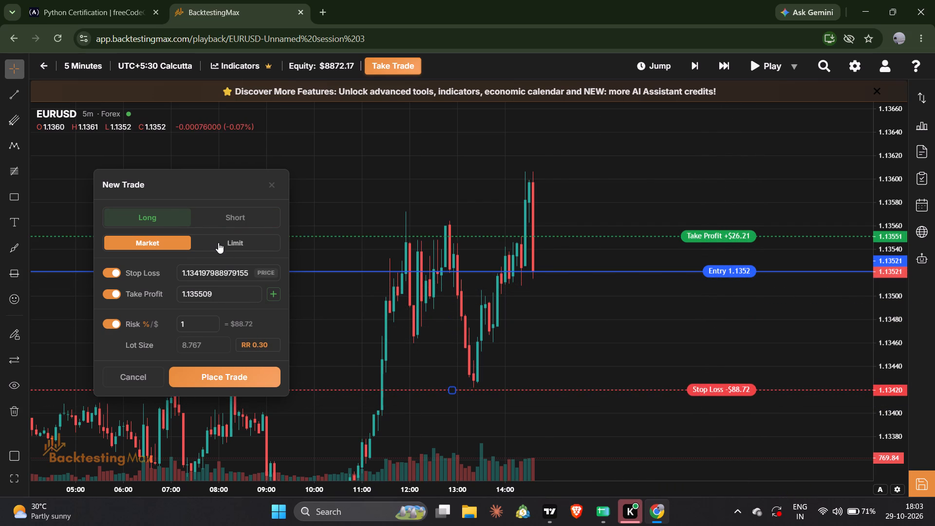
left_click(218, 243)
left_click_drag(727, 267, 708, 336)
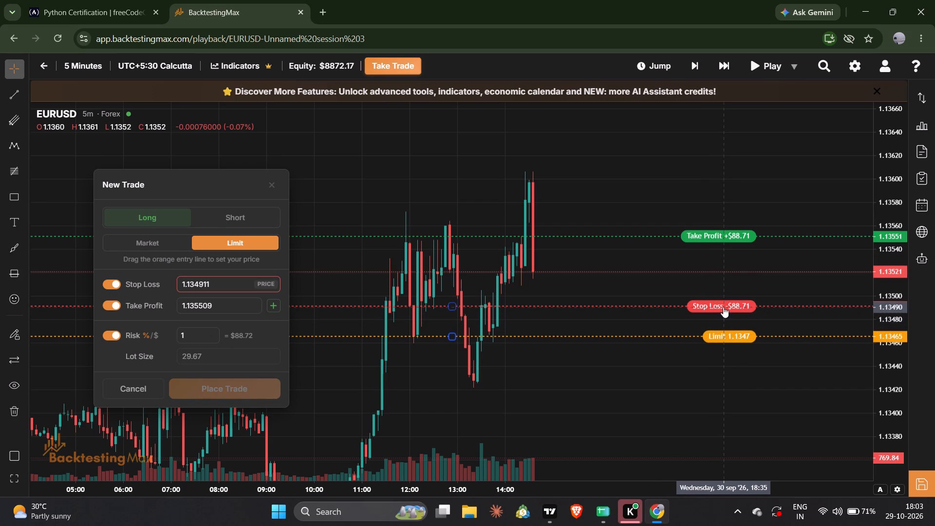
left_click_drag(723, 307, 724, 400)
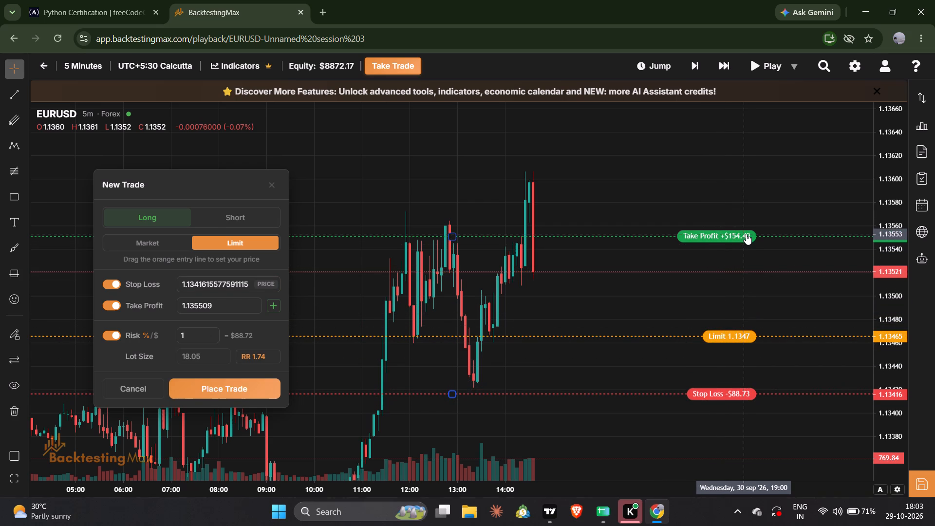
left_click_drag(746, 234, 743, 218)
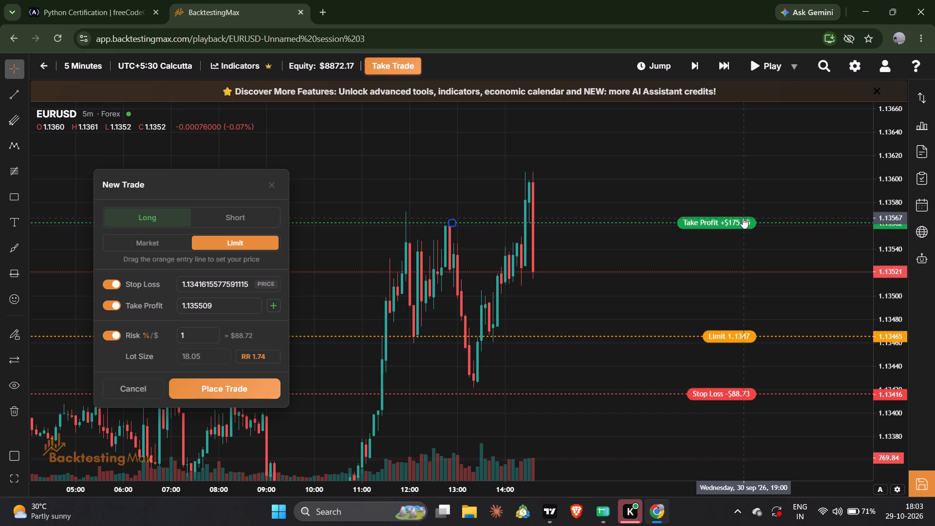
left_click(222, 383)
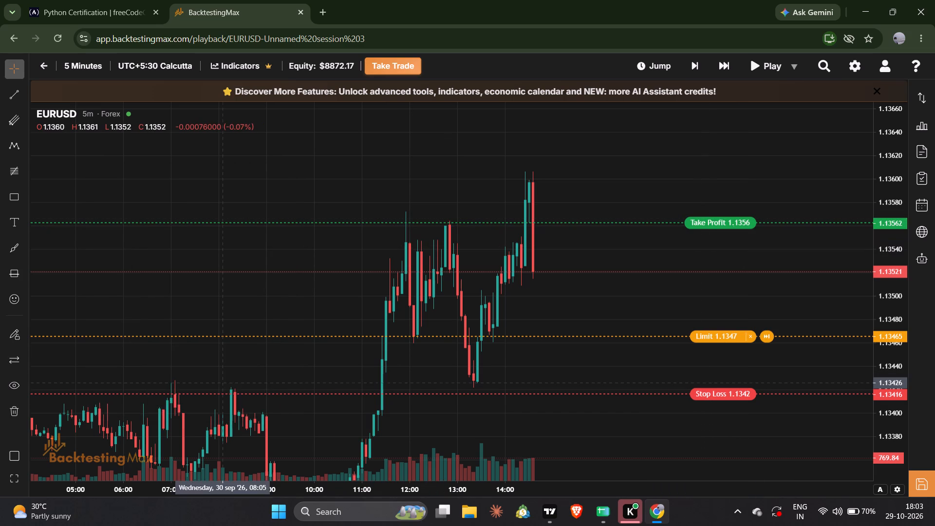
Play the replay forward in stages to about 18:25 on 30 September 2026 and pause it.
key("space")
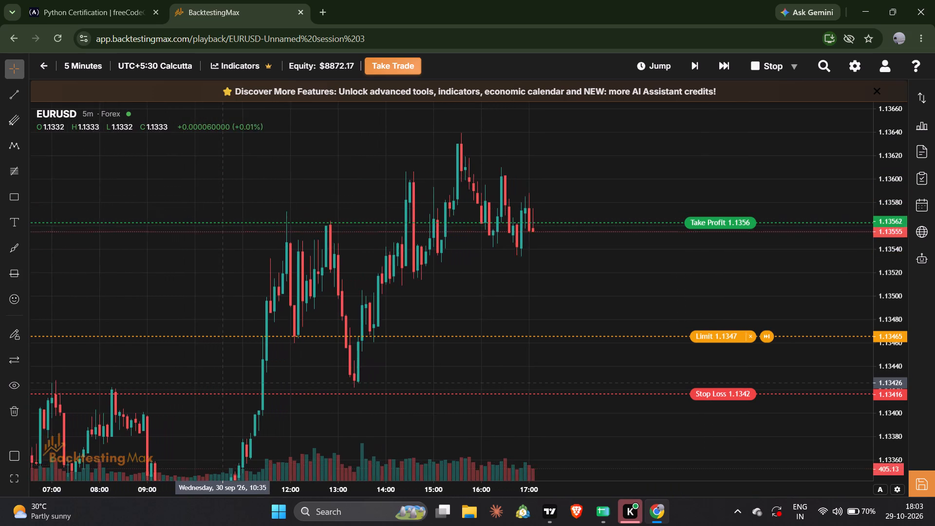
key("space")
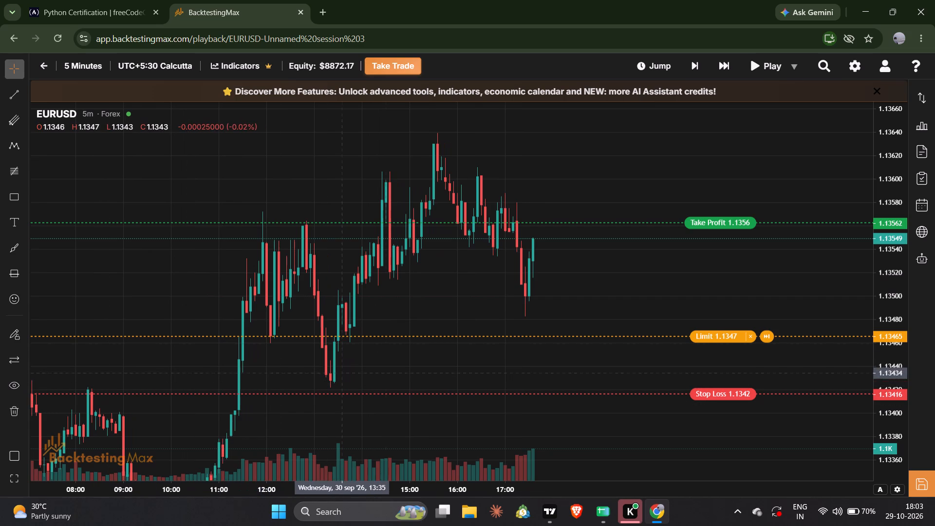
key("space")
key("space")
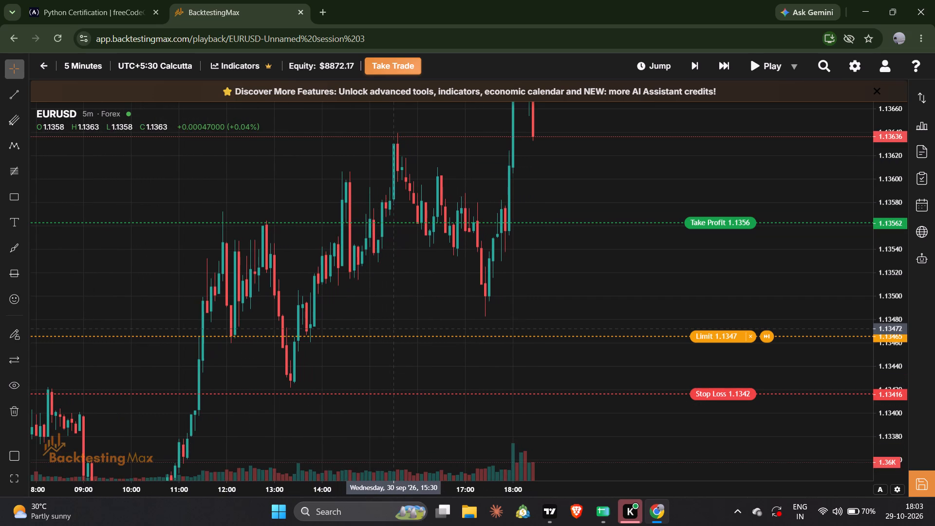
Close out the entire pending 18.05-lot long limit order at 1.13465 on EUR/USD.
left_click(750, 335)
left_click(416, 375)
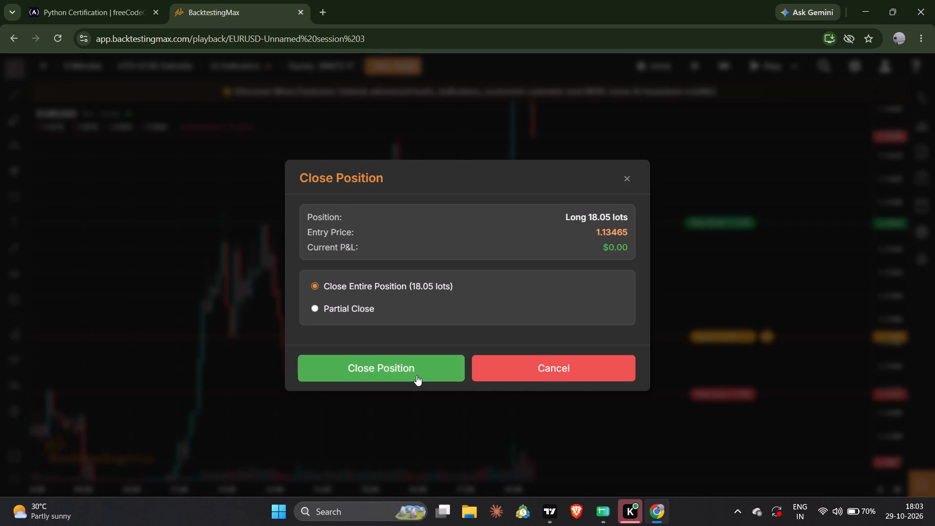
Capture the screen with the 30 September 2026 EUR/USD session from about 03:00 to 18:25, and open the capture in Snipping Tool.
left_click_drag(426, 297, 545, 316)
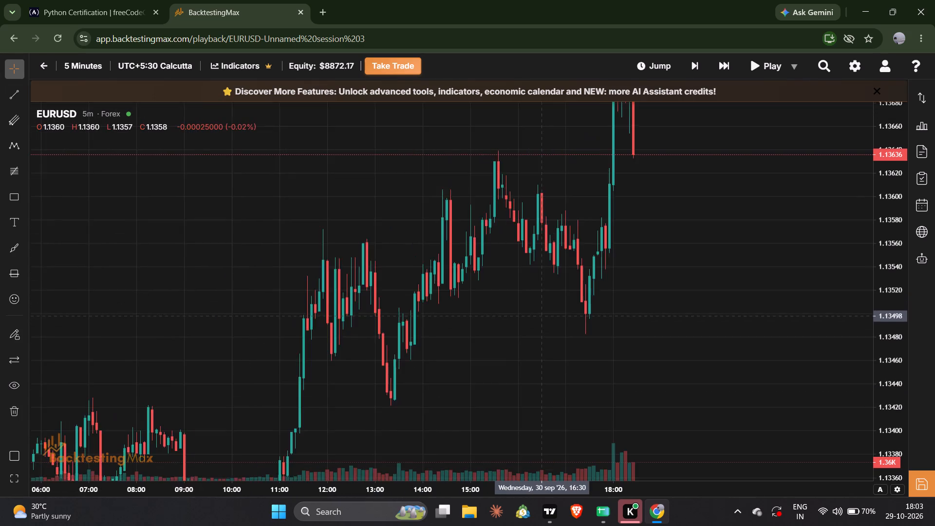
left_click_drag(545, 316, 678, 311)
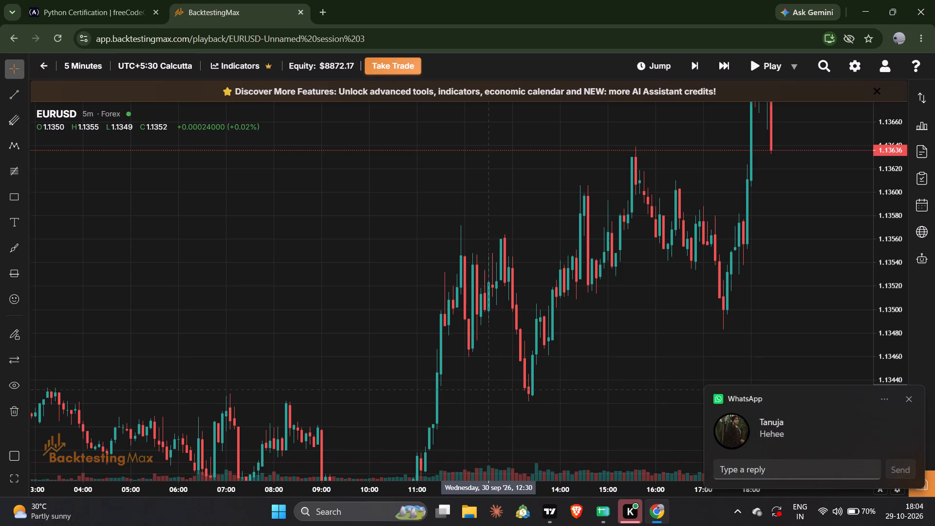
key("shift+super+s")
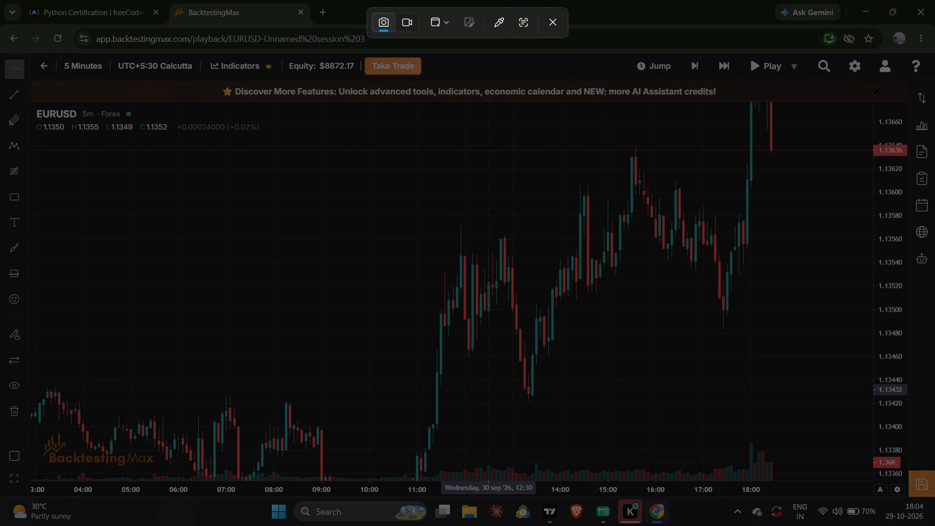
left_click(488, 389)
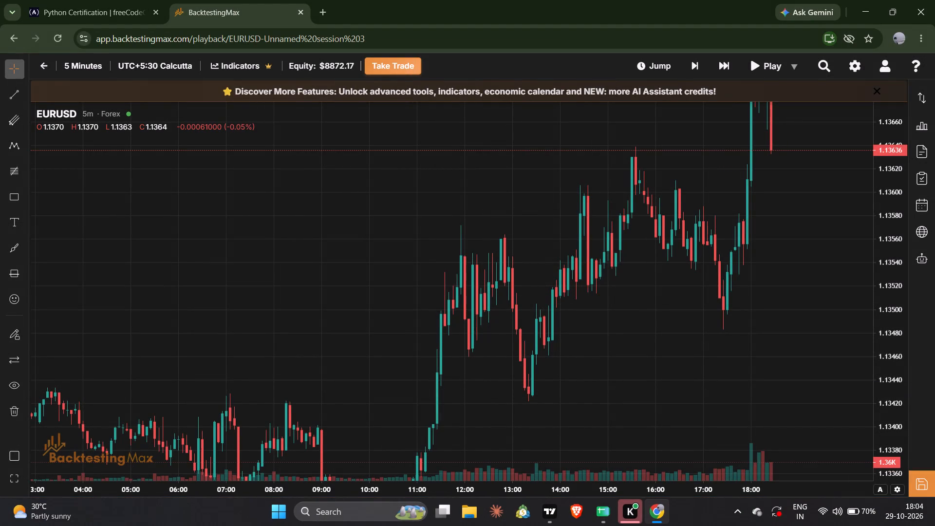
left_click(854, 342)
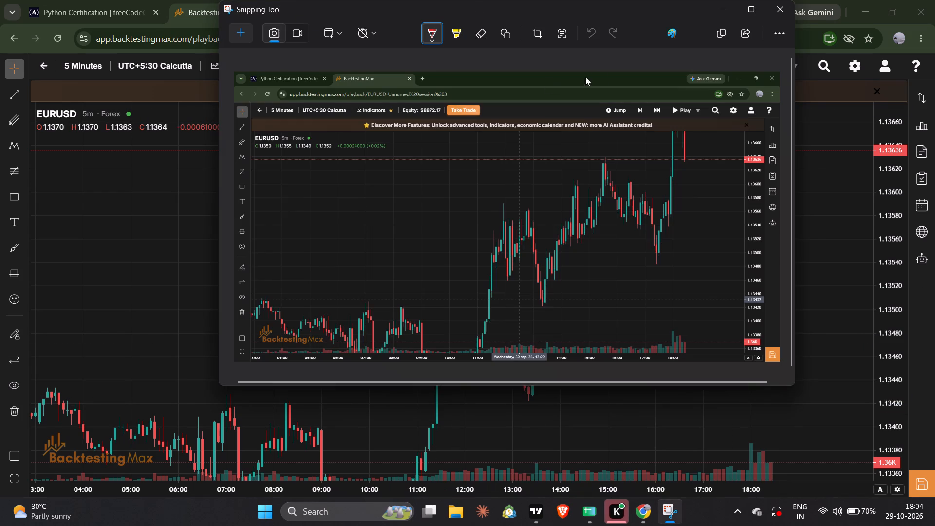
Save the chart capture as london(2026-09-30) in PNG format in the Real shifts folder, and close Snipping Tool.
left_click(695, 31)
left_click(695, 31)
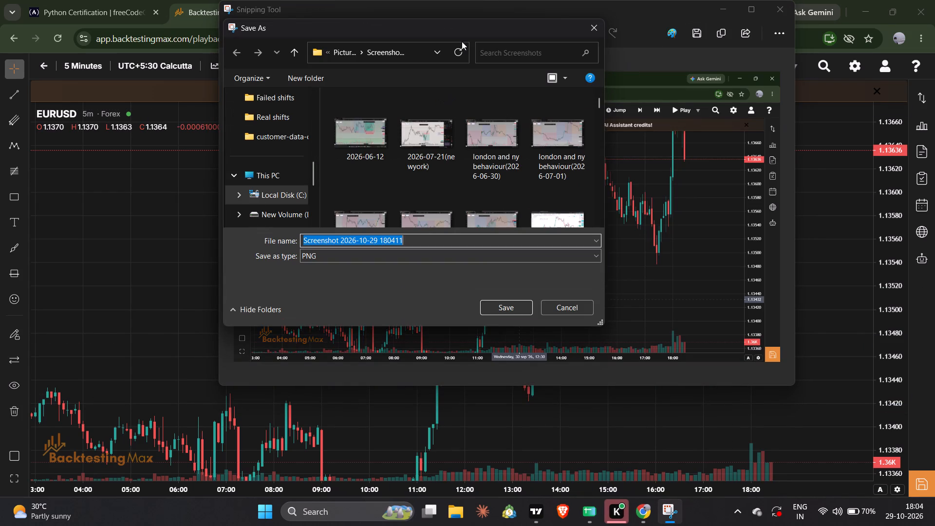
left_click(291, 116)
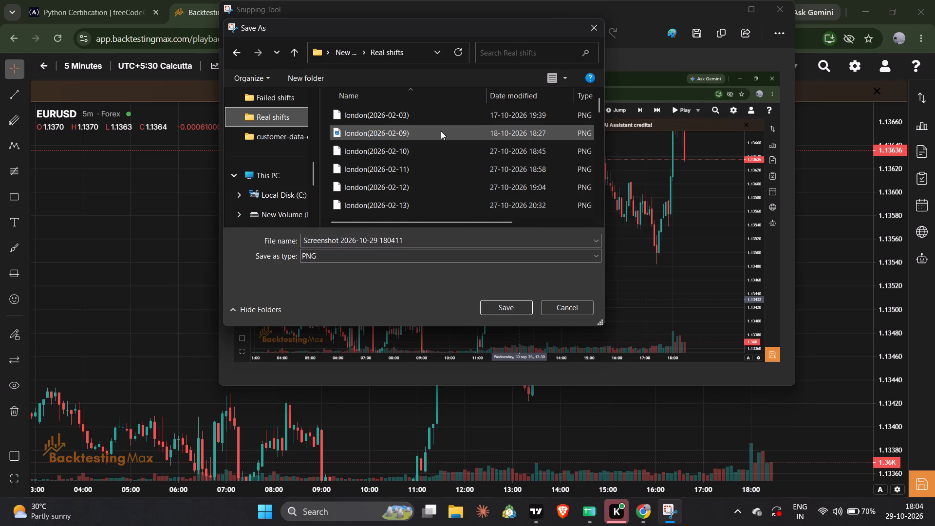
left_click(414, 237)
key("BackSpace")
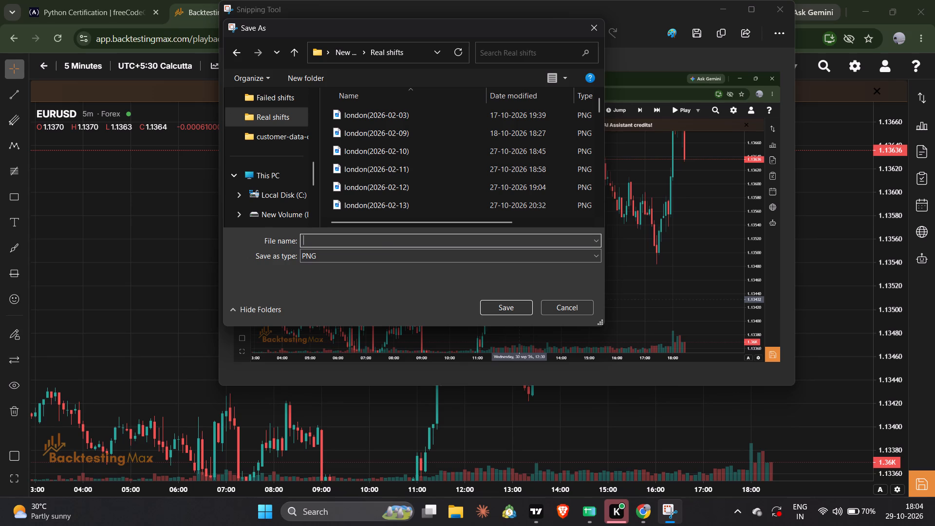
type("lon")
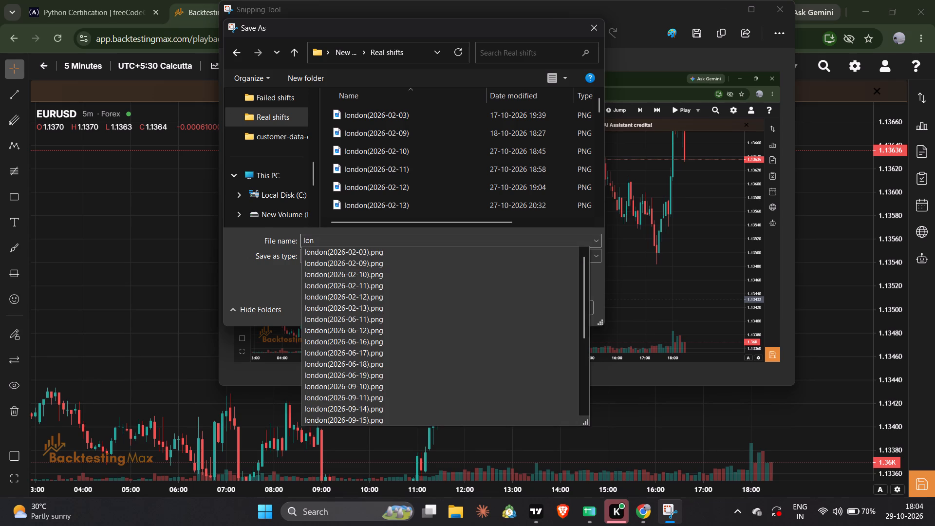
type("don")
key("shift+parenleft")
type("202")
type("6-09-")
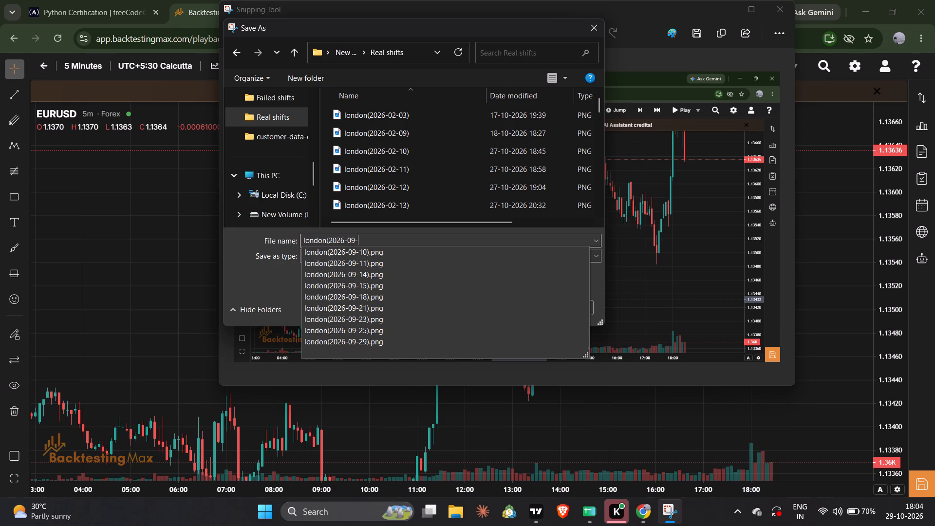
type("30")
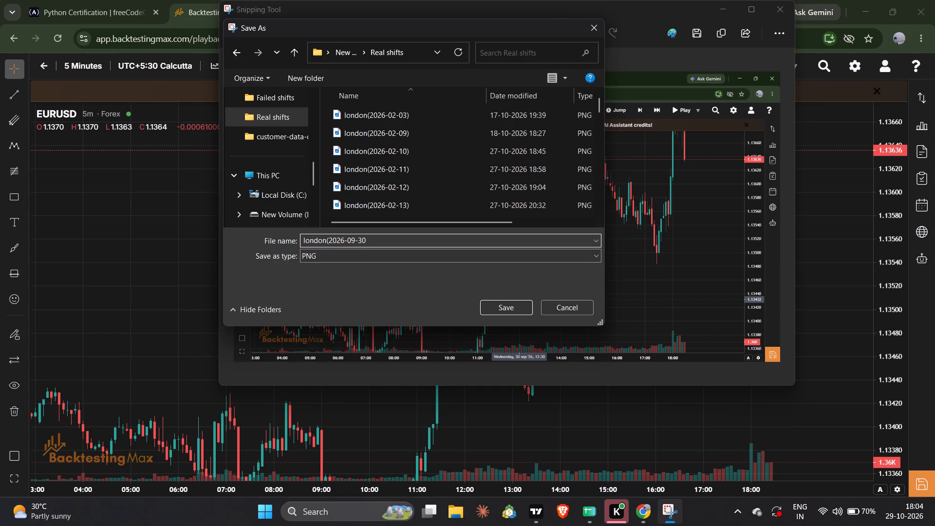
key("shift+parenright")
key("Return")
key("alt+F4")
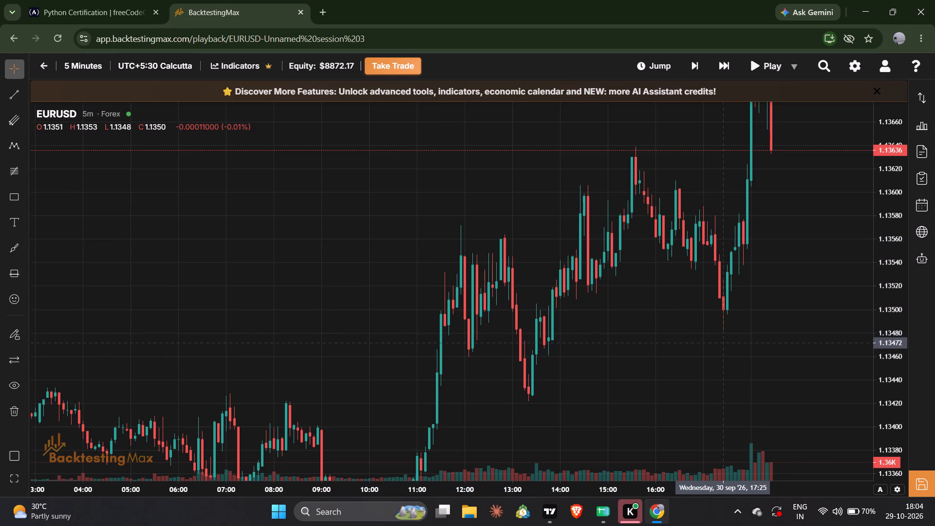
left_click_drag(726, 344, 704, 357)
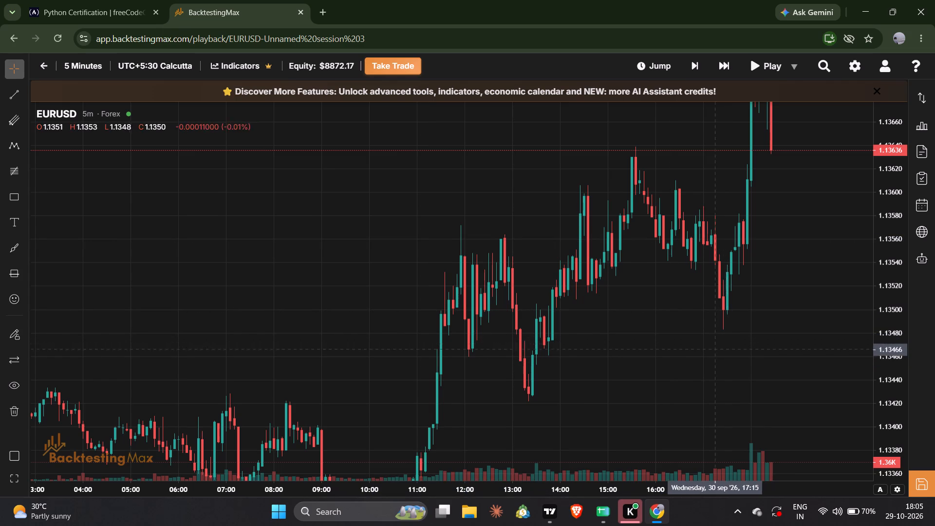
Play the EUR/USD replay forward in stages to about 21:30 on 30 September 2026 and pause it.
left_click_drag(704, 357, 523, 387)
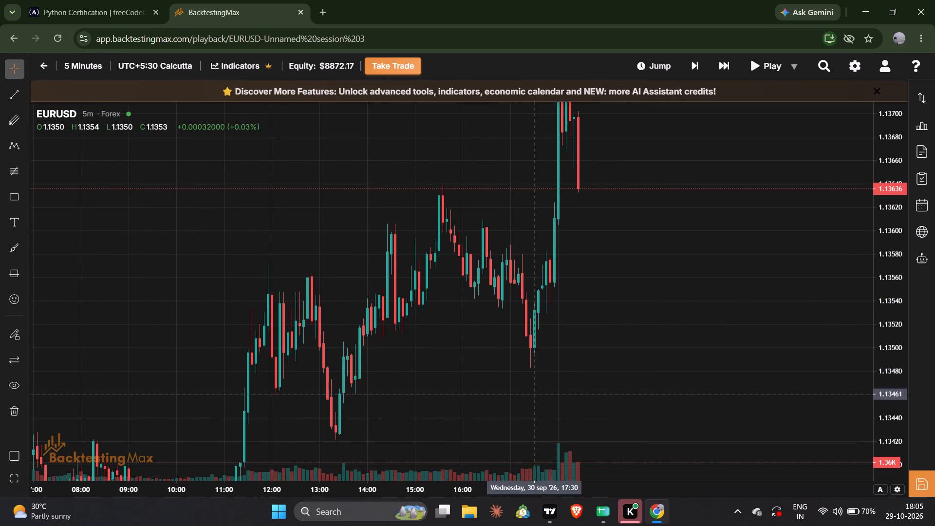
left_click_drag(894, 176, 889, 293)
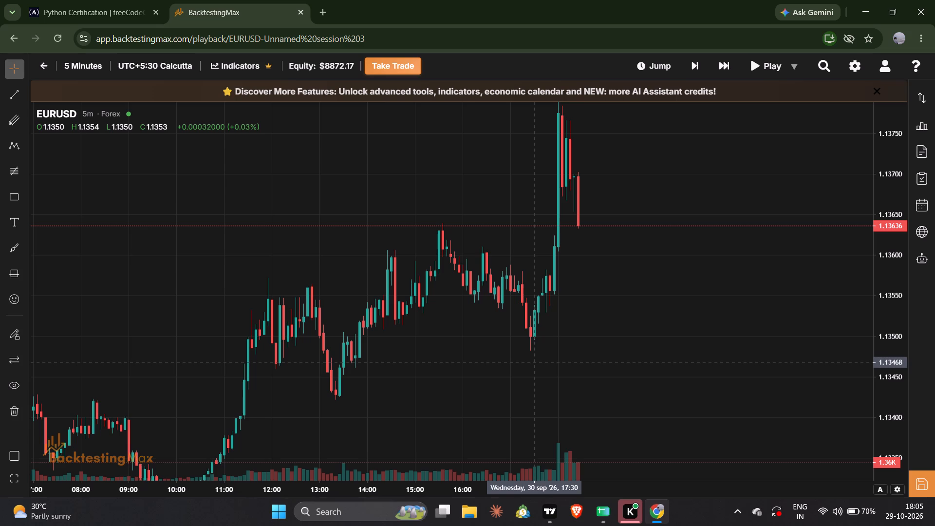
key("space")
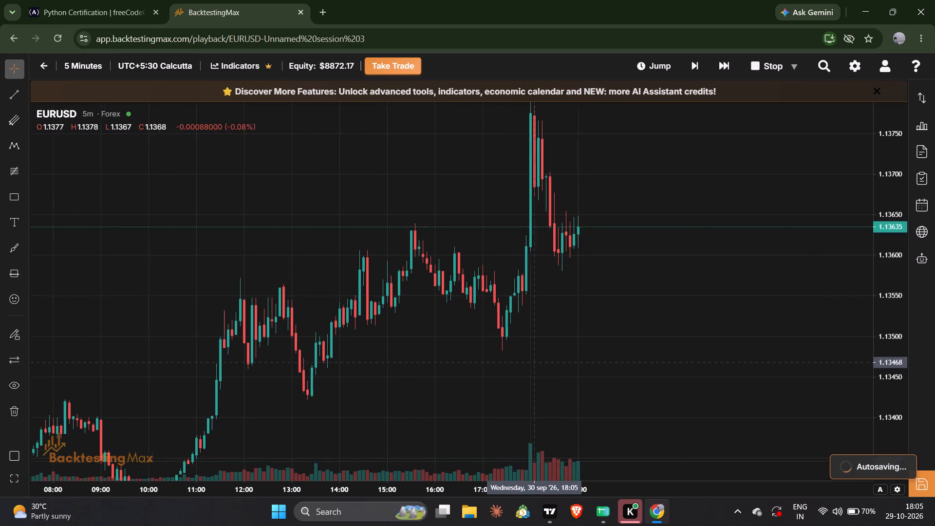
key("space")
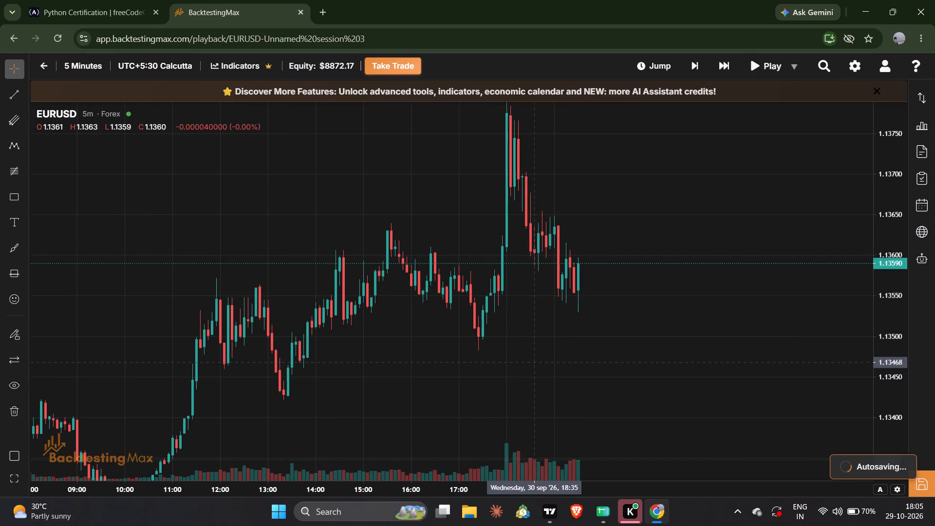
key("space")
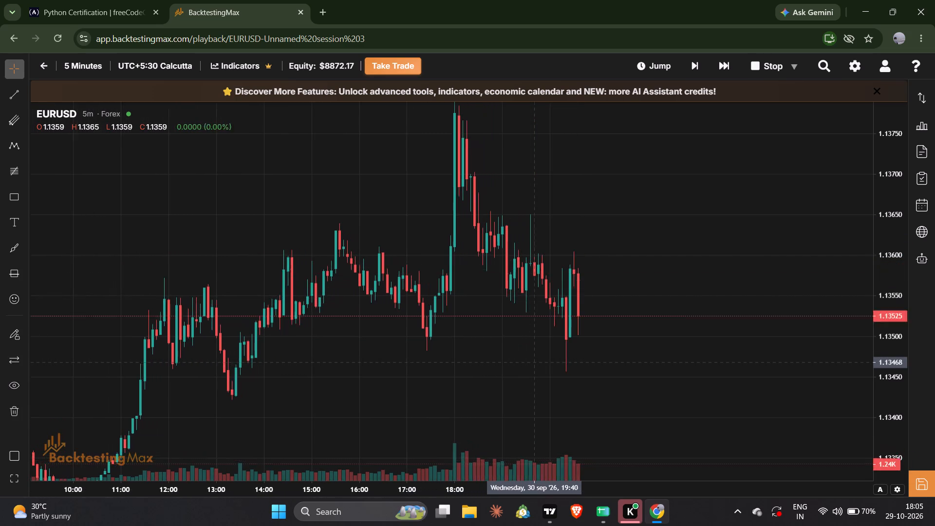
key("space")
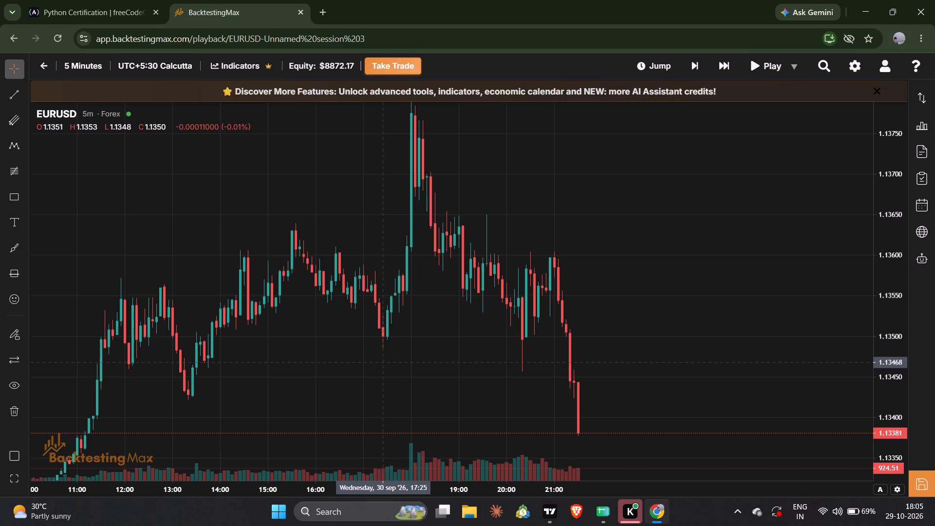
Capture the full screen with the EUR/USD chart showing the 30 September price action through 21:30, and open the capture in Snipping Tool.
left_click_drag(384, 362, 406, 341)
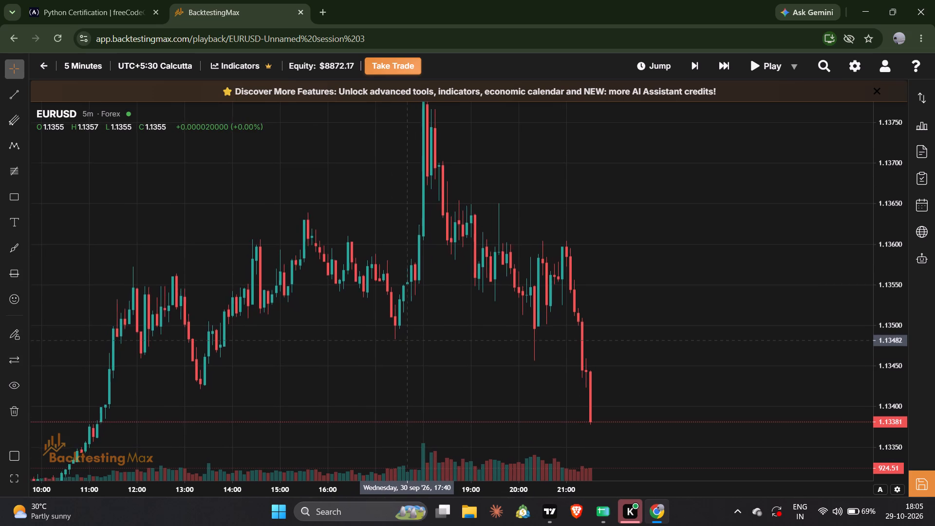
left_click_drag(406, 341, 446, 341)
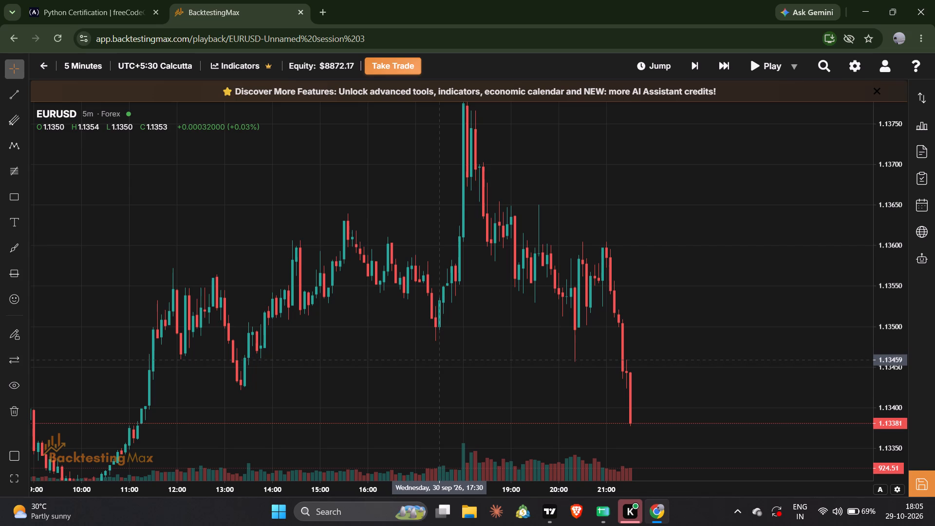
key("shift+super+s")
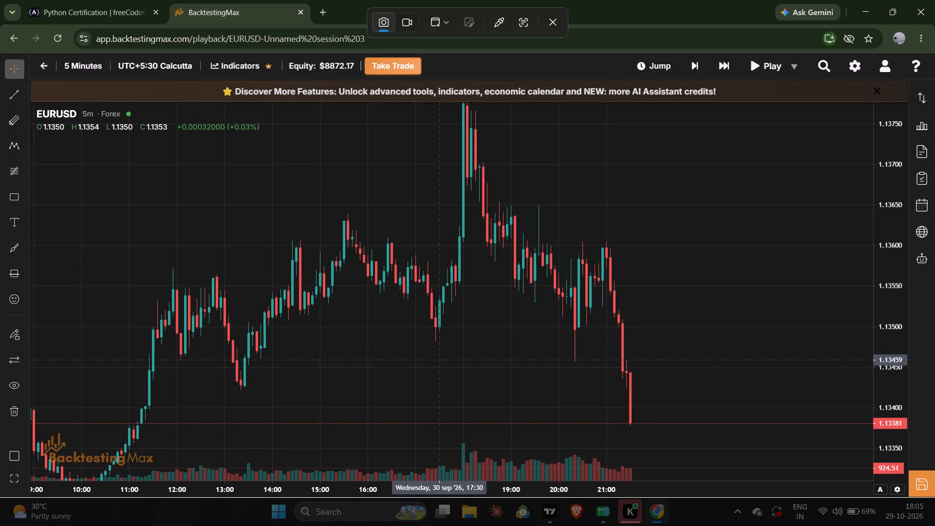
left_click(465, 226)
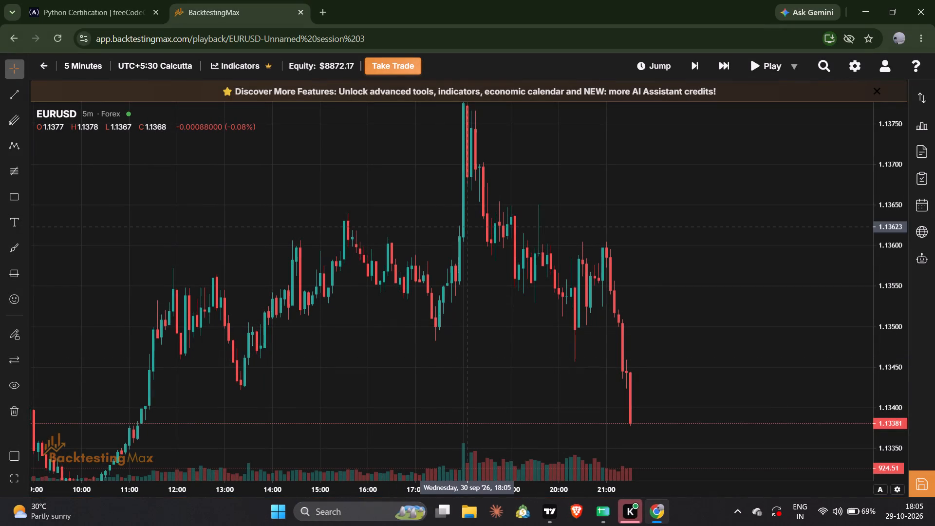
left_click(824, 412)
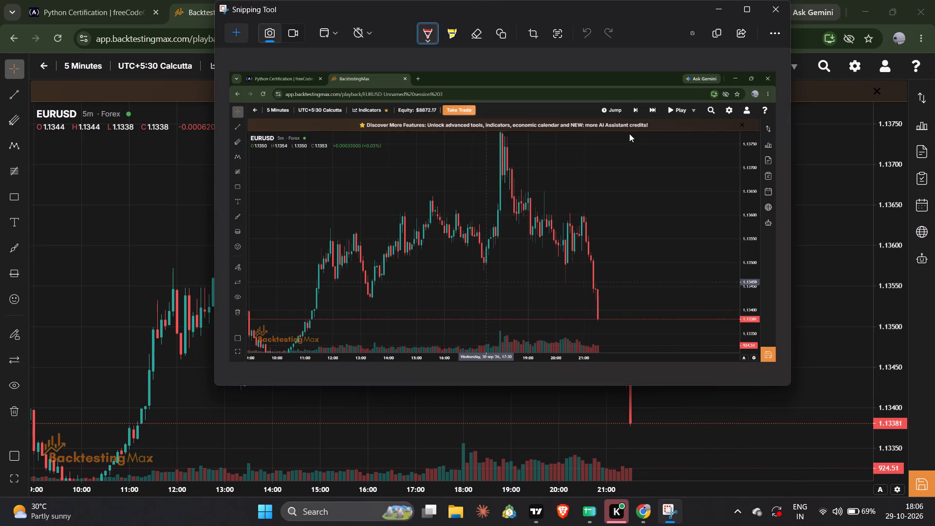
Save the chart capture as newyork(2026-09-30) in PNG format in the Failed shifts folder, and close Snipping Tool.
left_click(692, 36)
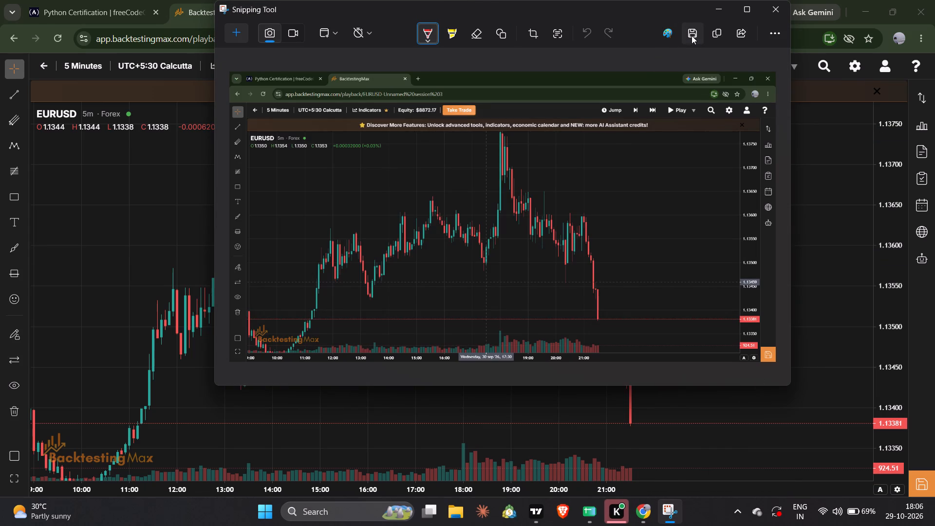
left_click(692, 36)
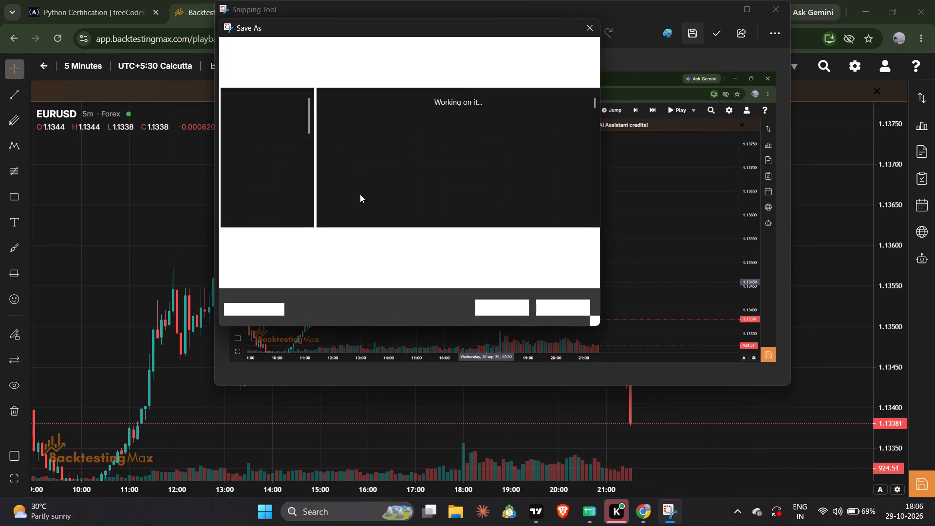
left_click(259, 92)
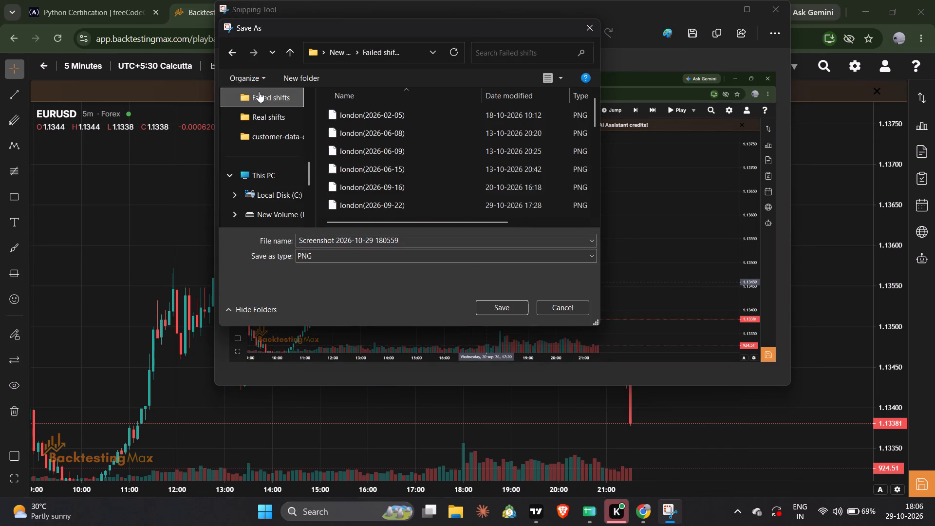
left_click(430, 244)
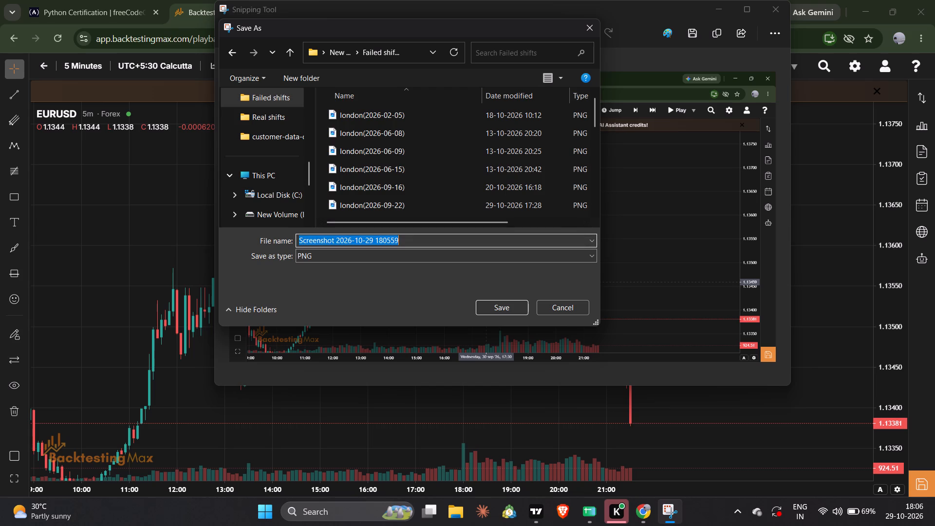
key("BackSpace")
type("new")
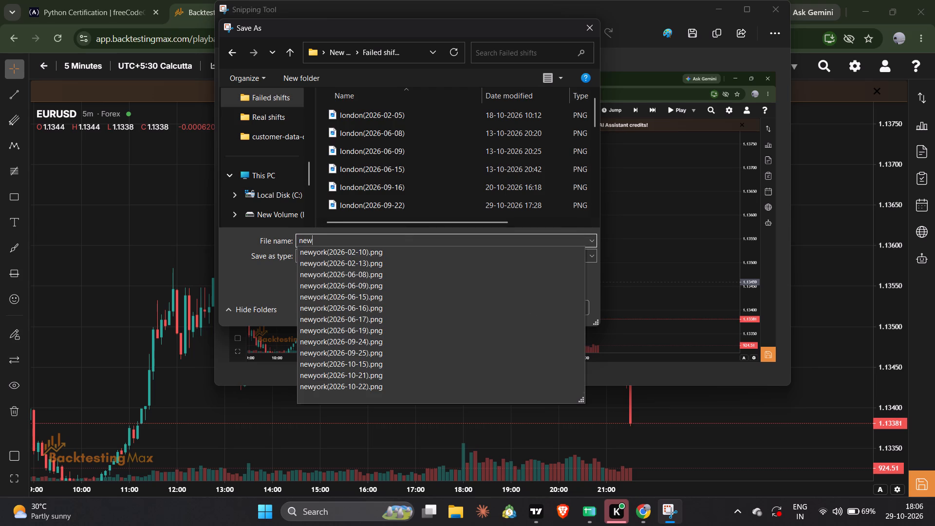
type("york")
type("(202")
type("6-09-")
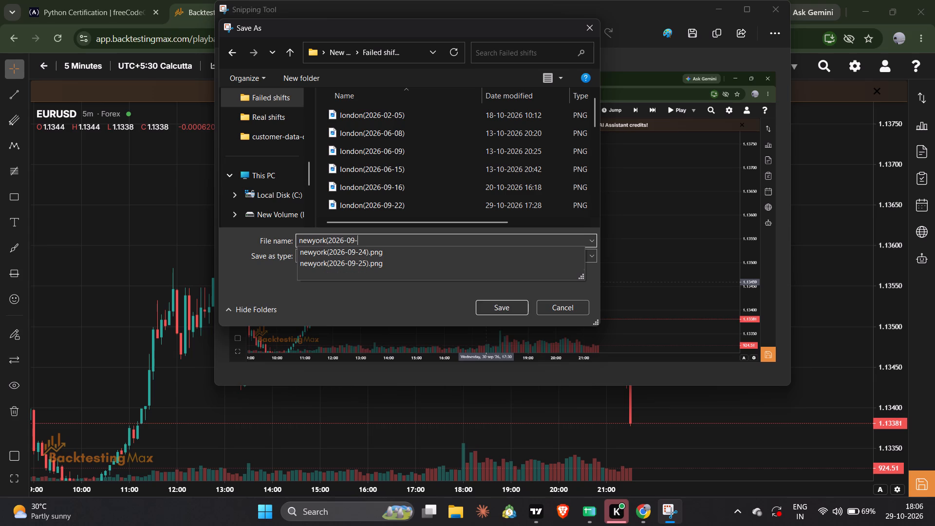
type("30")
key("shift+parenright")
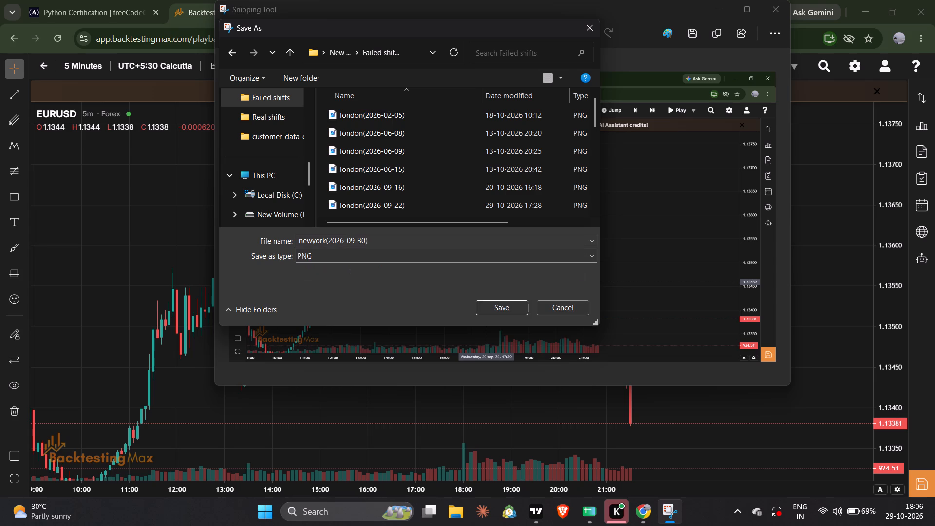
key("Return")
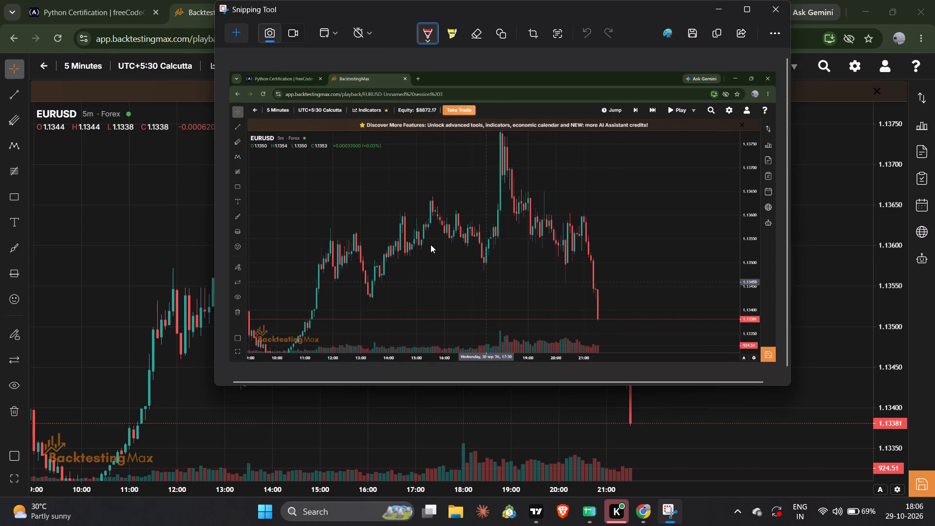
key("alt+F4")
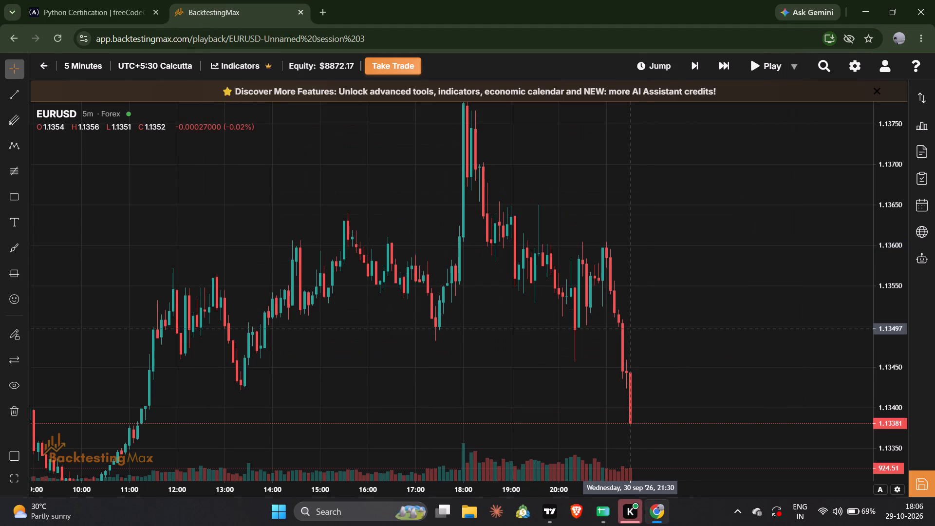
Play the EUR/USD replay forward to about 00:25 on 1 October 2026 and pause it.
key("space")
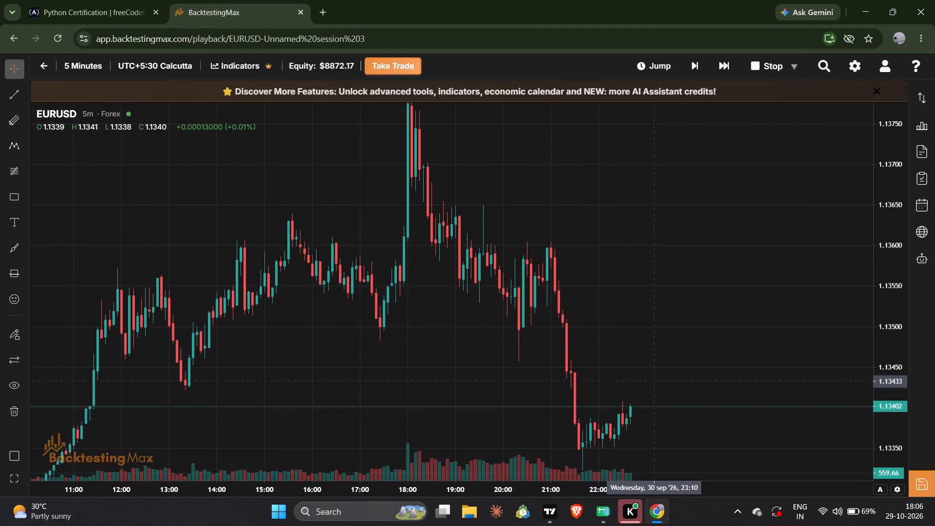
left_click_drag(654, 404, 581, 322)
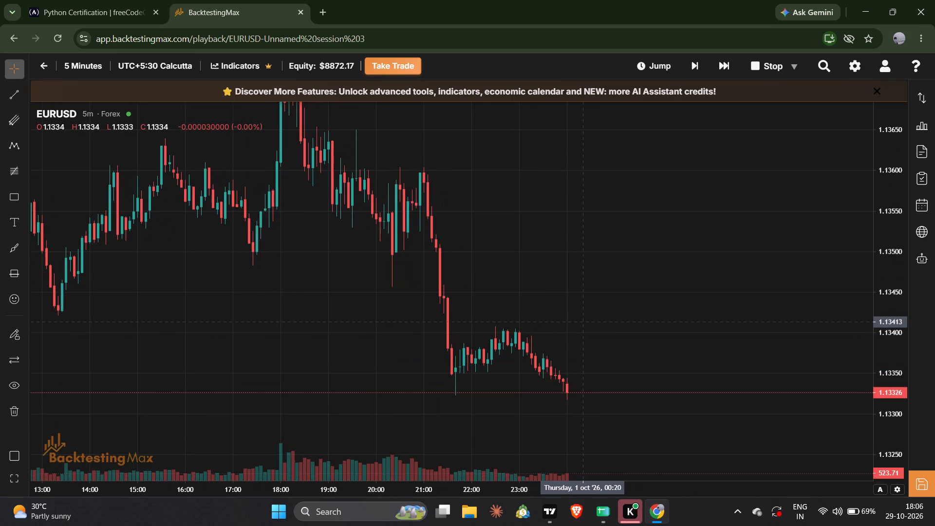
key("space")
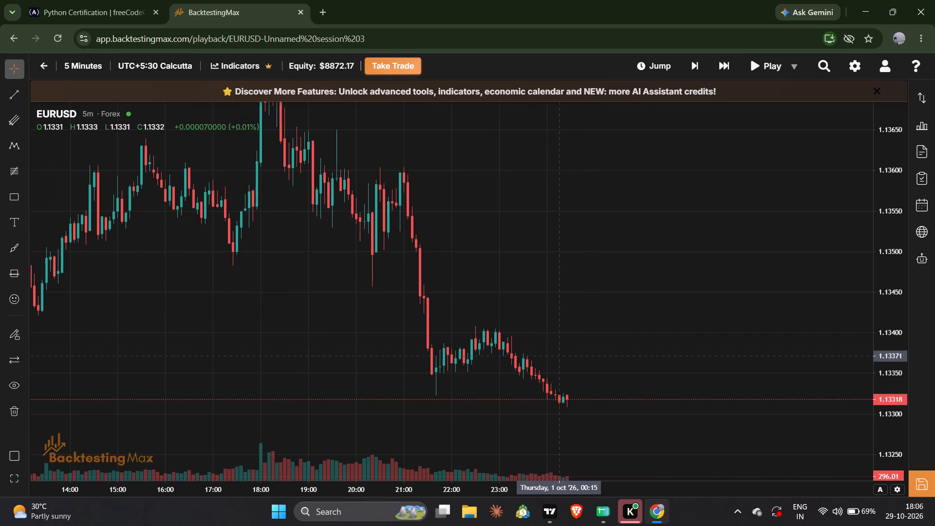
Close the browser window with the BacktestingMax session.
left_click(934, 0)
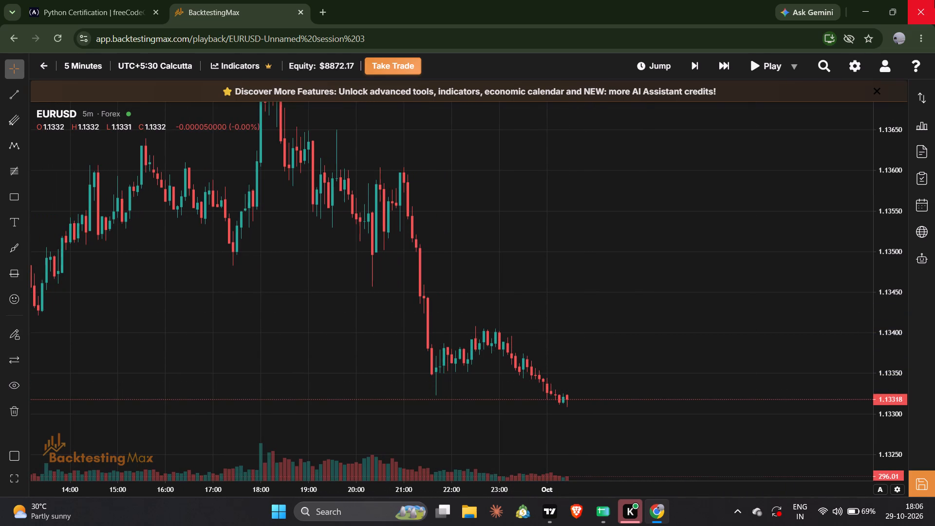
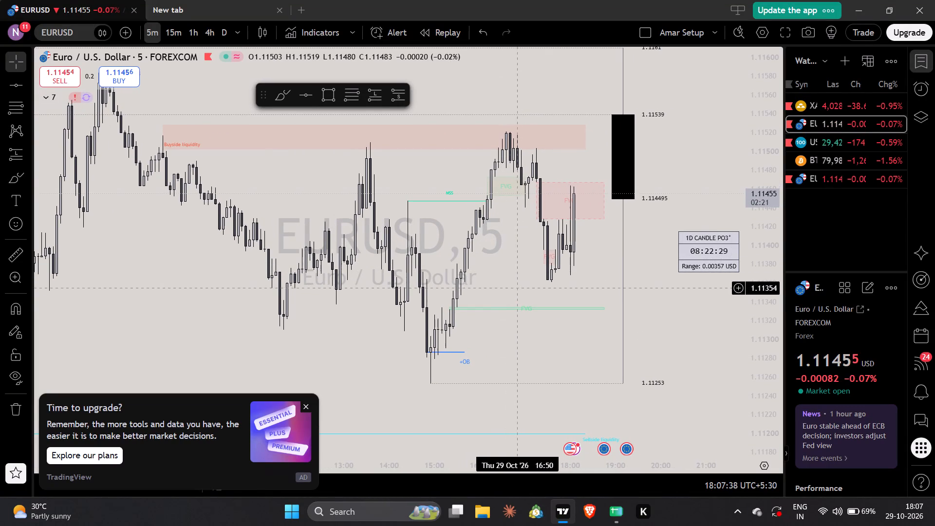
Dismiss the upgrade advert in TradingView, relaunch the app to apply the pending update, and open it again.
left_click(305, 406)
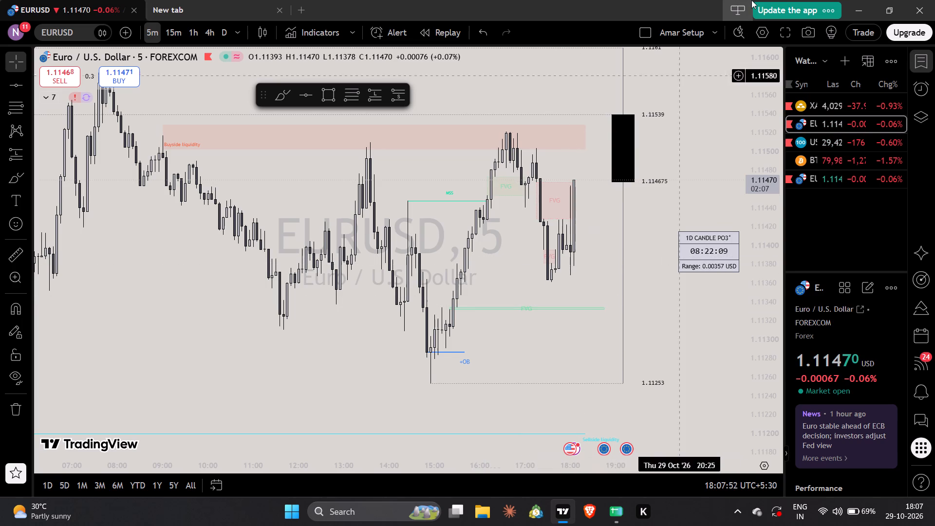
left_click(774, 8)
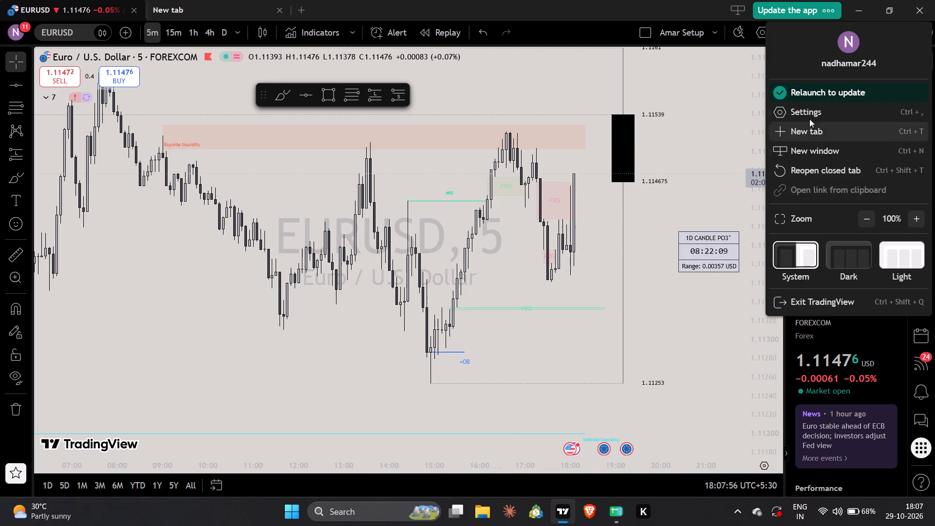
left_click(810, 86)
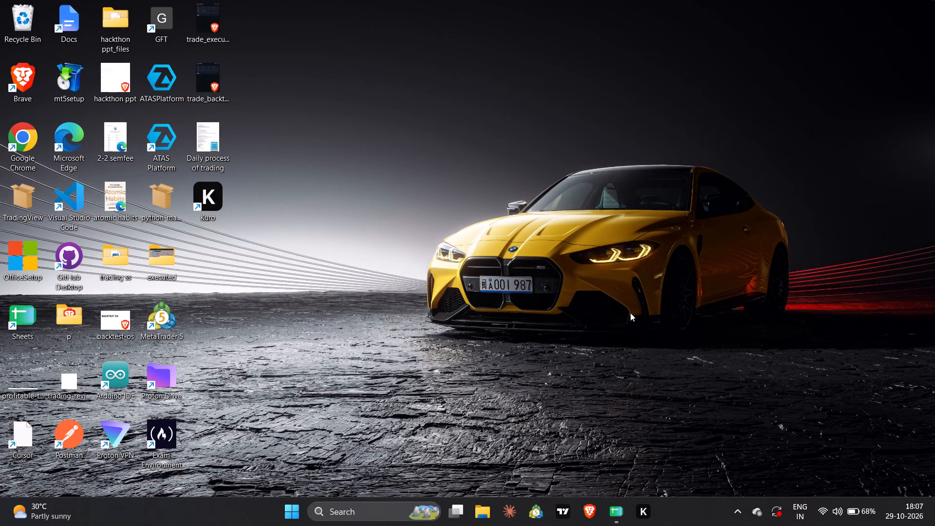
left_click(554, 525)
left_click(561, 512)
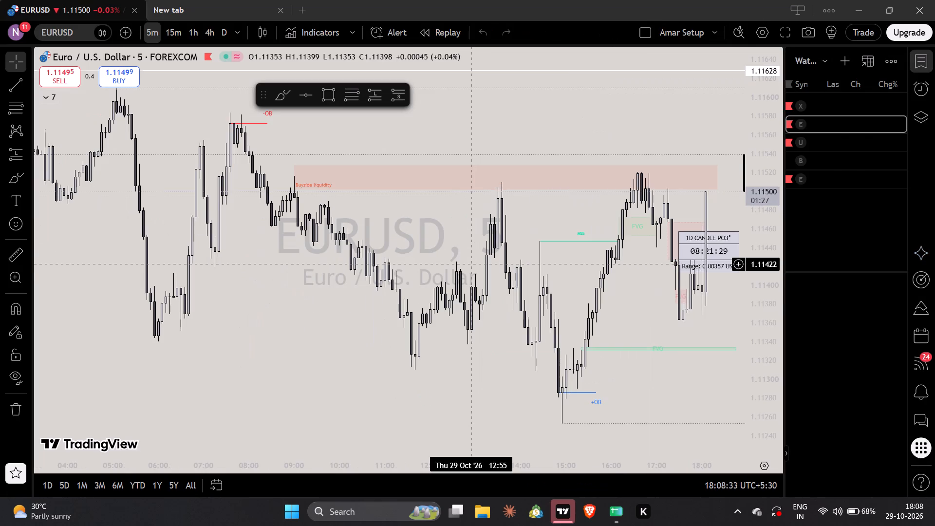
Check the latest EUR/USD price action on the 5-minute chart and quit TradingView.
left_click_drag(640, 286, 636, 284)
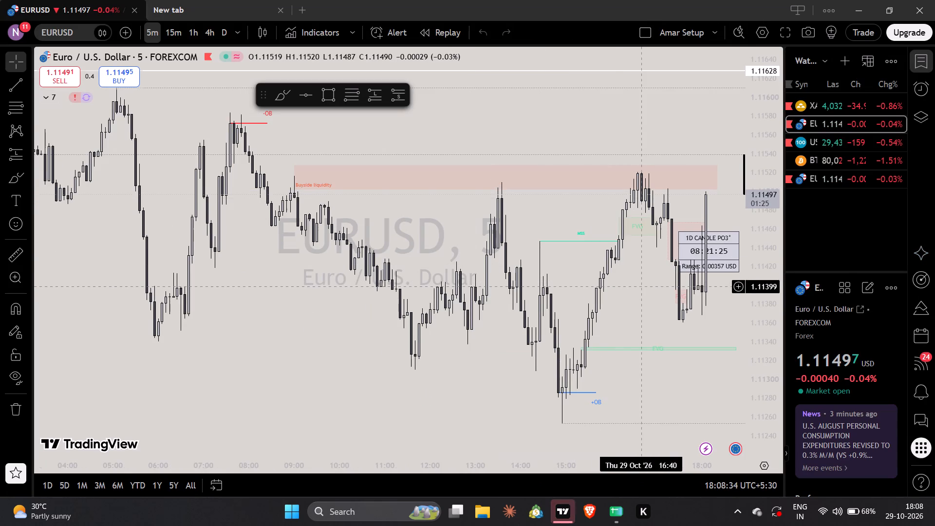
left_click_drag(636, 284, 513, 225)
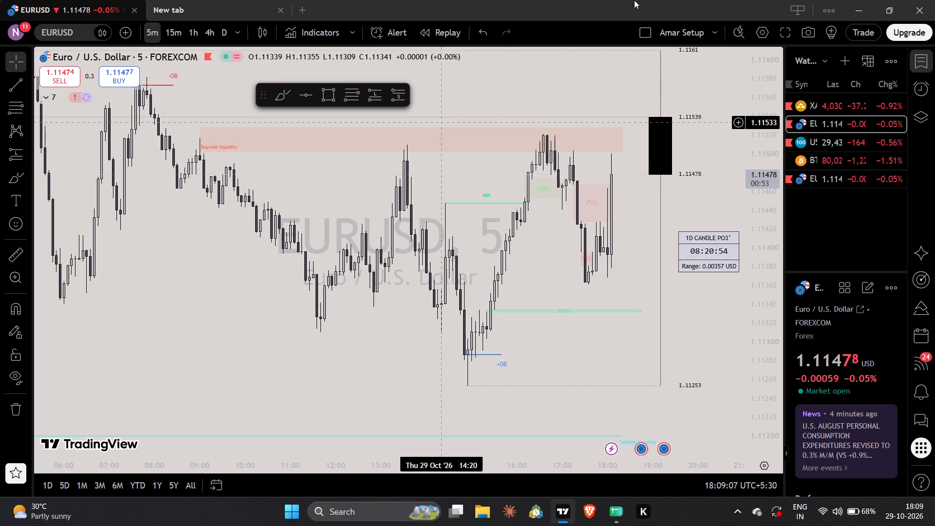
left_click(934, 0)
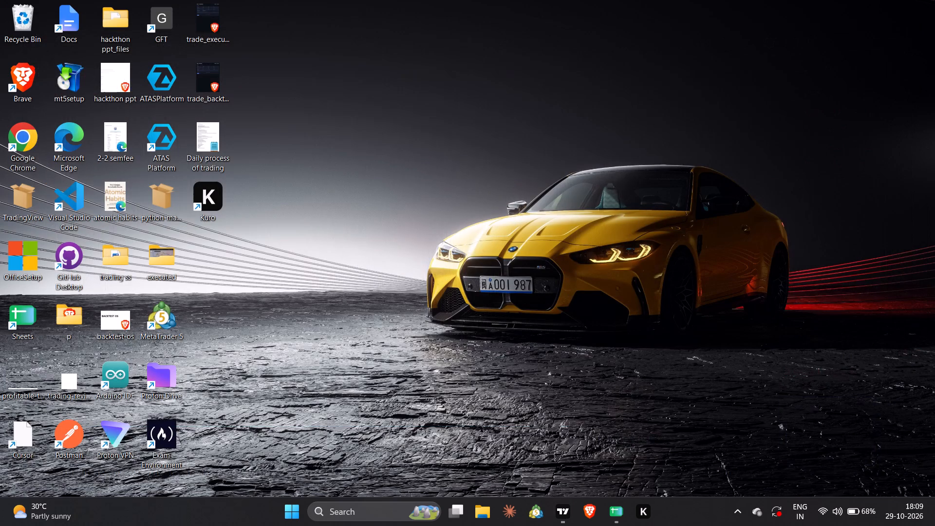
Shut down the Windows computer.
key("alt+F4")
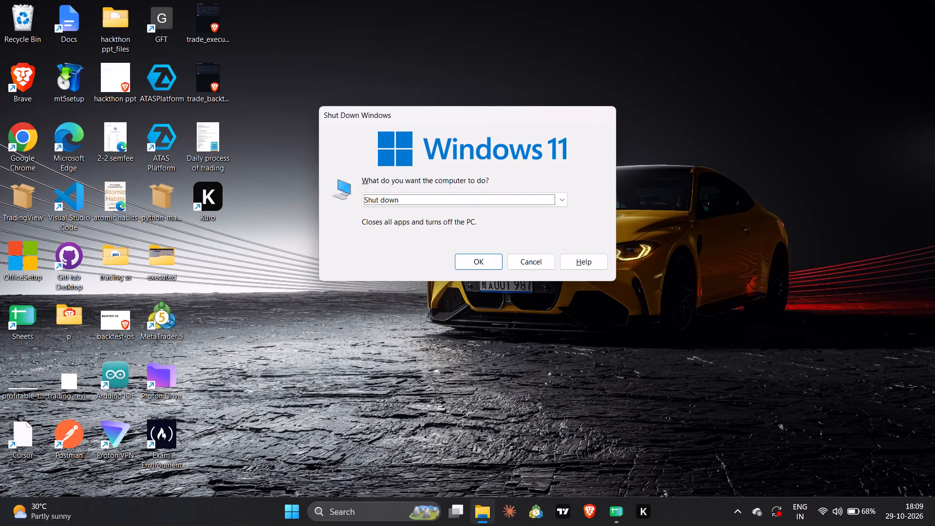
key("Return")
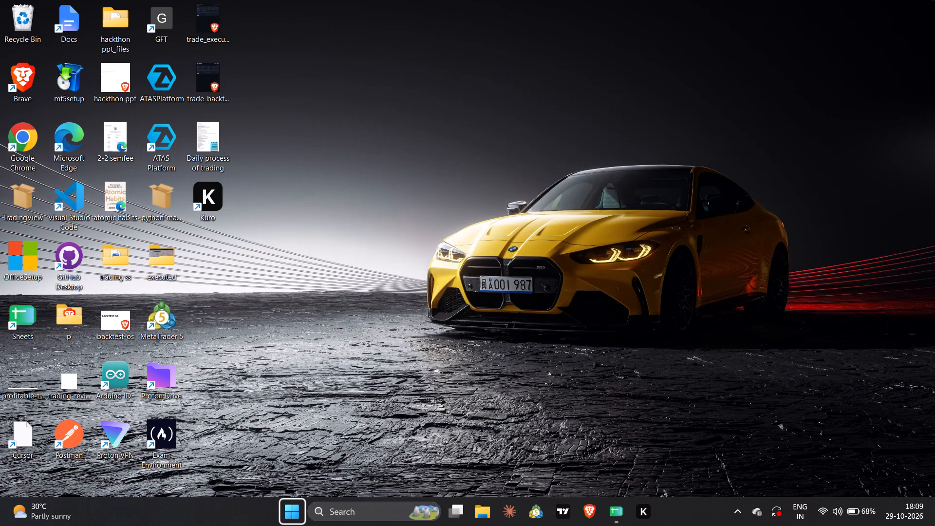